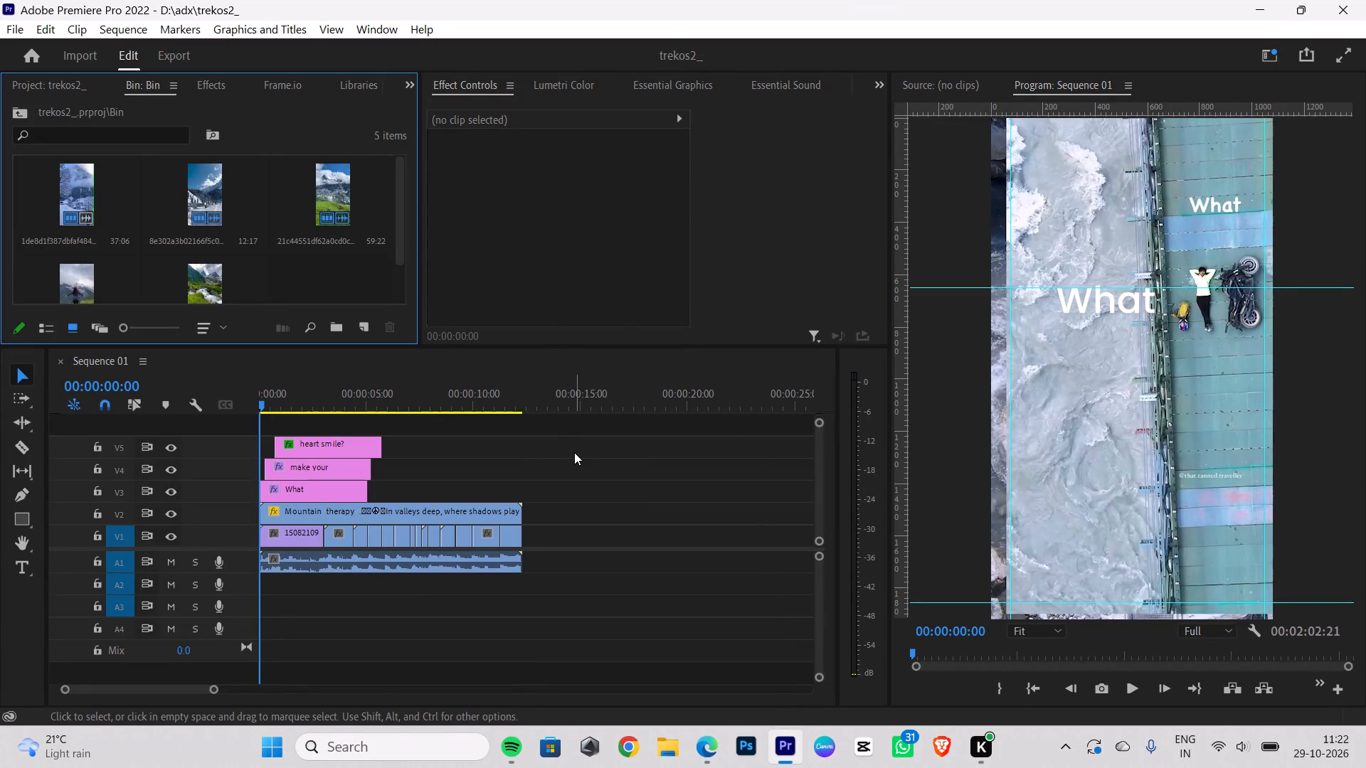
Rescale the Mountain therapy reference clip on V2 to 106 and reposition it to 515, 921 so it fills the frame.
click(356, 508)
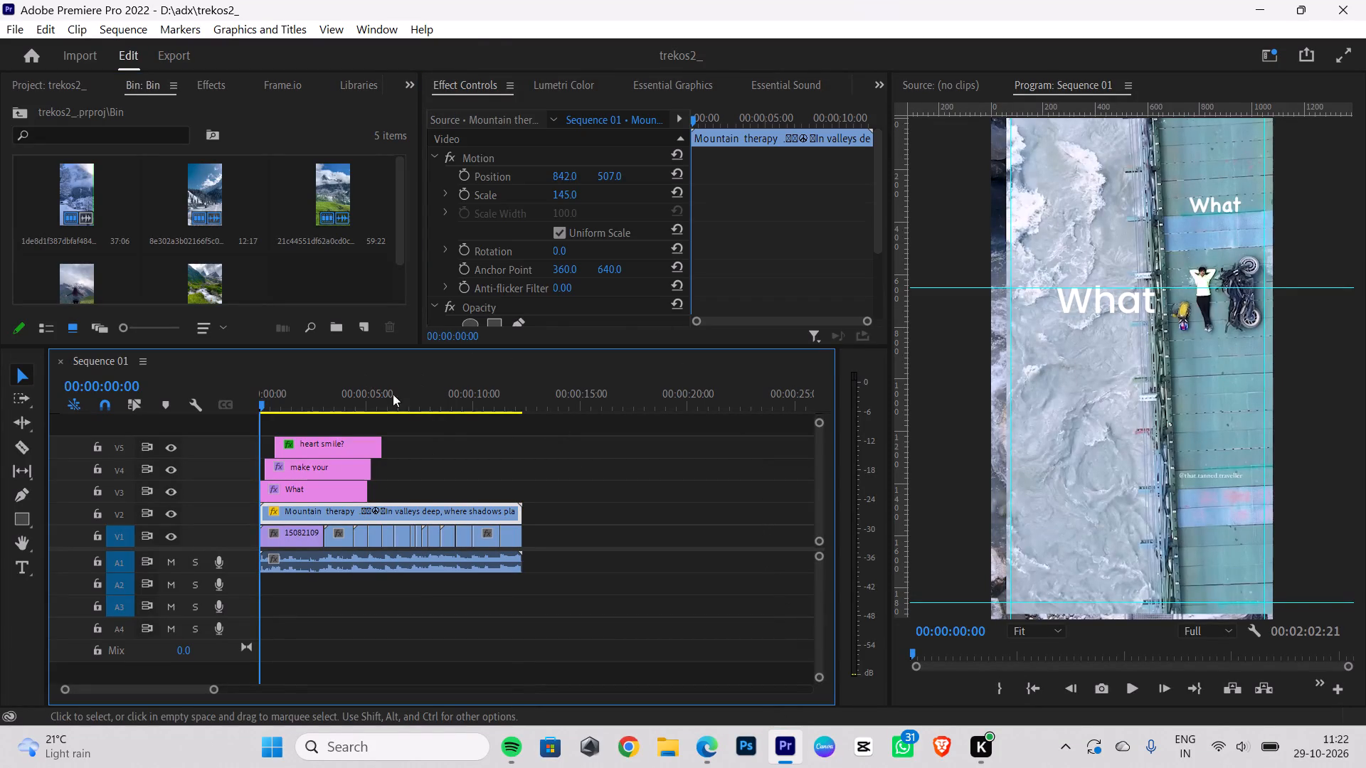
drag(576, 196, 545, 194)
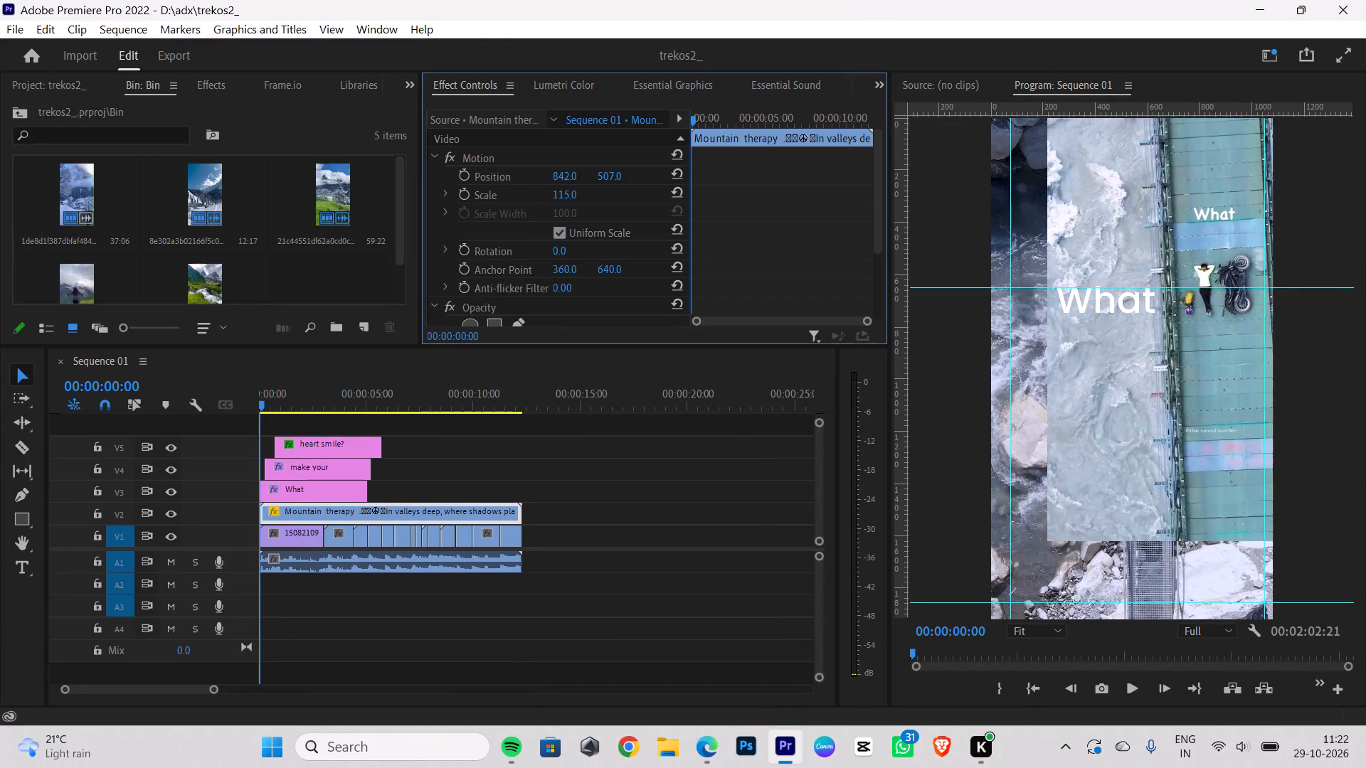
drag(545, 194, 575, 178)
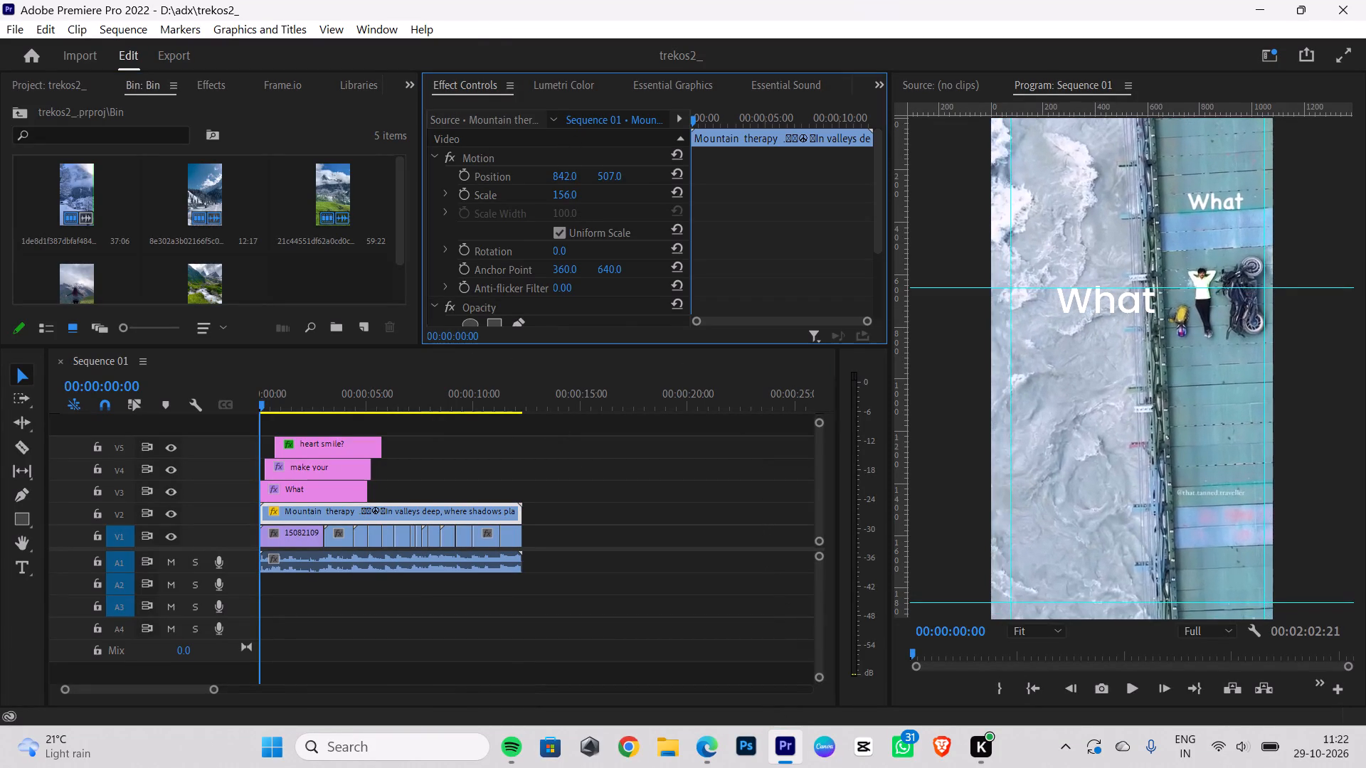
drag(575, 178, 546, 188)
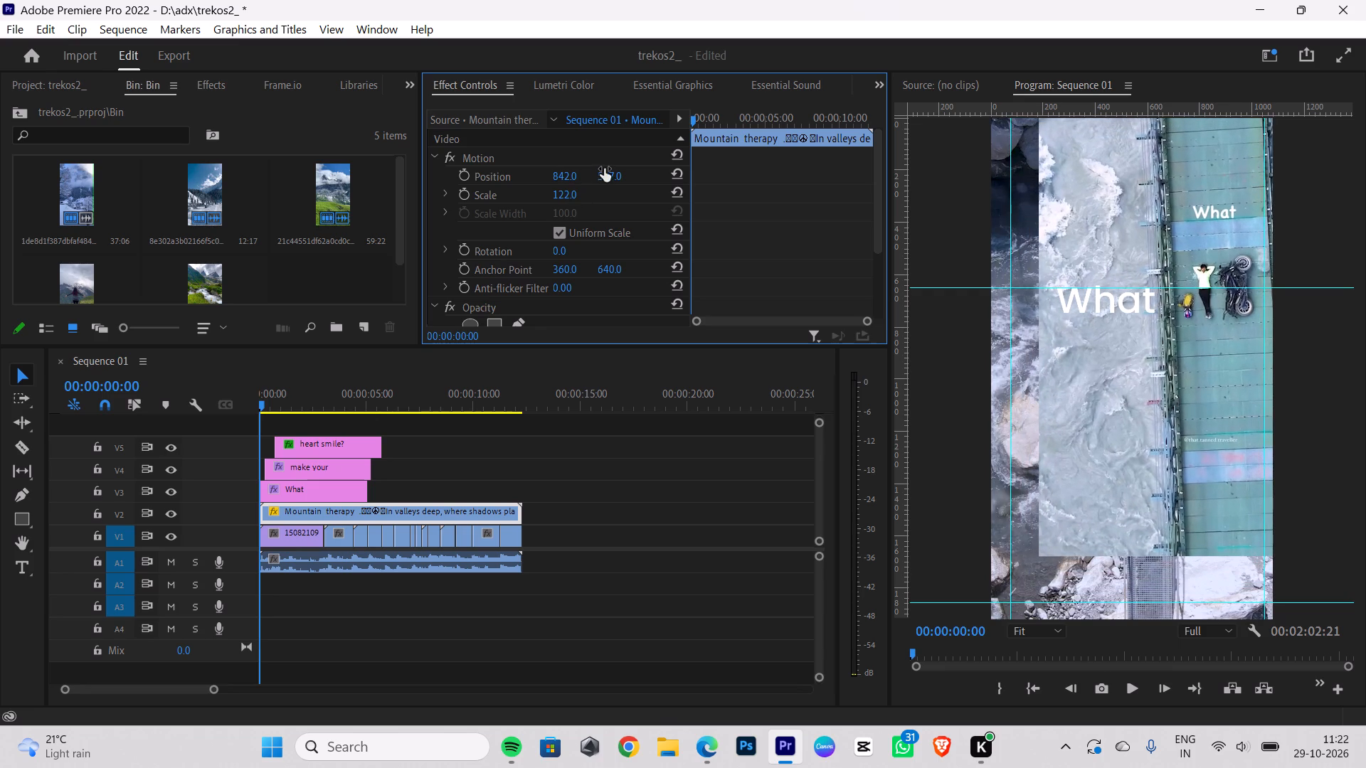
drag(610, 172, 566, 182)
drag(580, 174, 566, 176)
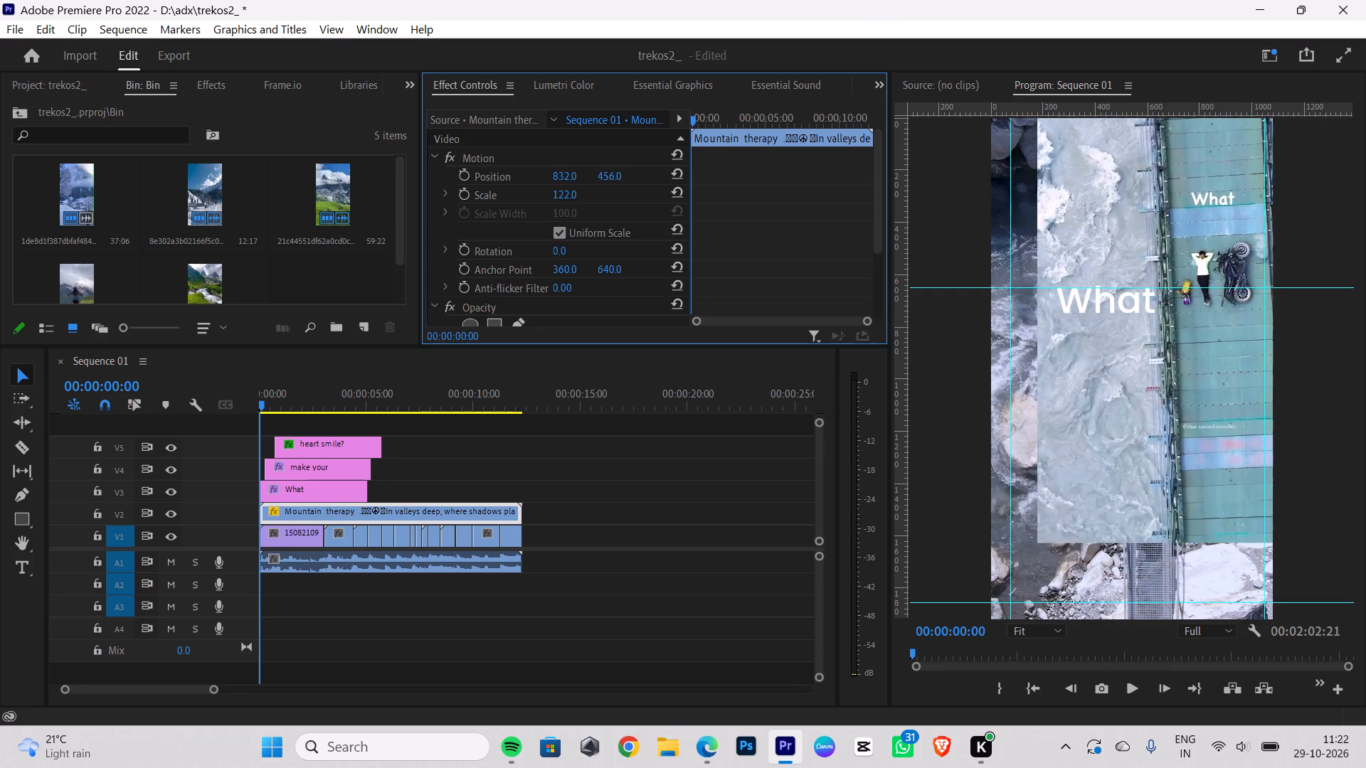
drag(566, 176, 443, 201)
drag(620, 181, 632, 119)
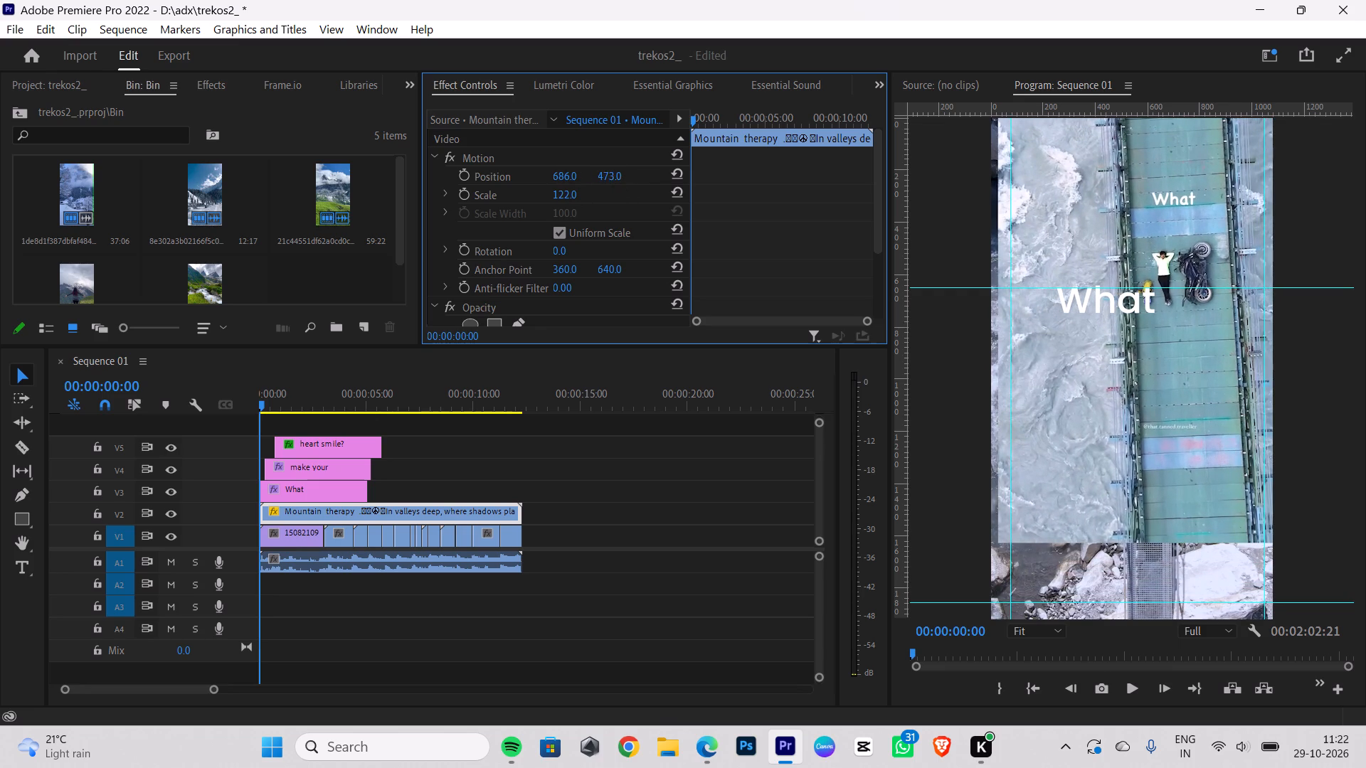
drag(632, 119, 726, 35)
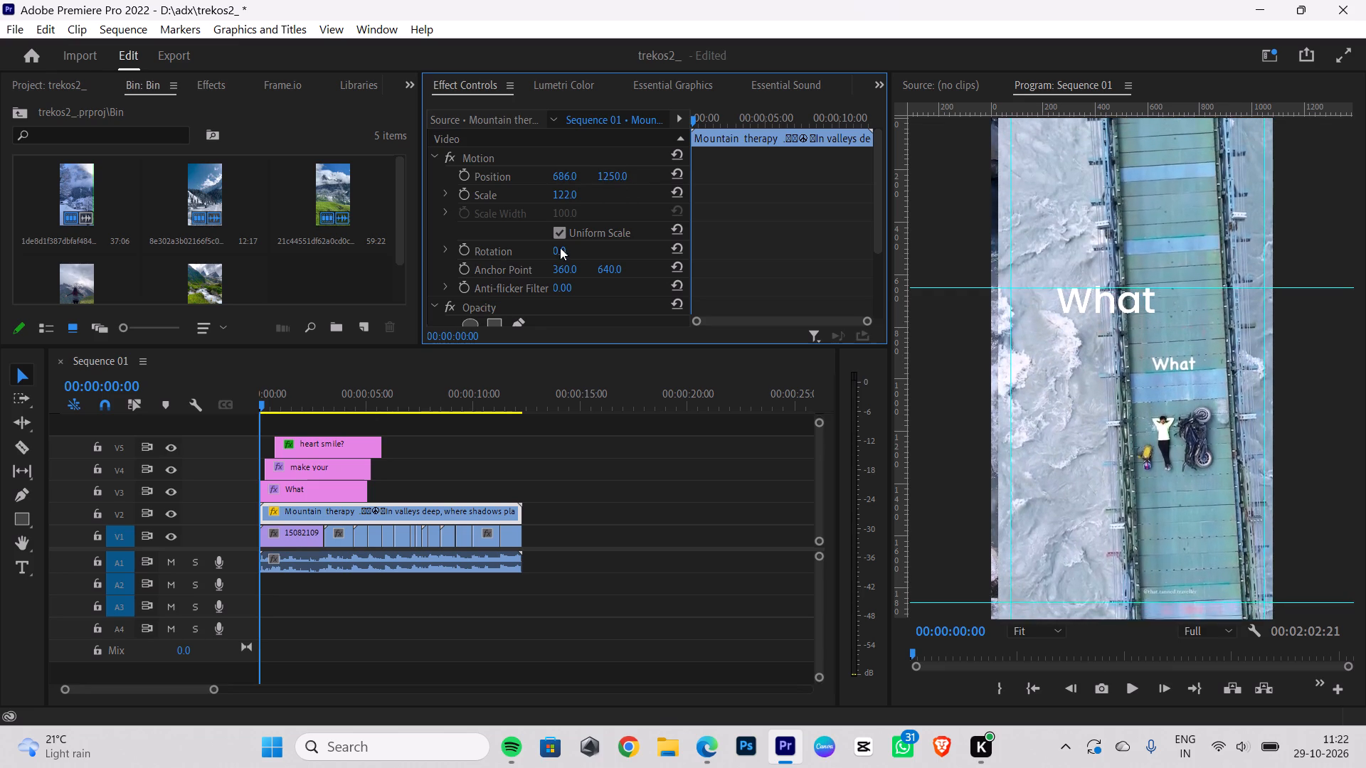
drag(566, 197, 546, 202)
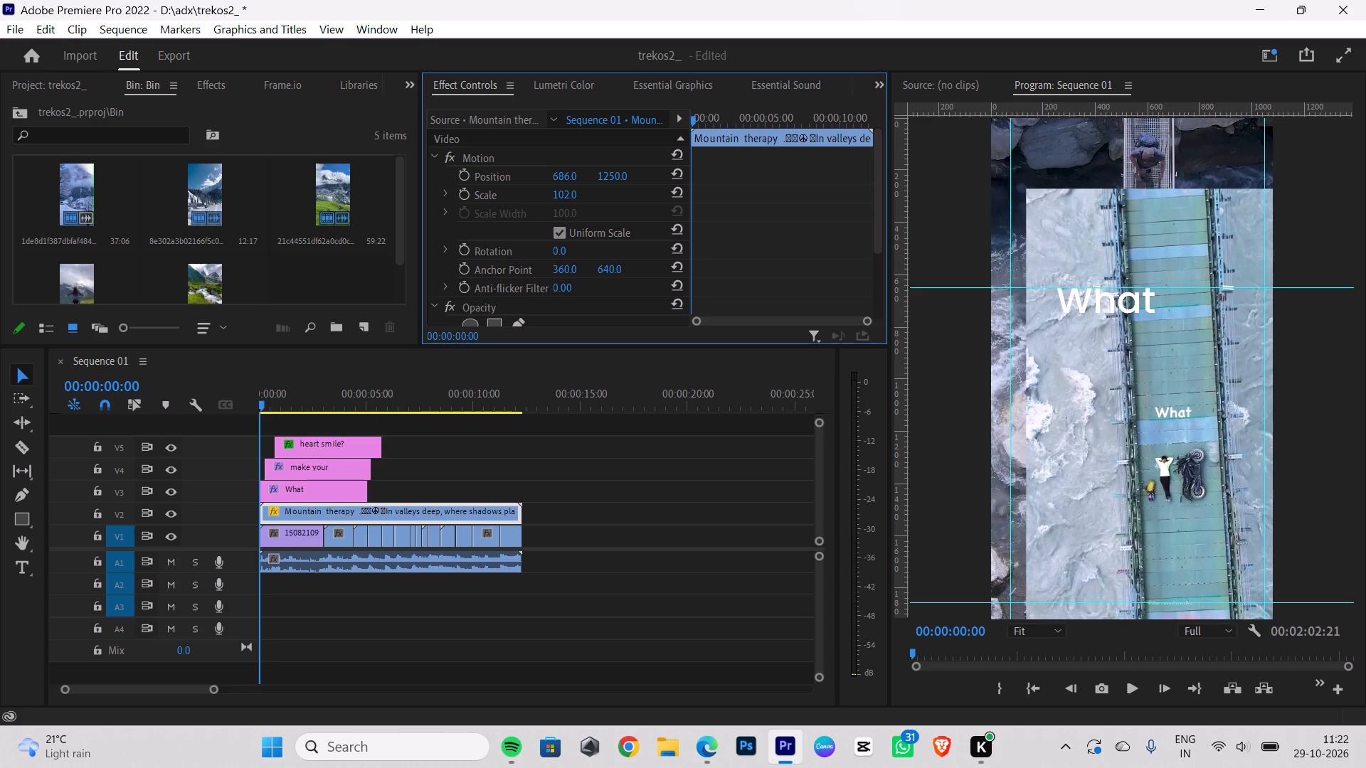
drag(546, 202, 546, 205)
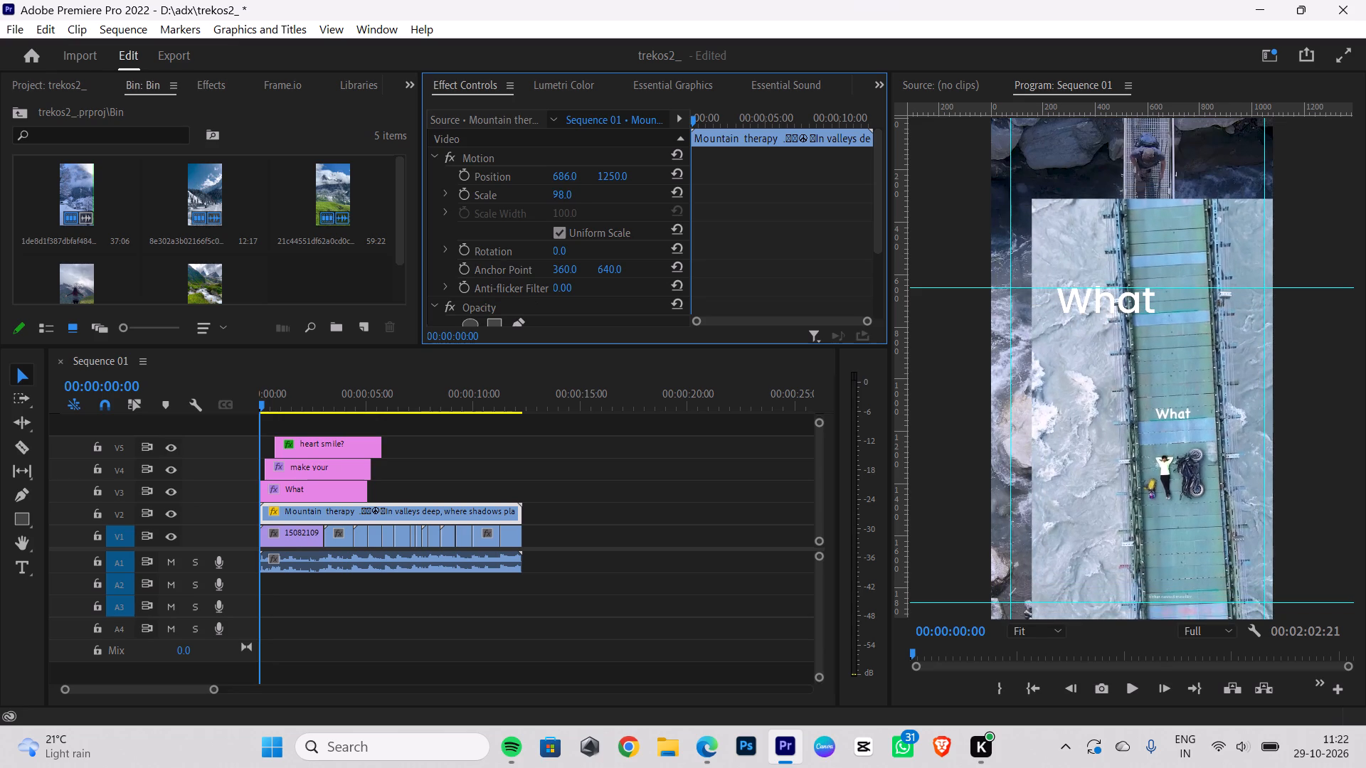
drag(546, 205, 554, 205)
drag(573, 176, 572, 316)
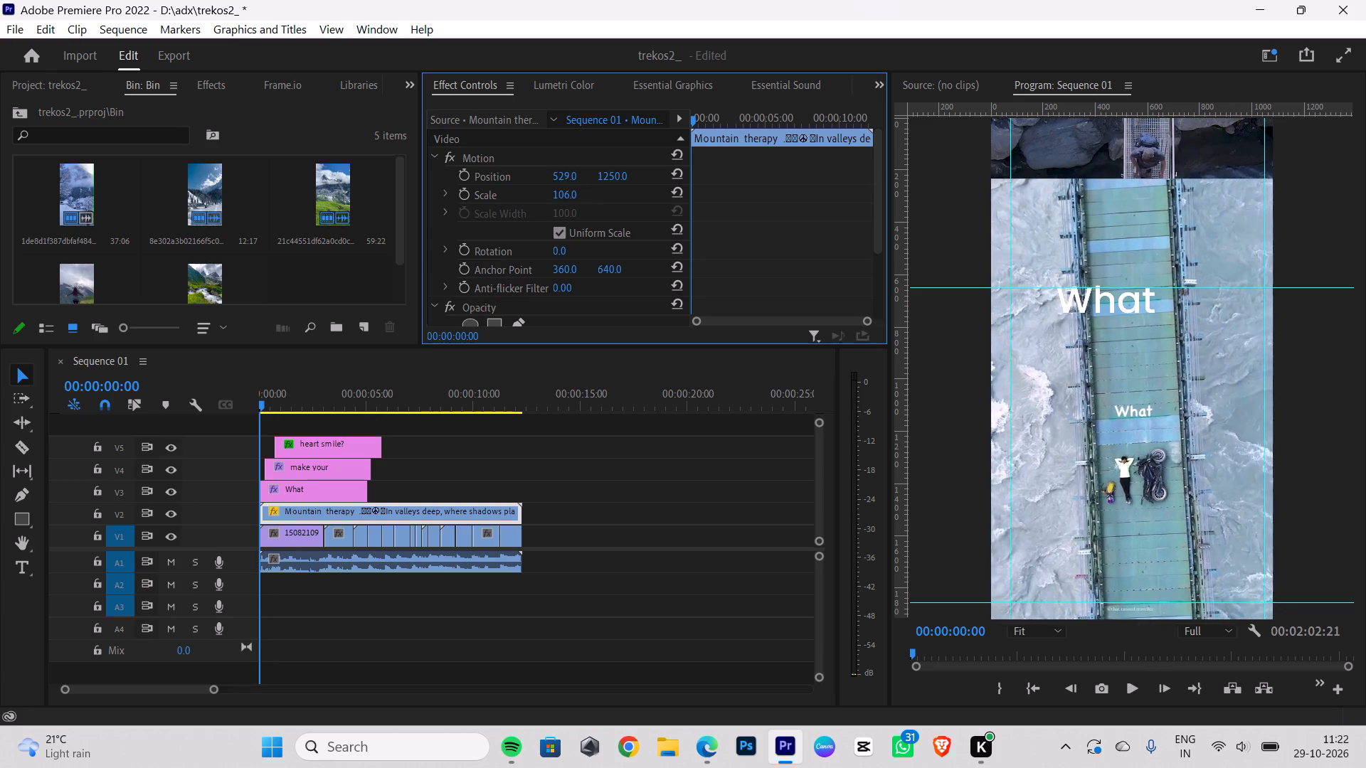
drag(572, 316, 574, 329)
drag(613, 175, 610, 395)
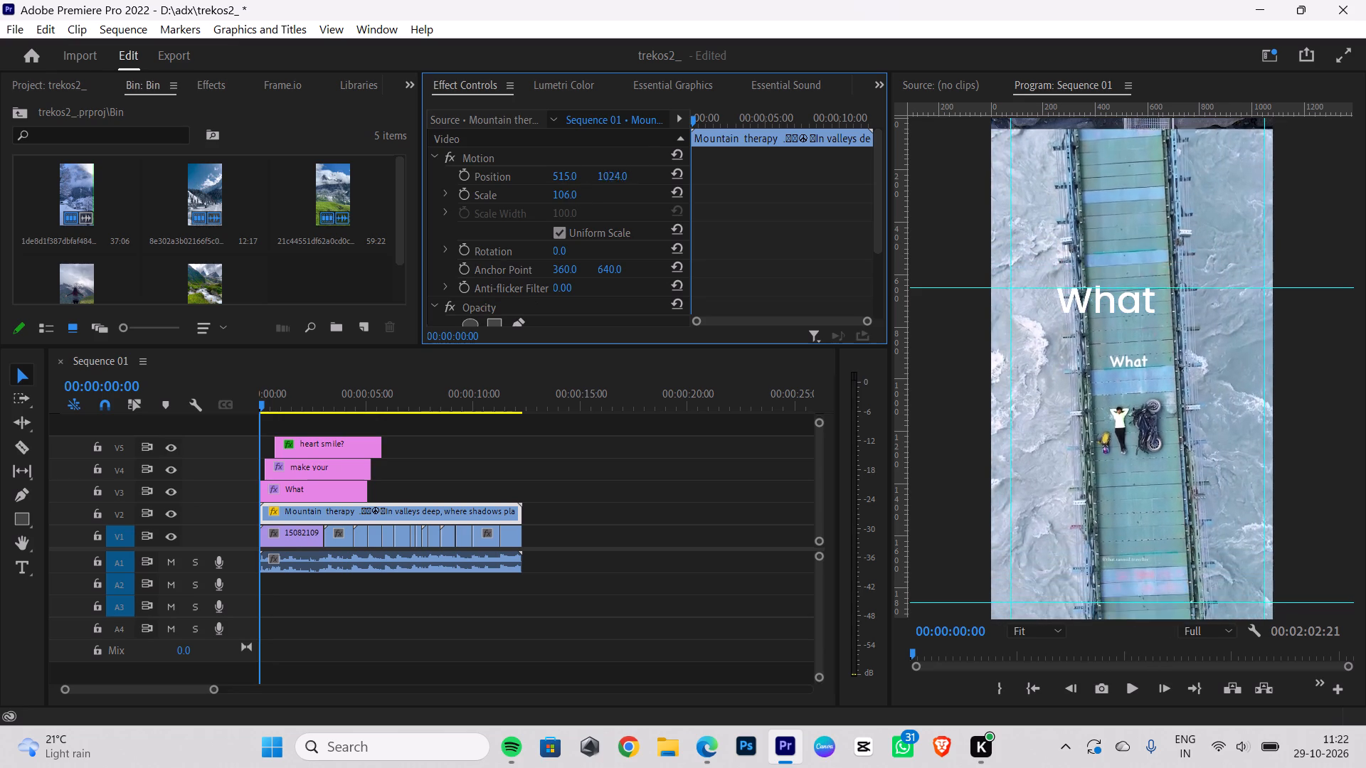
drag(610, 395, 621, 471)
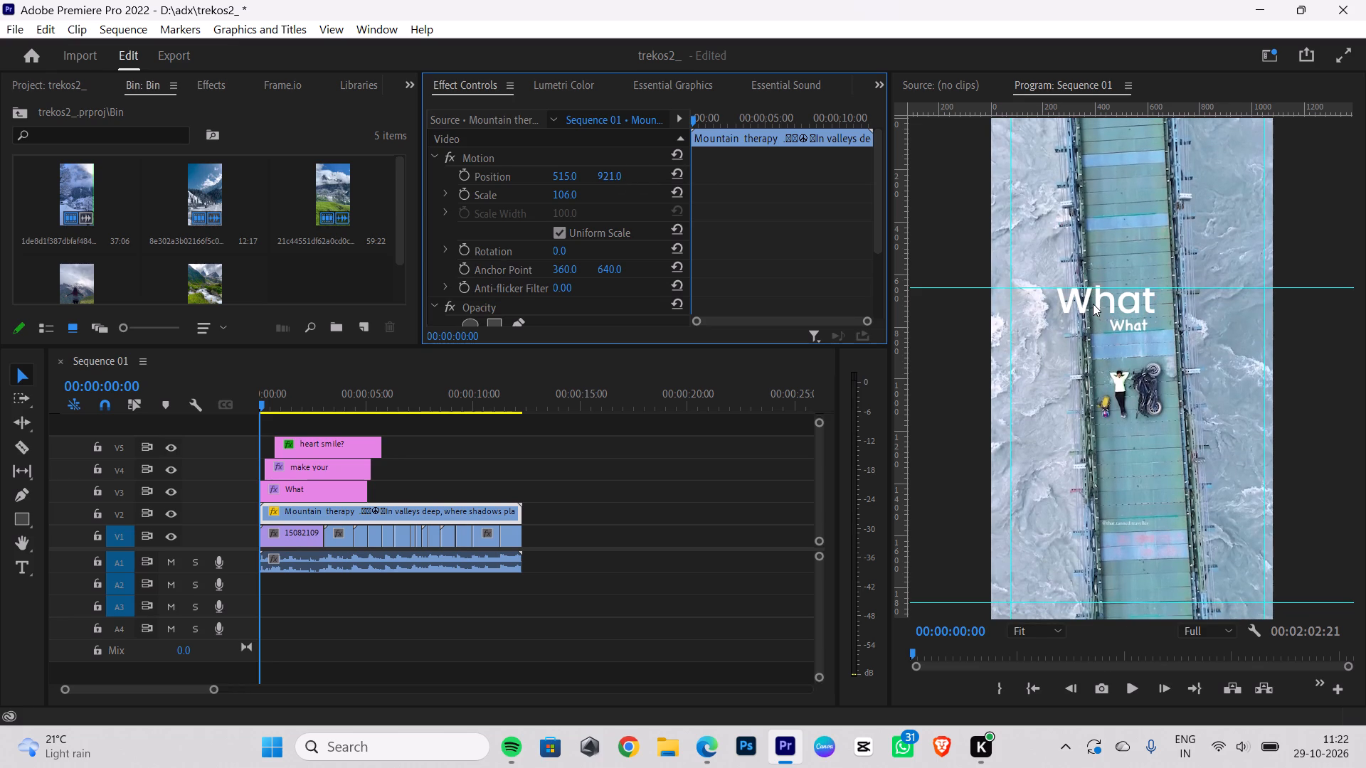
Move the large What title down onto the bridge, over the small What in the reference clip.
click(1093, 304)
drag(1091, 302, 1108, 320)
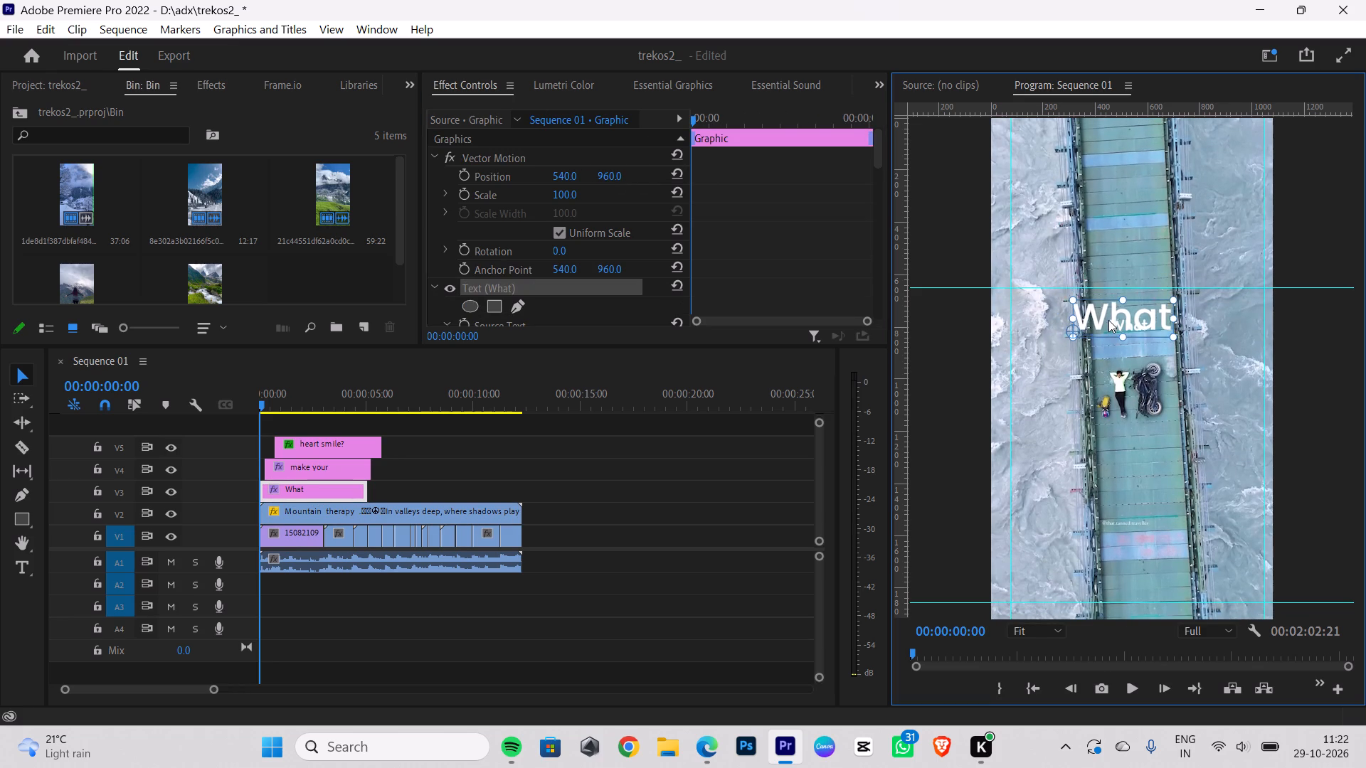
drag(1108, 320, 1113, 317)
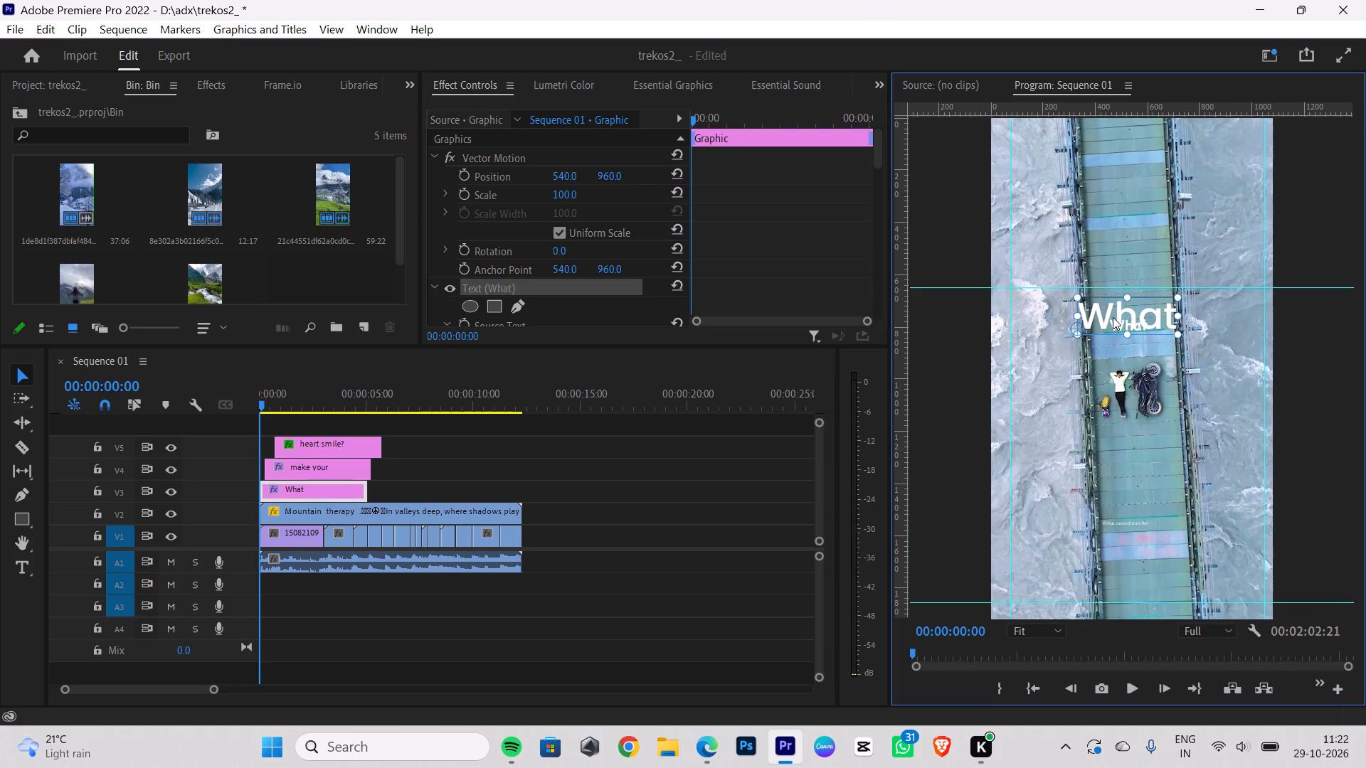
drag(1113, 317, 1118, 317)
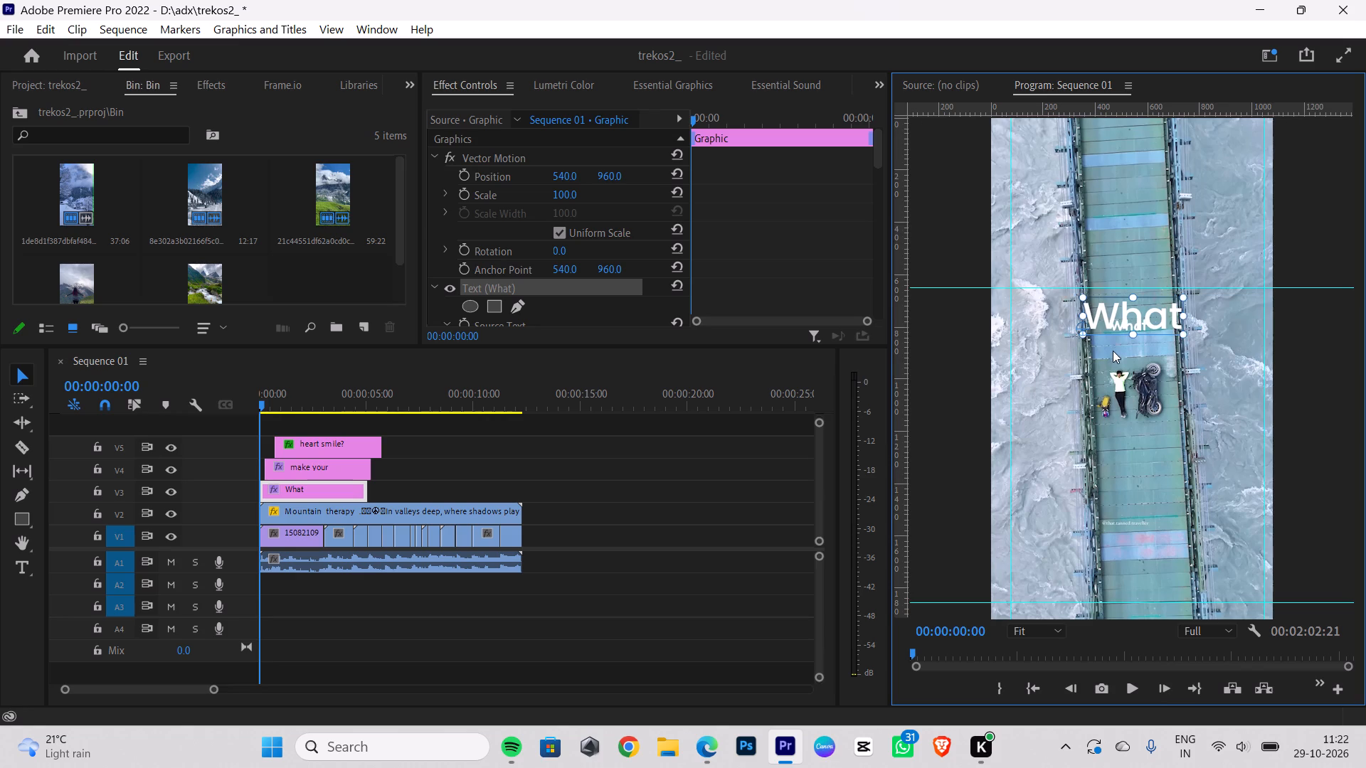
click(1113, 351)
Play the sequence to 00:00:00:22 and move the "heart smile?" title slightly down and left, centring it on the bridge.
key(space)
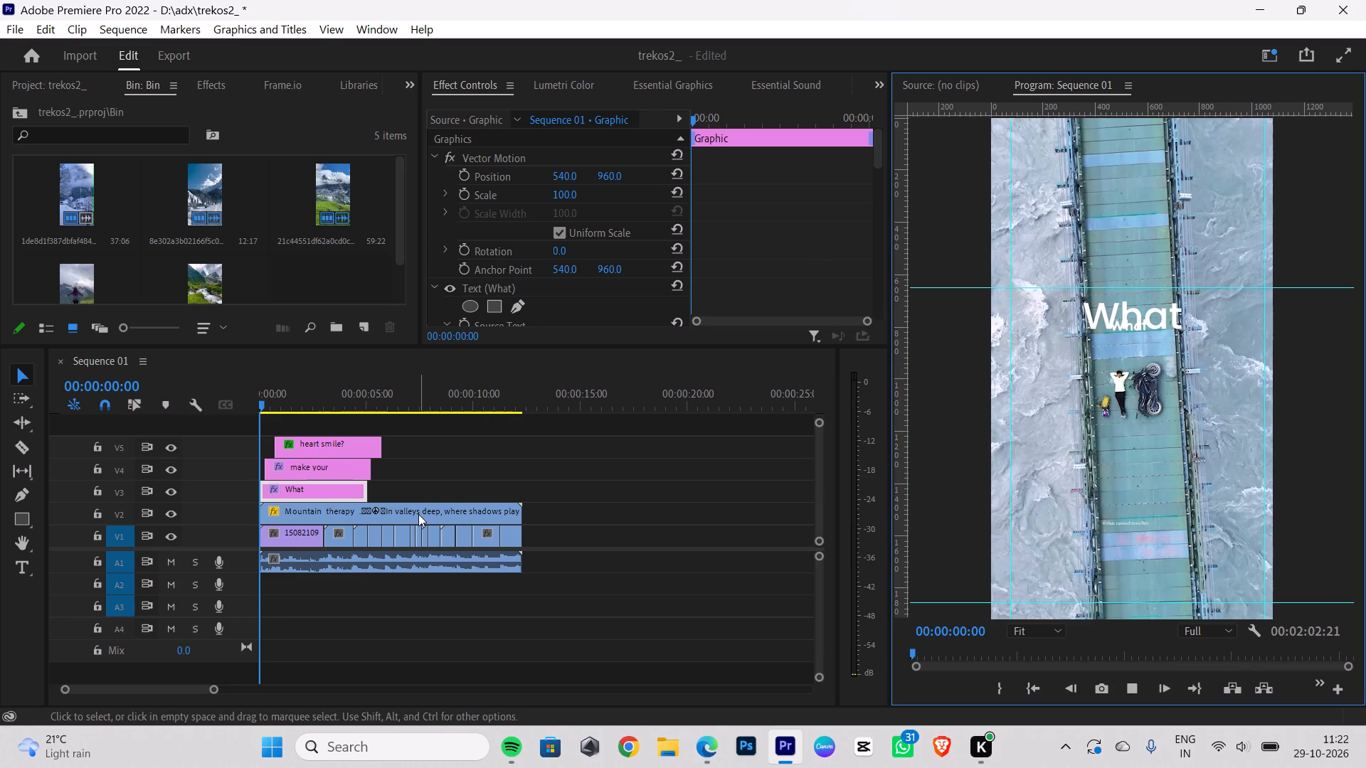
key(space)
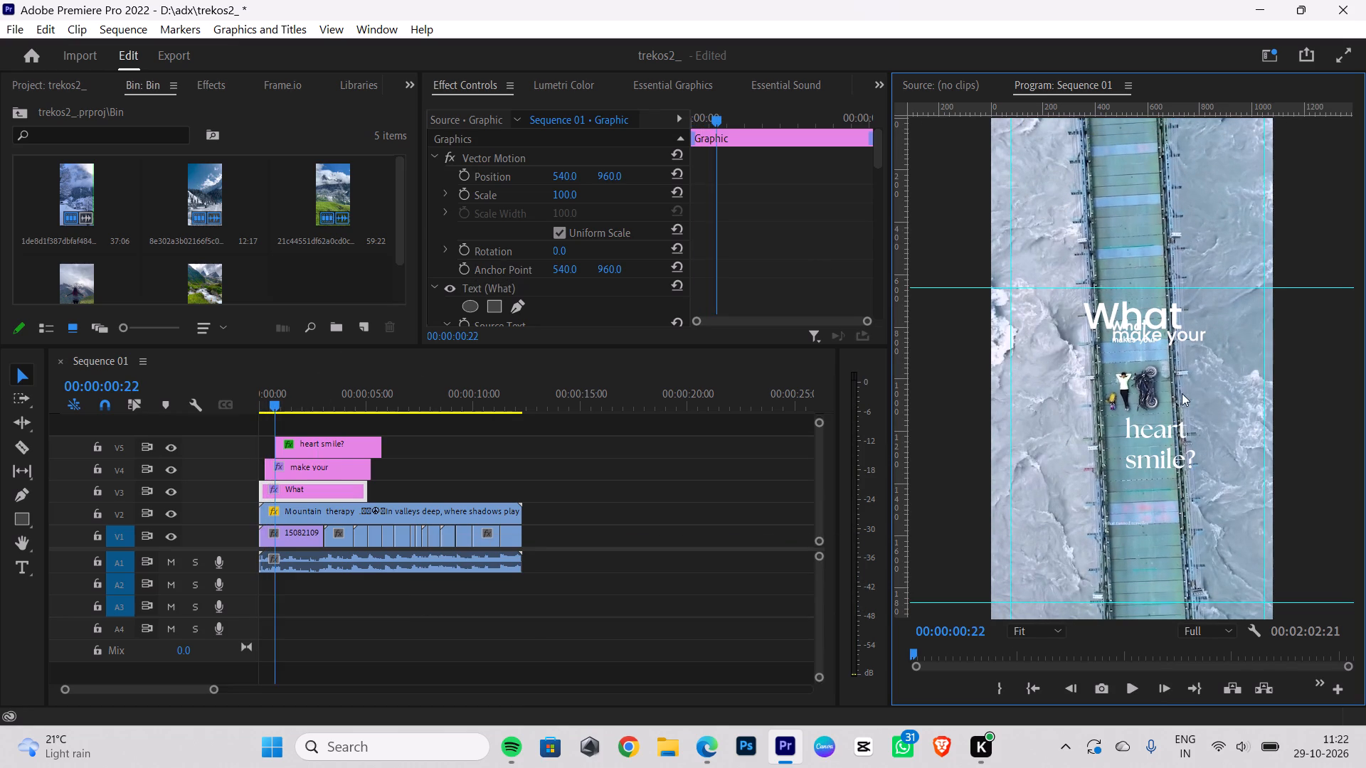
click(1160, 456)
drag(1168, 442, 1171, 442)
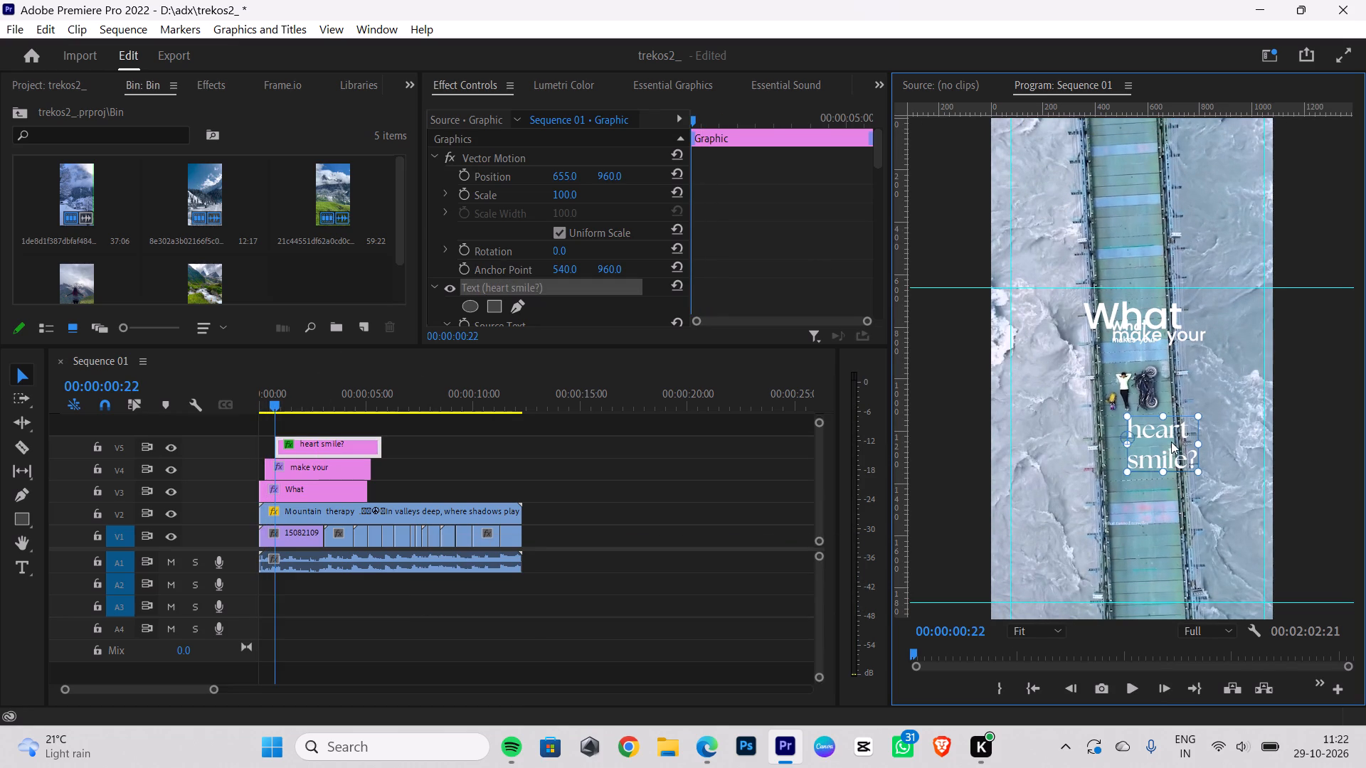
drag(1171, 442, 1150, 455)
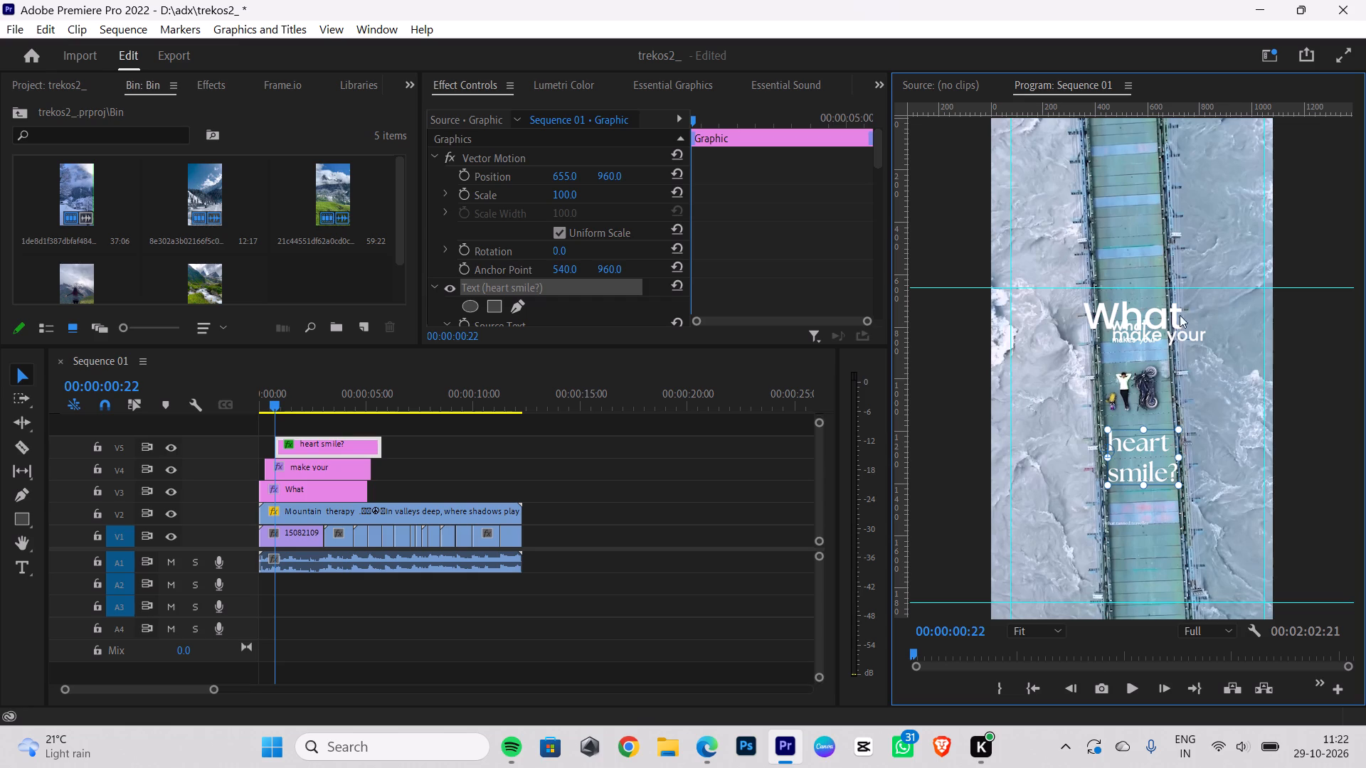
Nudge the "make your" title slightly down, just above the person lying on the bridge.
drag(1175, 334, 1178, 342)
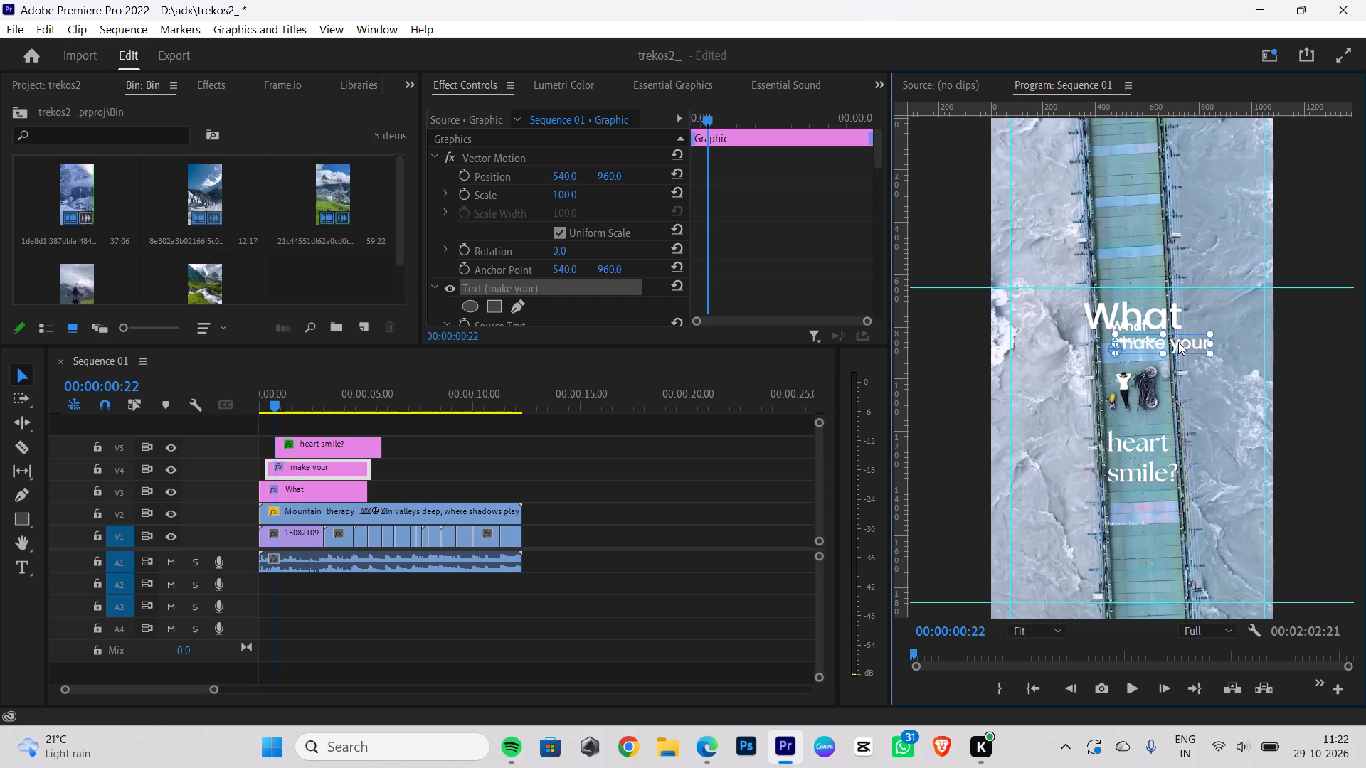
drag(1178, 342, 1173, 341)
click(1160, 431)
click(1158, 342)
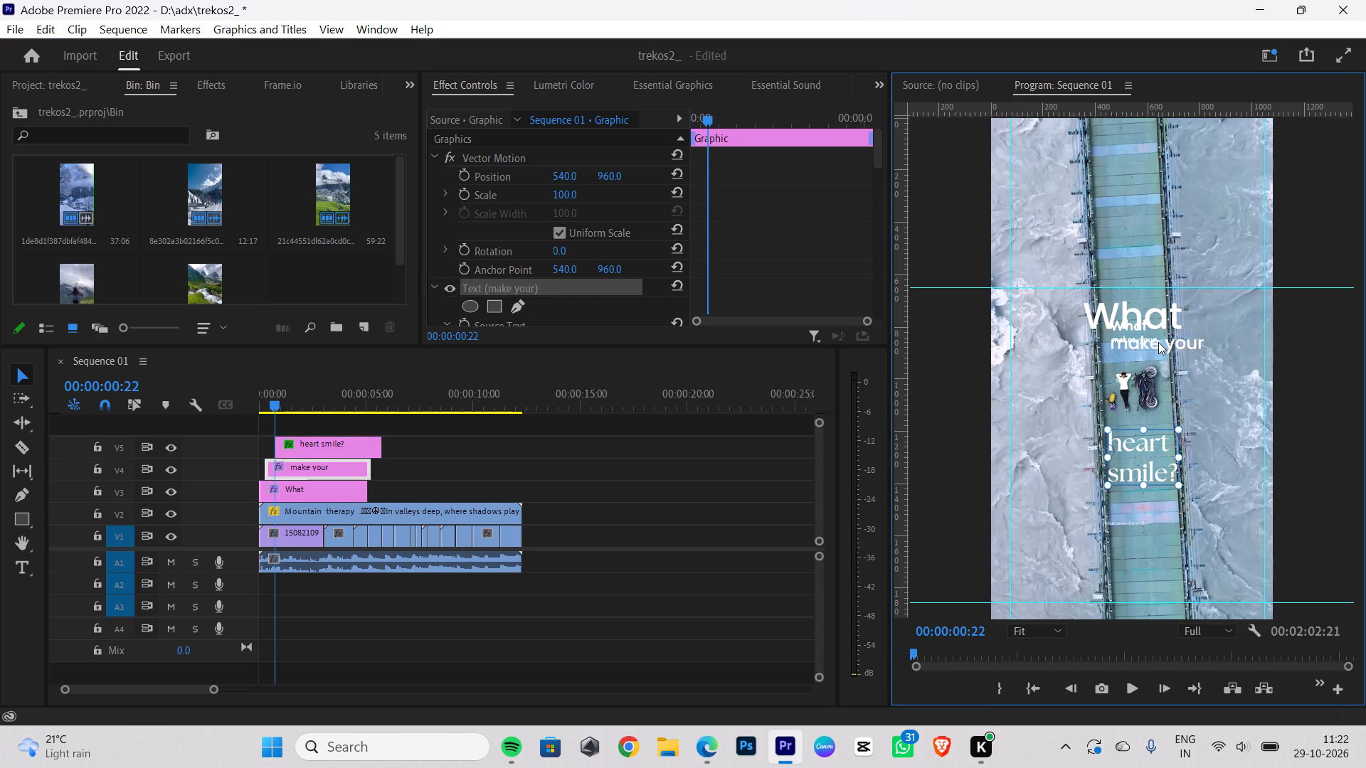
Shrink the large What title slightly and move it above the reference clip's small What, near the horizontal guide.
drag(1095, 316, 1112, 311)
click(1182, 410)
click(1108, 311)
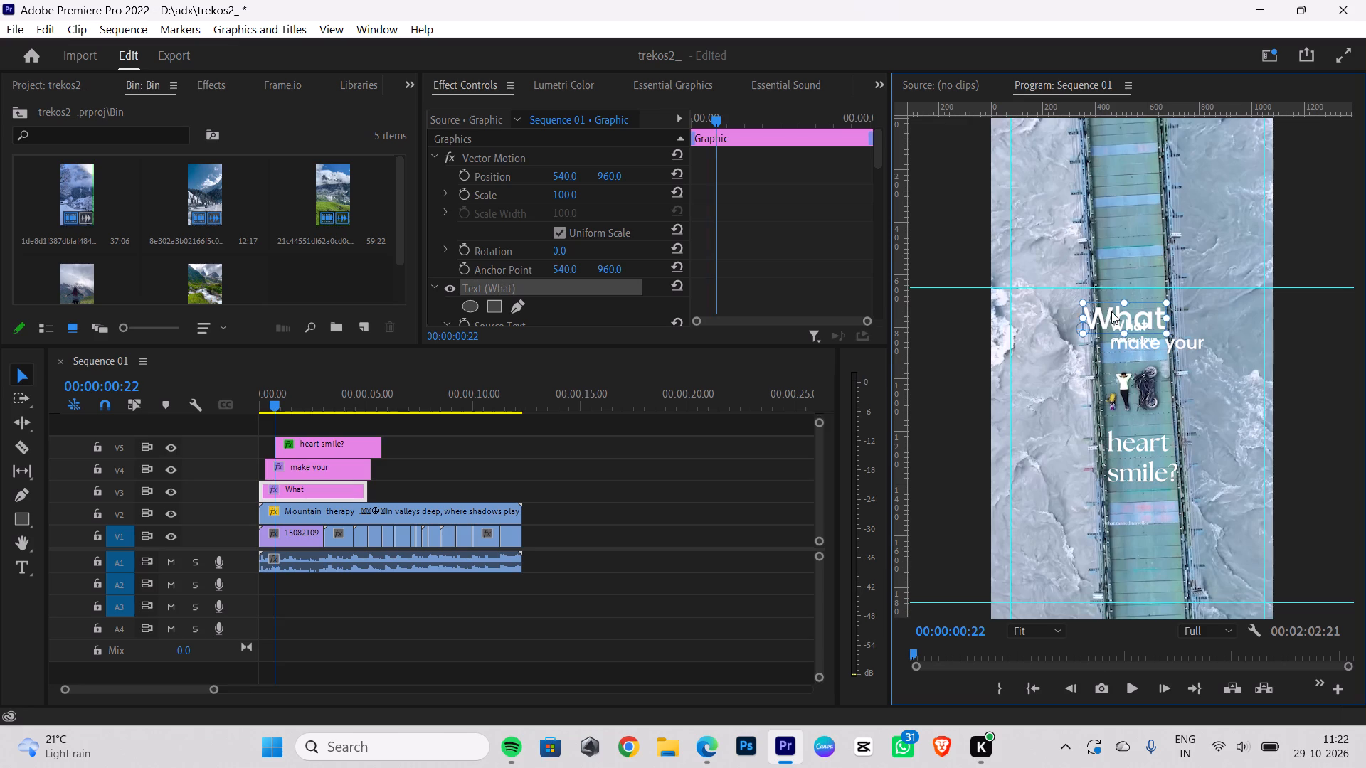
drag(1112, 314, 1129, 302)
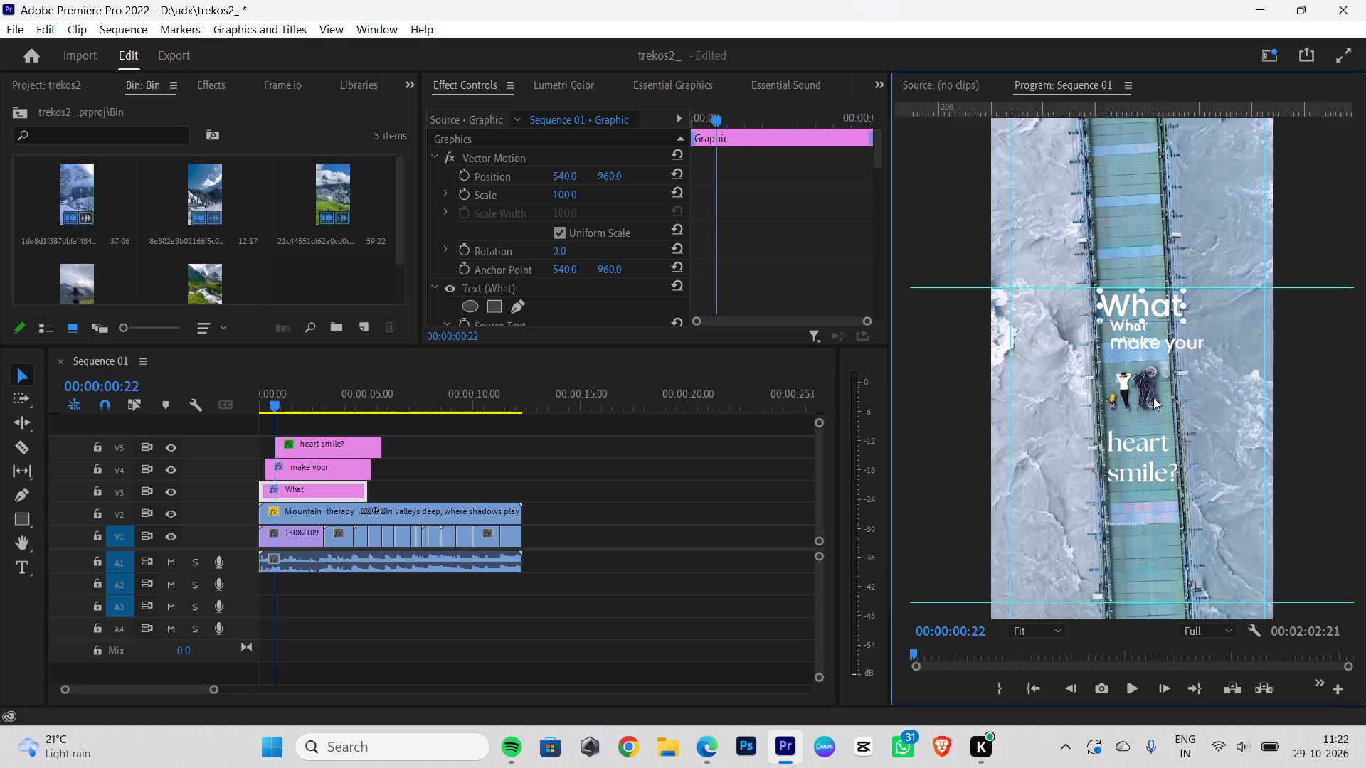
Move the "make your" title slightly up, closer beneath the What title.
click(1153, 398)
click(1162, 346)
drag(1175, 340, 1177, 332)
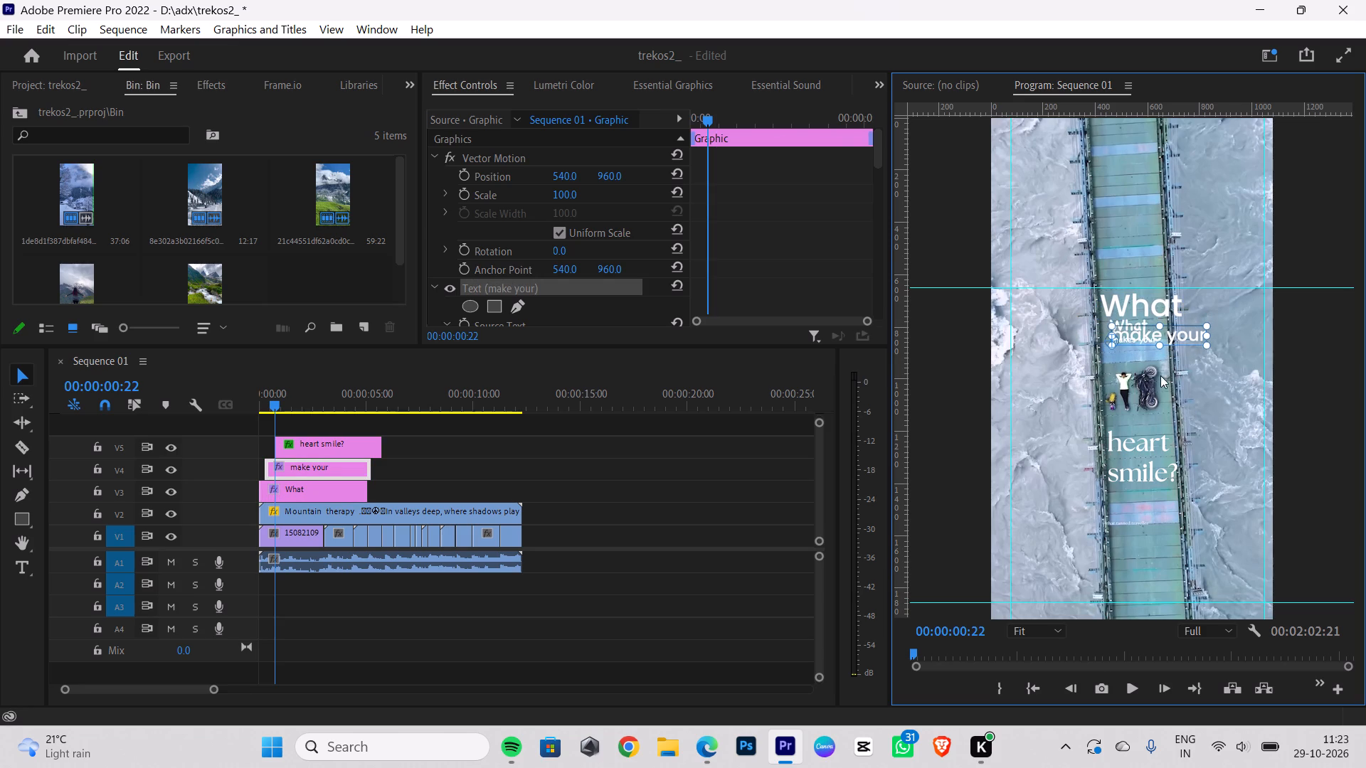
click(1160, 375)
At 00:00:00:23, move the "heart smile?" title up over the reference clip's gold heart smile text.
key(Right)
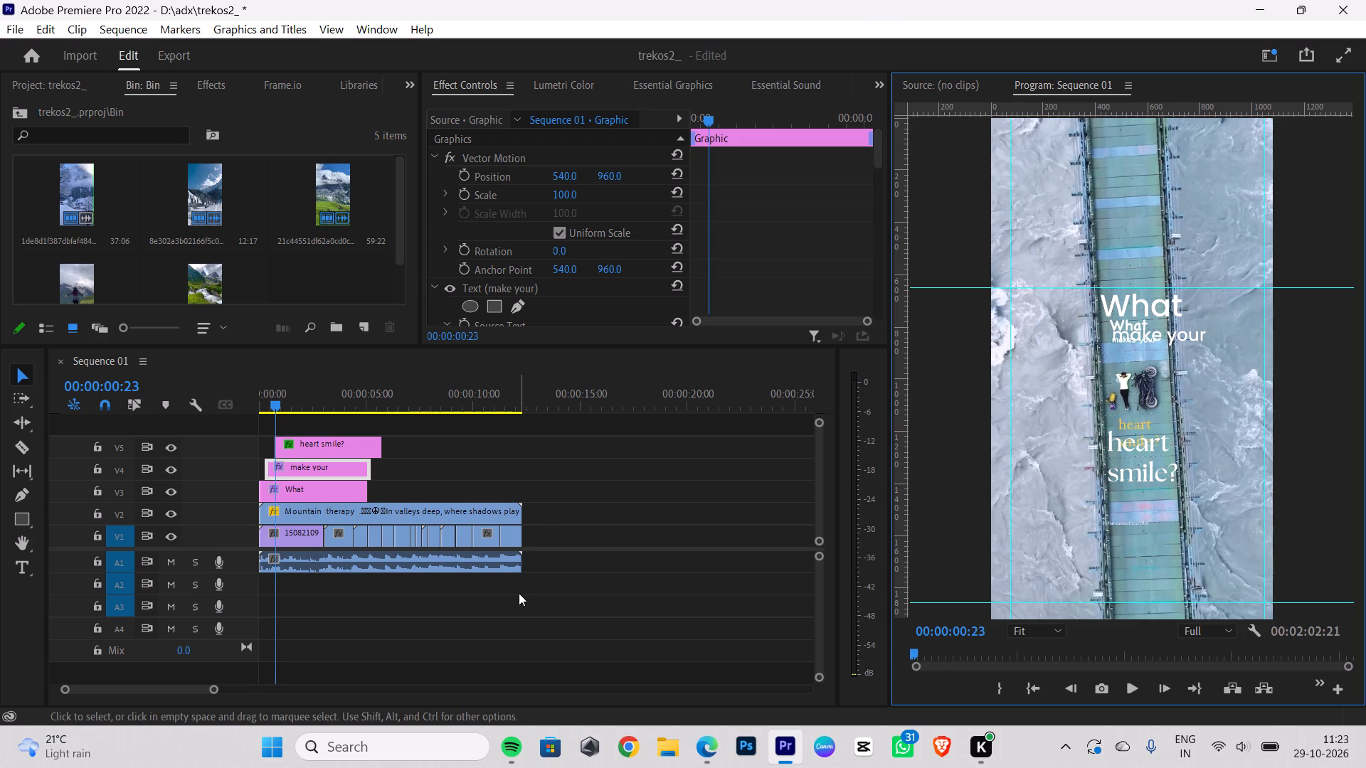
click(294, 449)
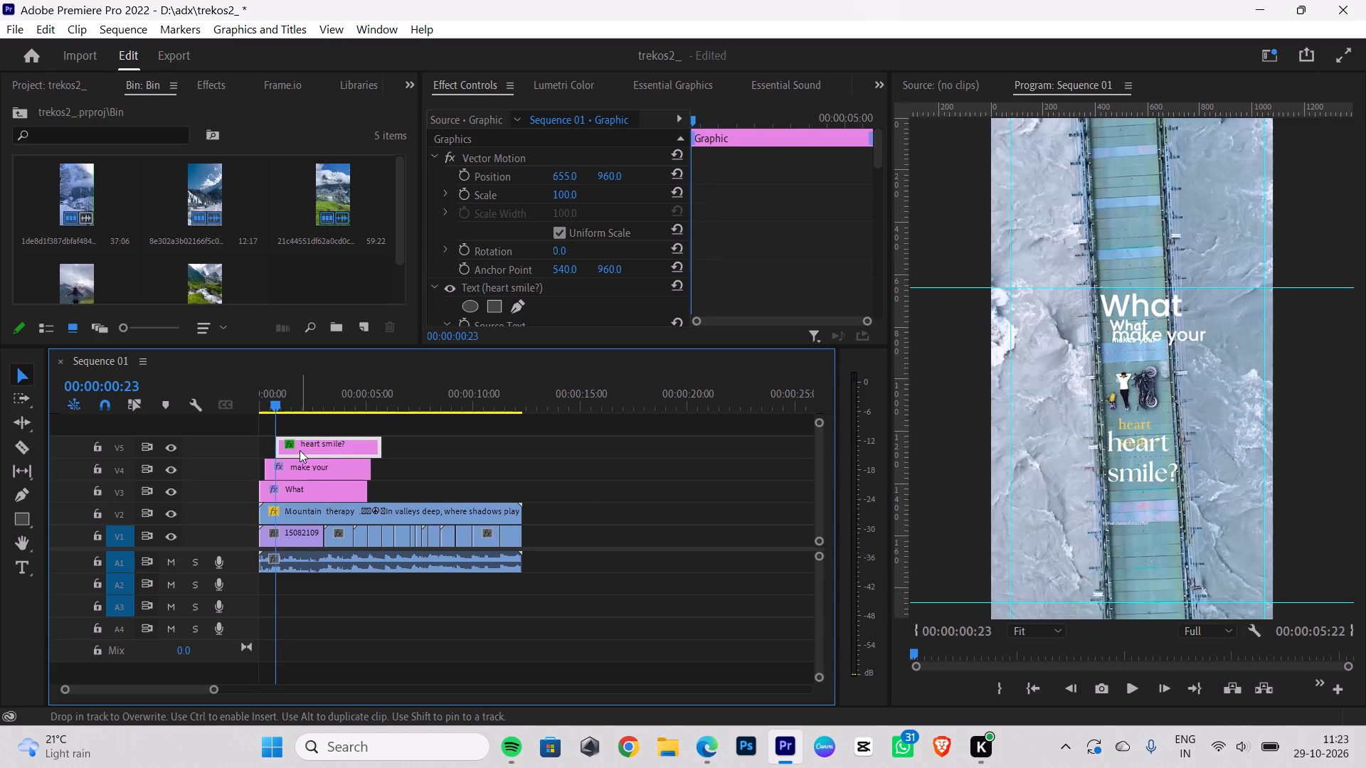
key(Left)
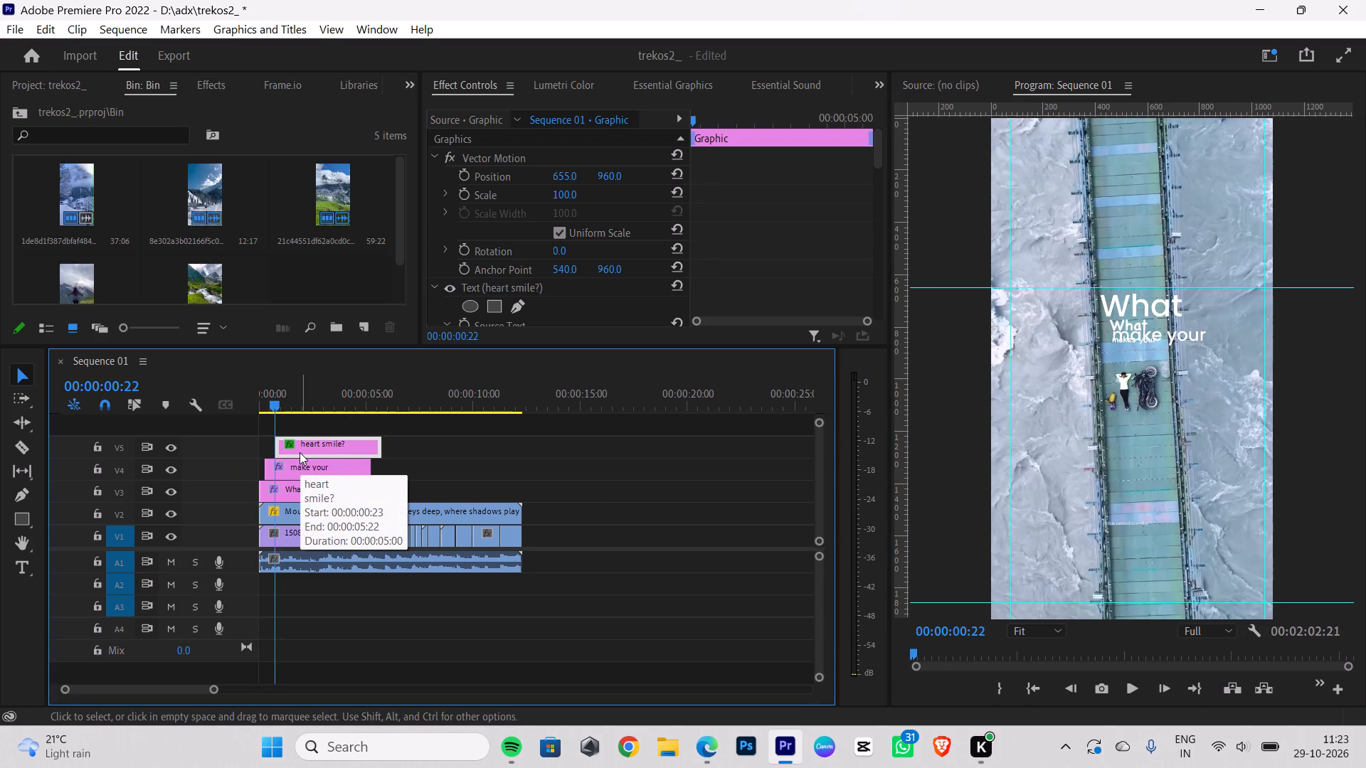
key(Right)
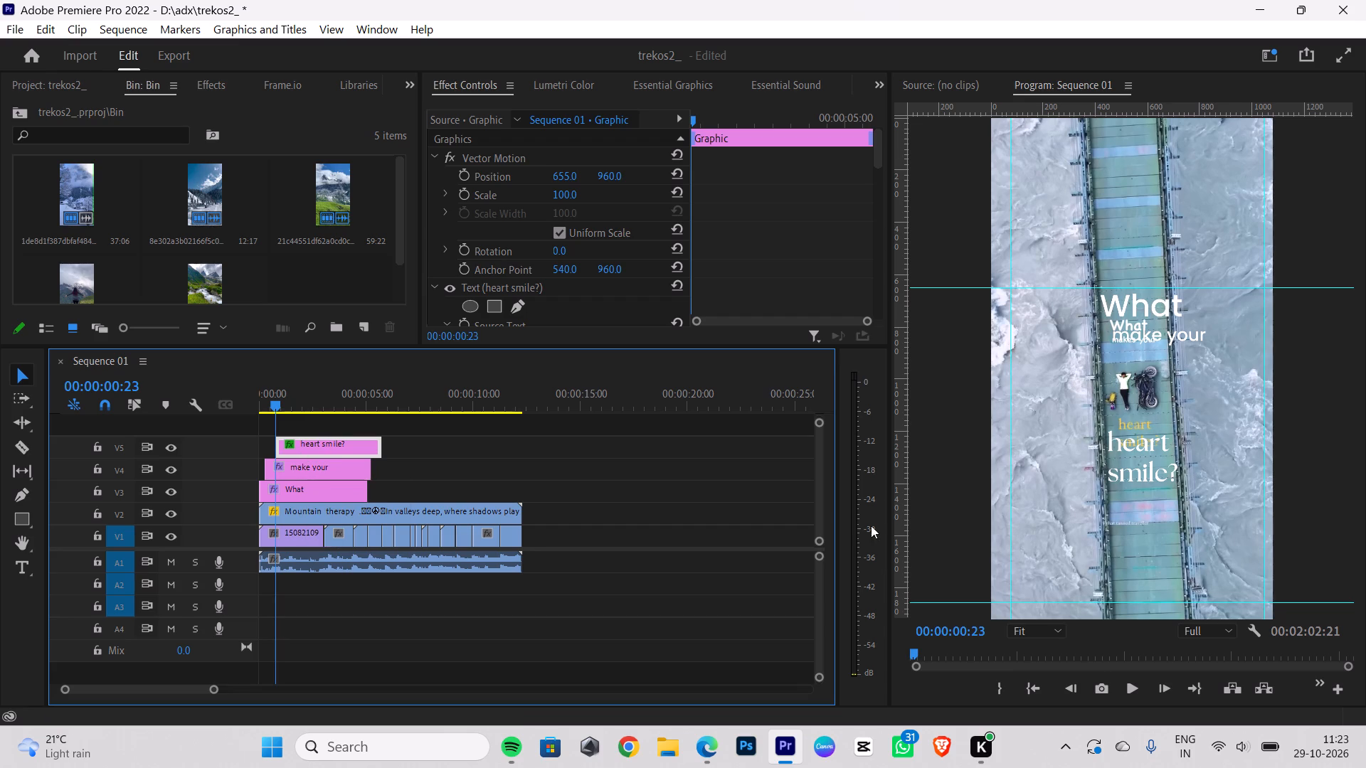
click(1152, 456)
drag(1153, 464, 1153, 445)
Set the display brightness to 26 in the system quick settings.
scroll(534, 272, down, 4)
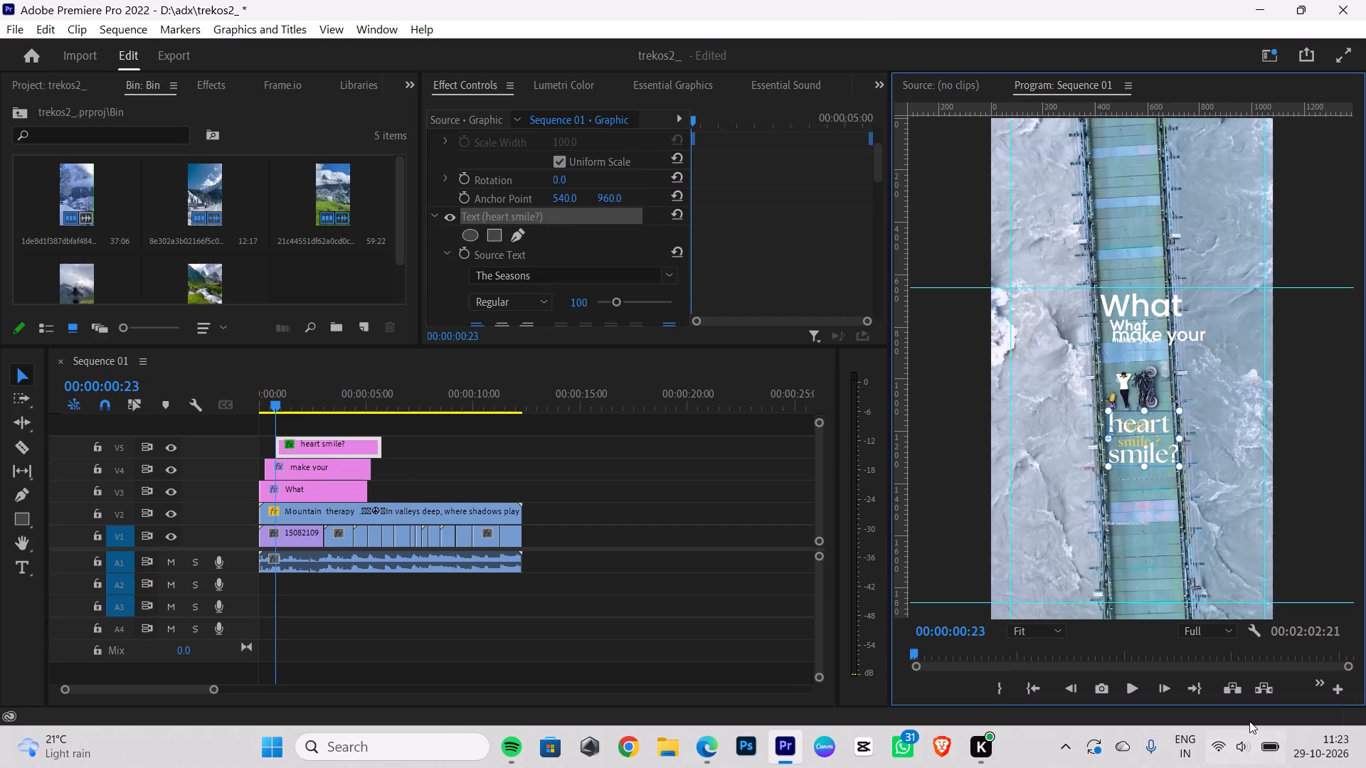
click(1238, 743)
drag(1113, 594, 1145, 594)
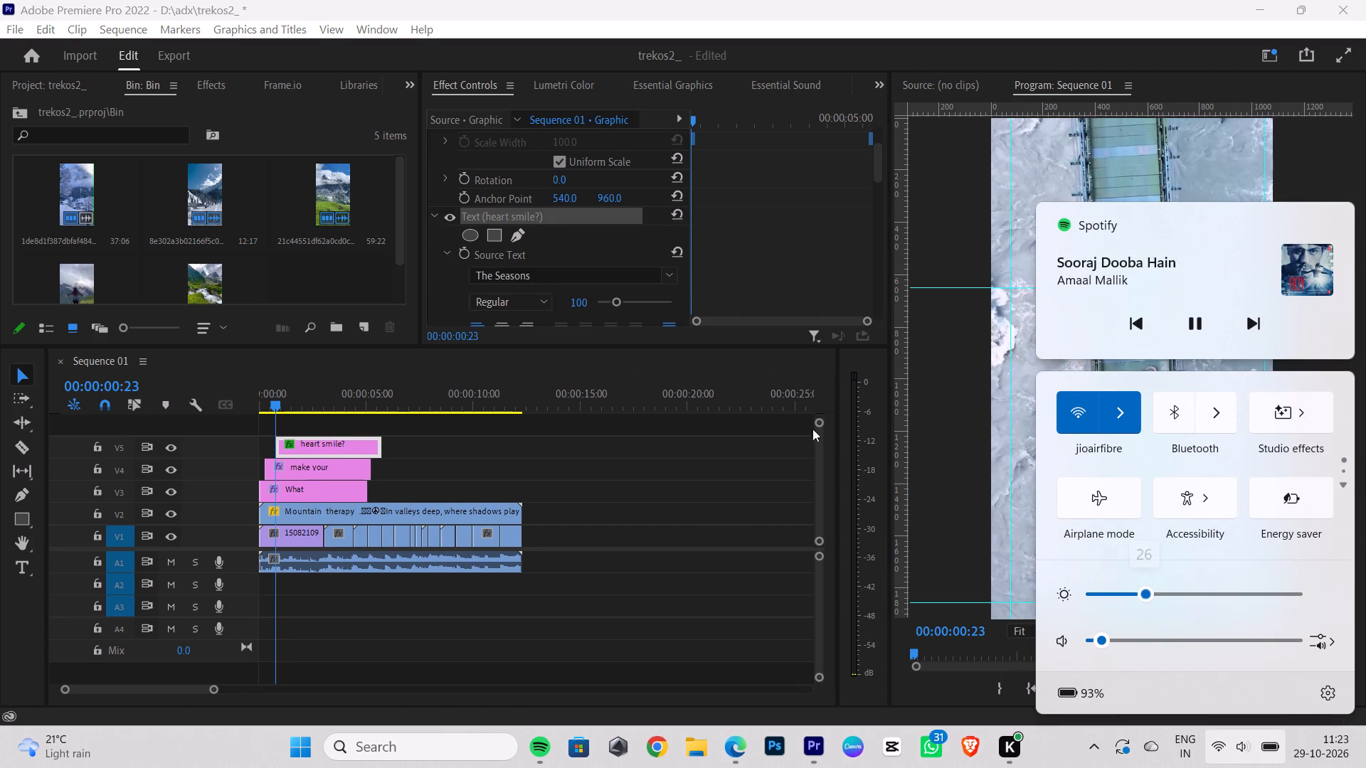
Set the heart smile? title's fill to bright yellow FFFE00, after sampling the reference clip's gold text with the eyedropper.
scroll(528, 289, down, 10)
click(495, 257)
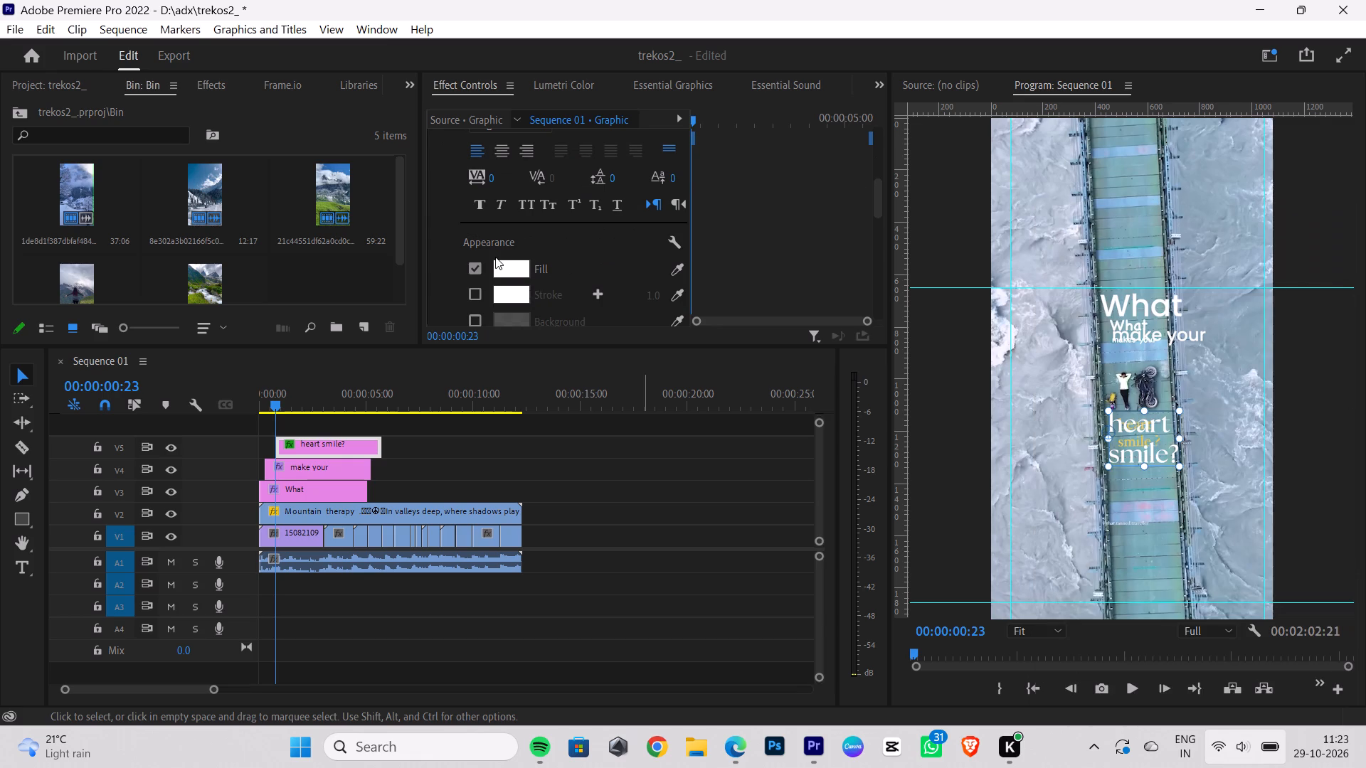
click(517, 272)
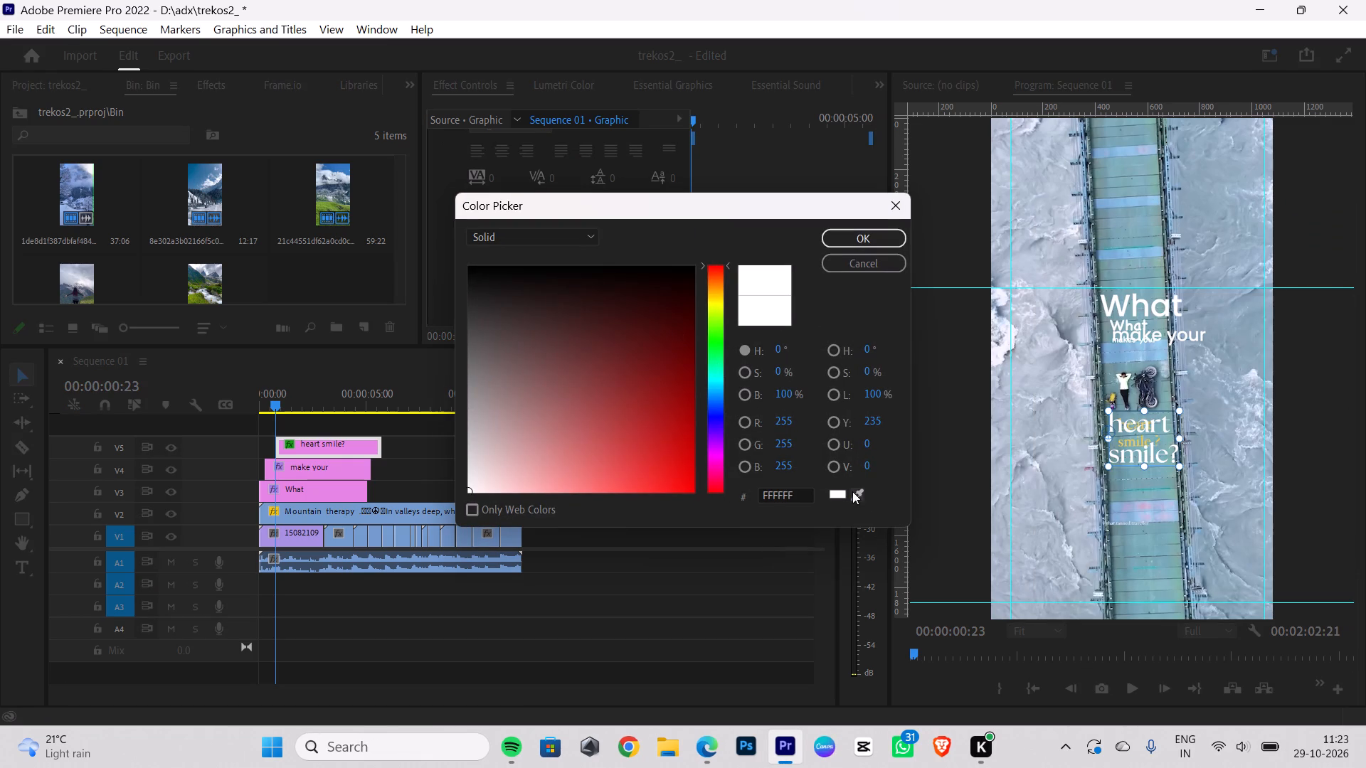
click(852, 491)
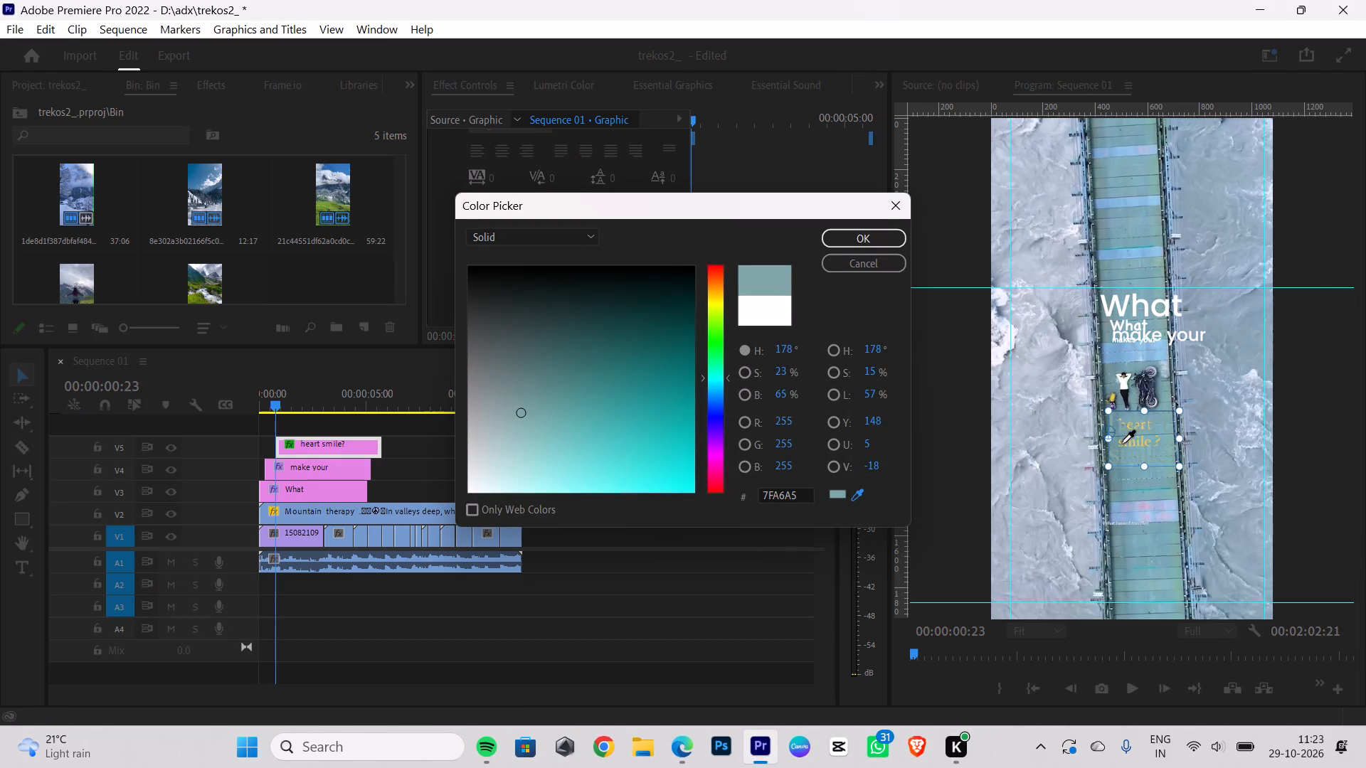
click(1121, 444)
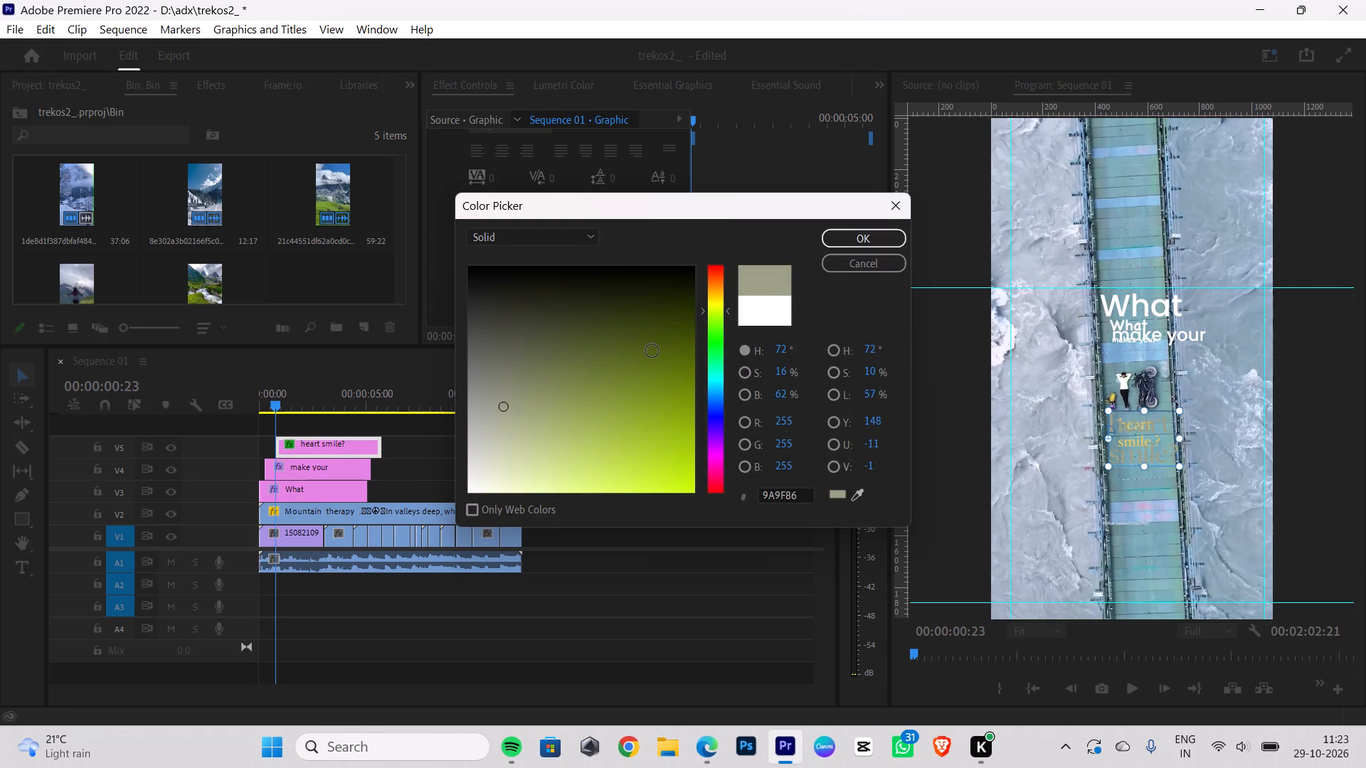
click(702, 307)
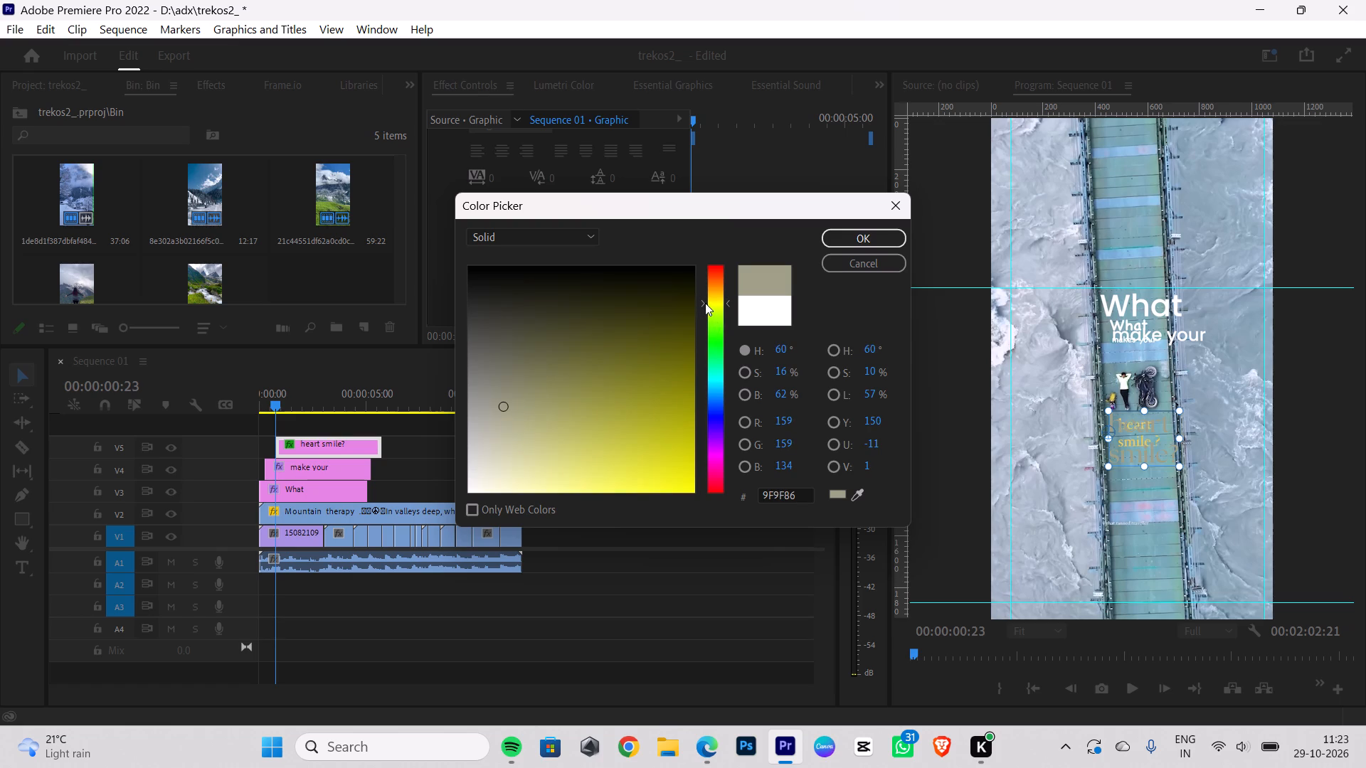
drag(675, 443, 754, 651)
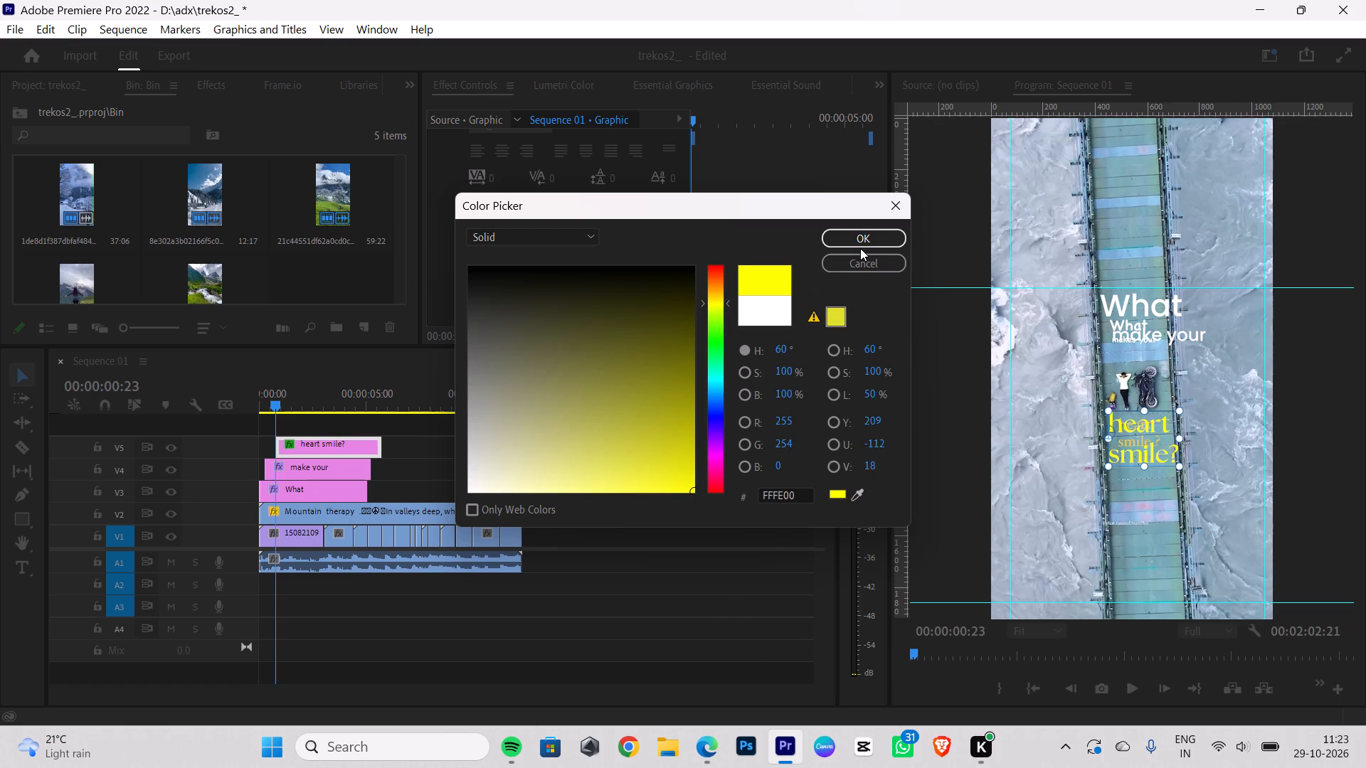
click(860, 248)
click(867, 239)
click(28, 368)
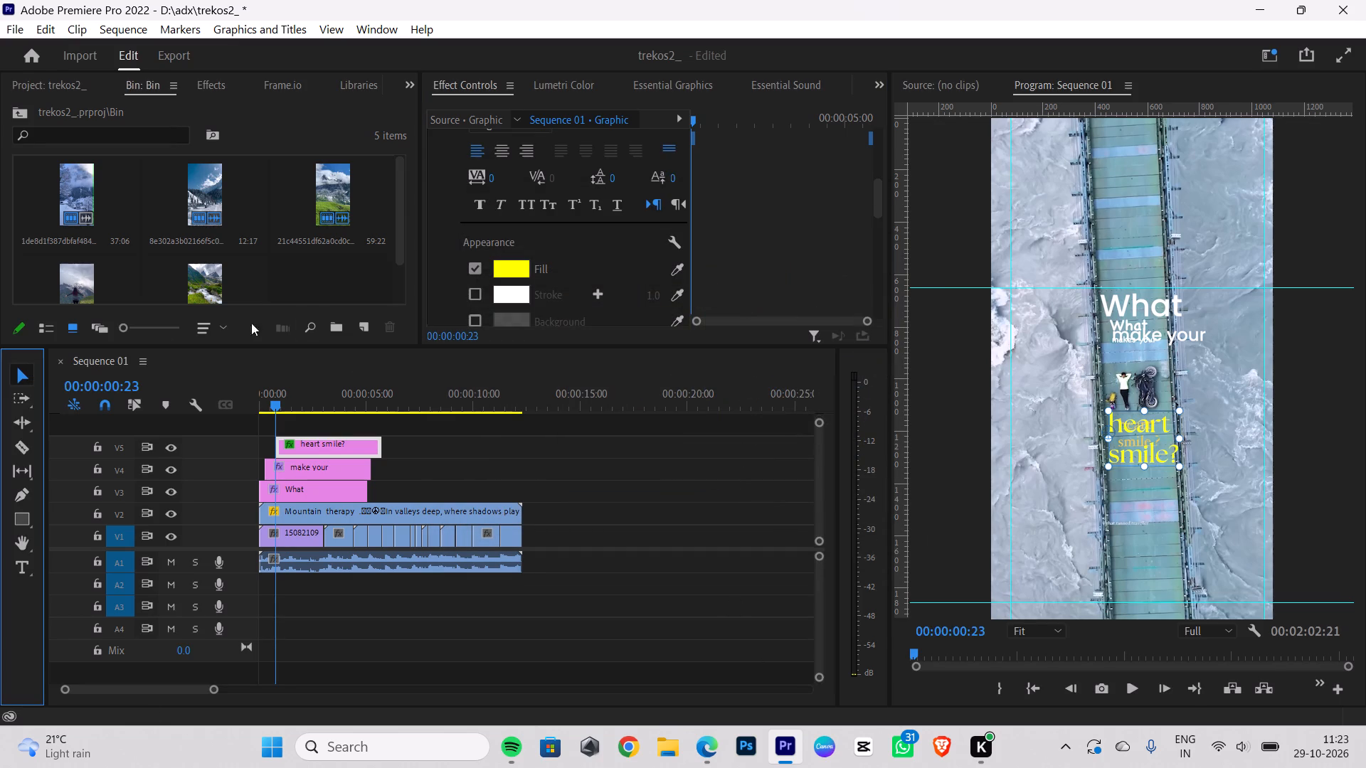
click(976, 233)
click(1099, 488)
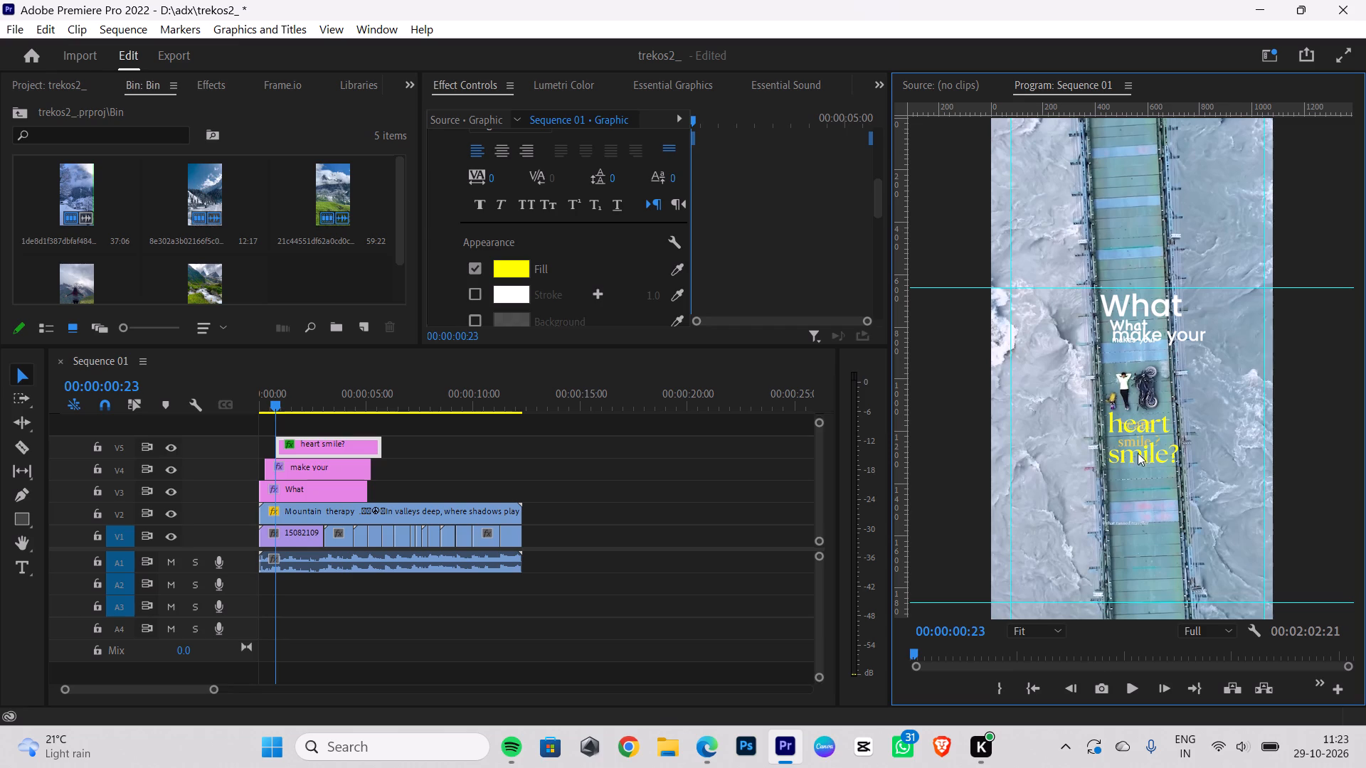
Set the heart smile? title's fill colour to golden yellow FFDD00.
click(1146, 448)
click(517, 263)
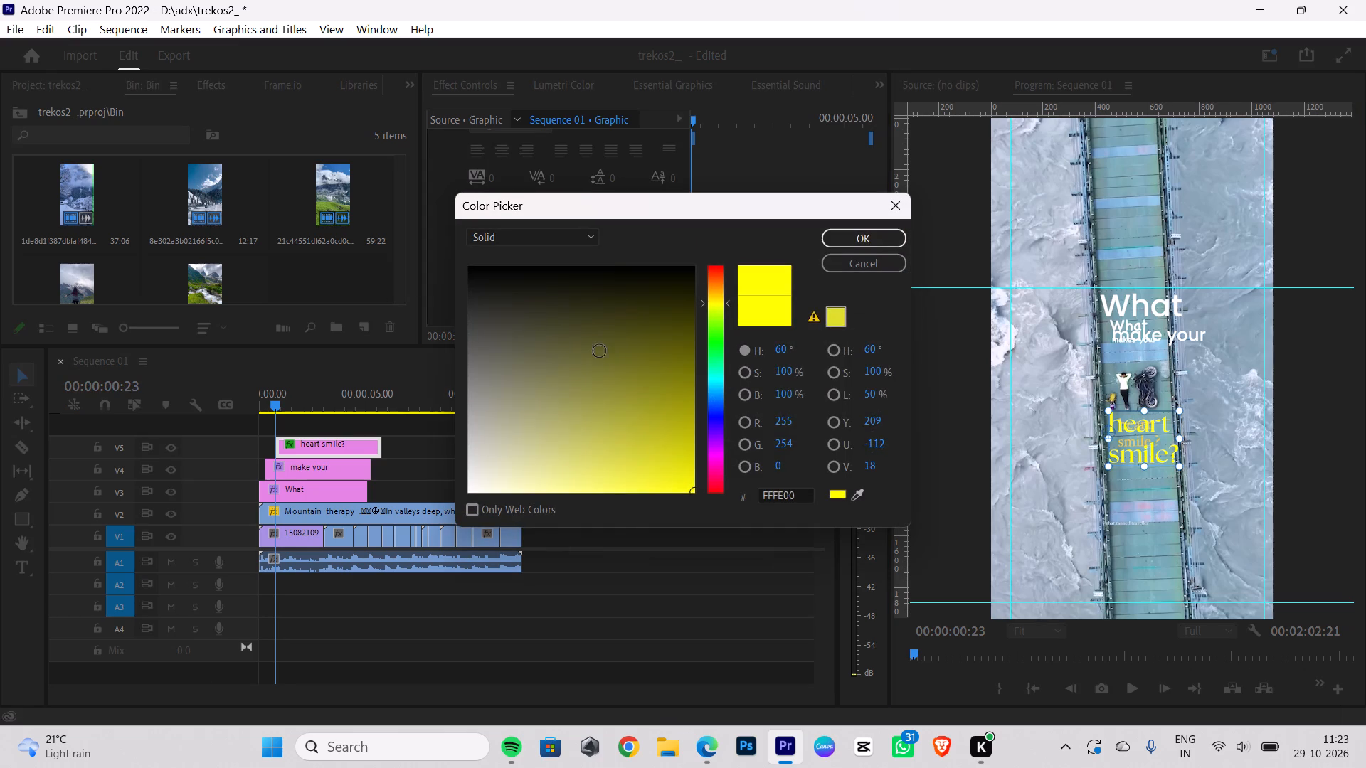
drag(623, 354, 729, 539)
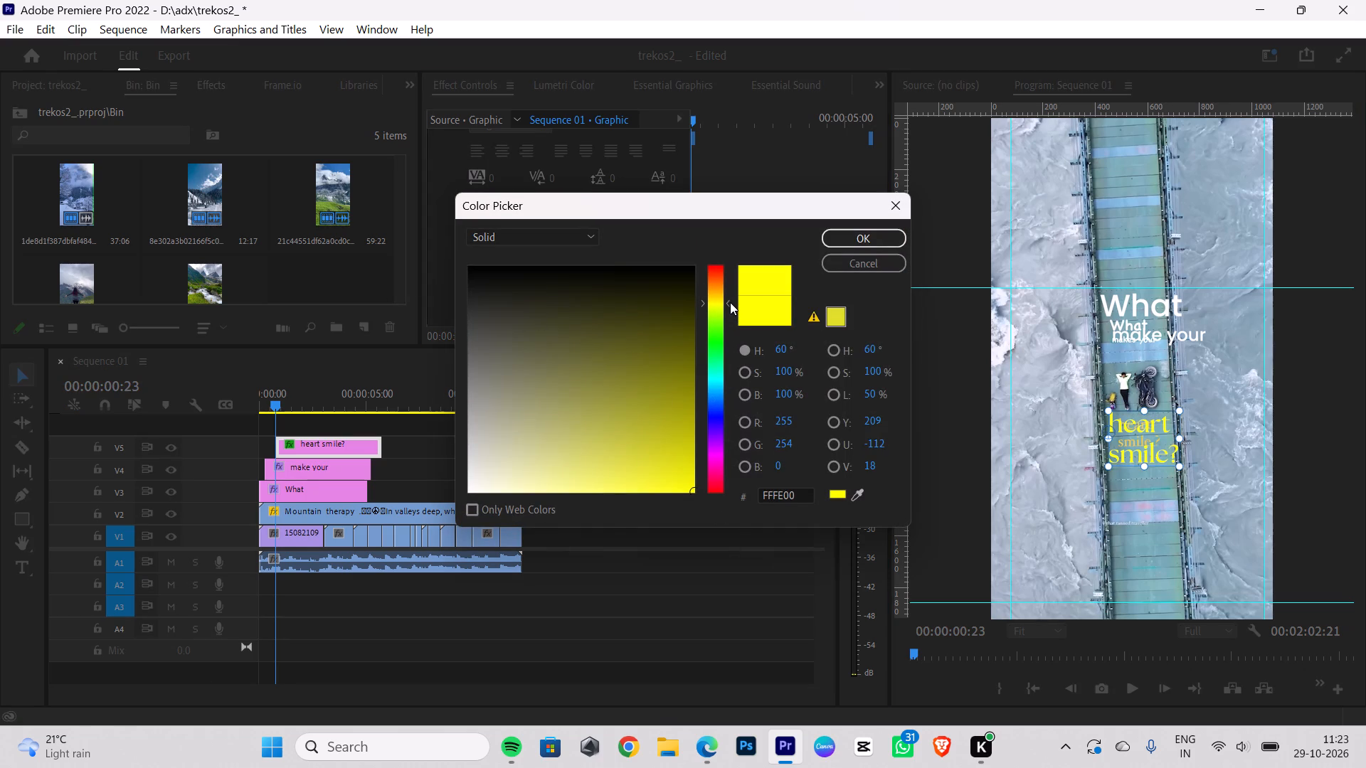
click(729, 300)
drag(629, 443, 710, 616)
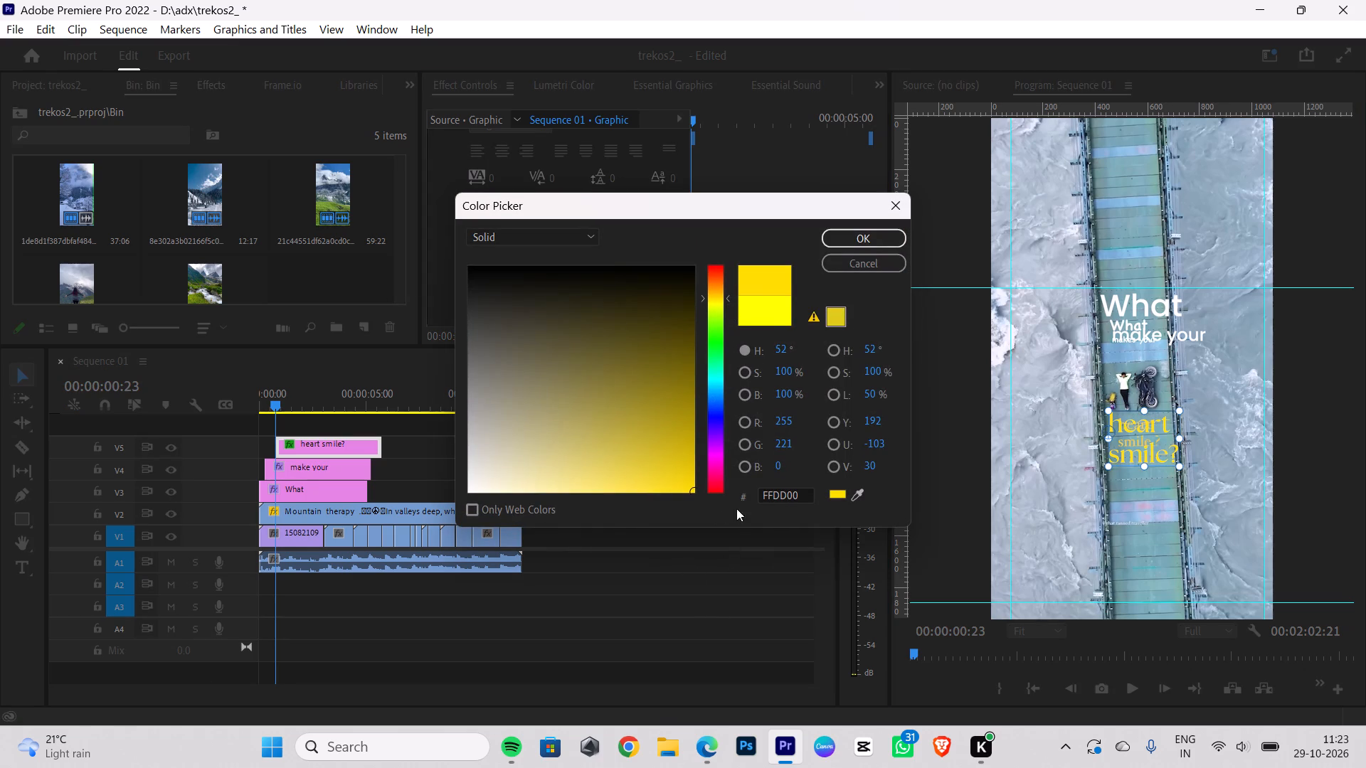
click(860, 233)
click(951, 366)
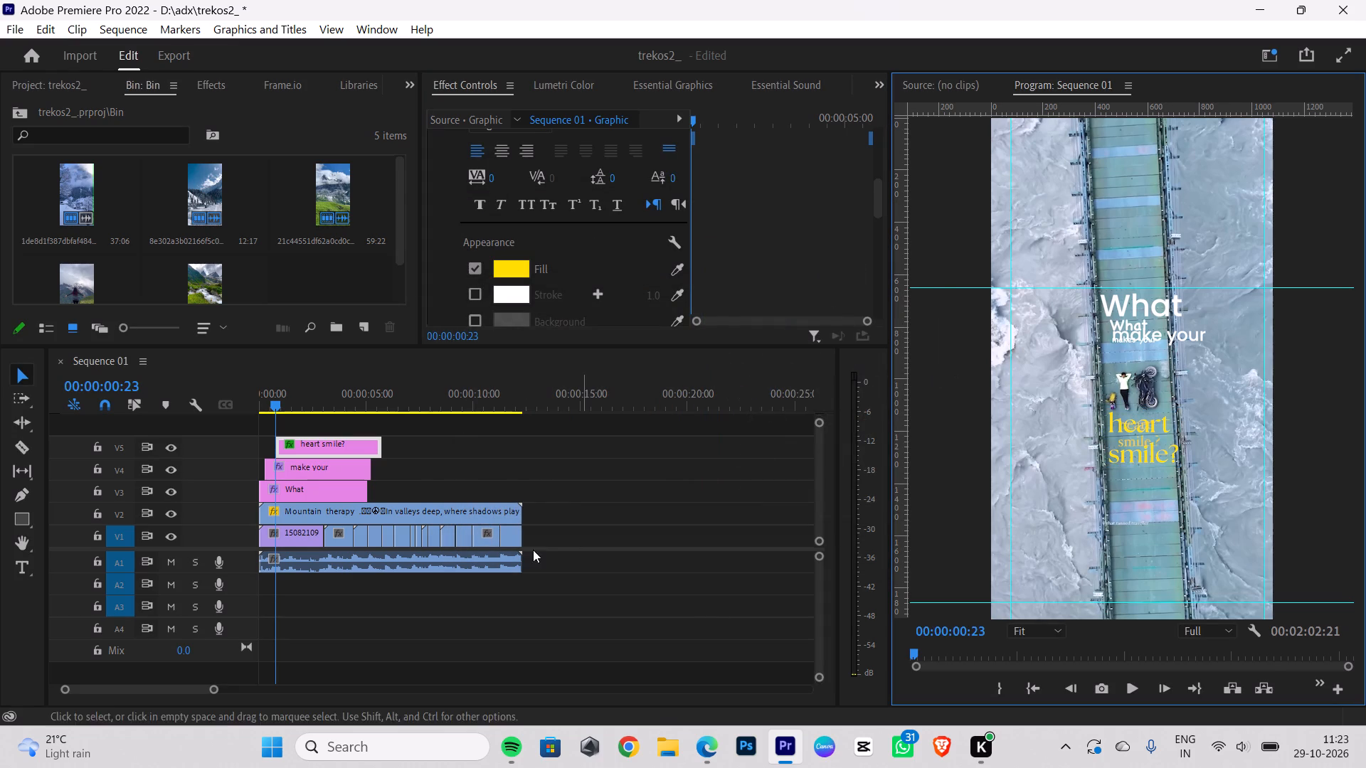
Hide the reference clip's video track V2.
click(175, 515)
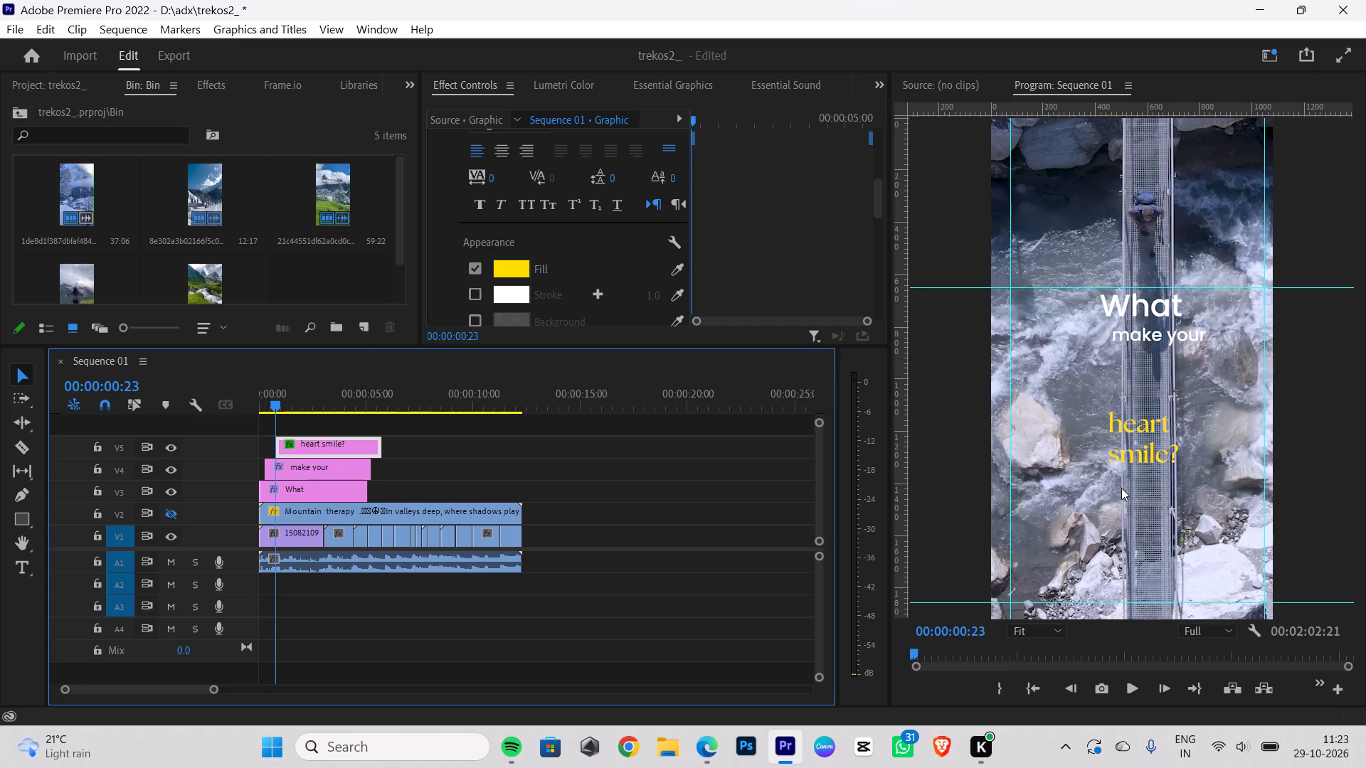
Move the heart smile? title slightly up in the frame.
click(1140, 454)
drag(1125, 439, 1133, 428)
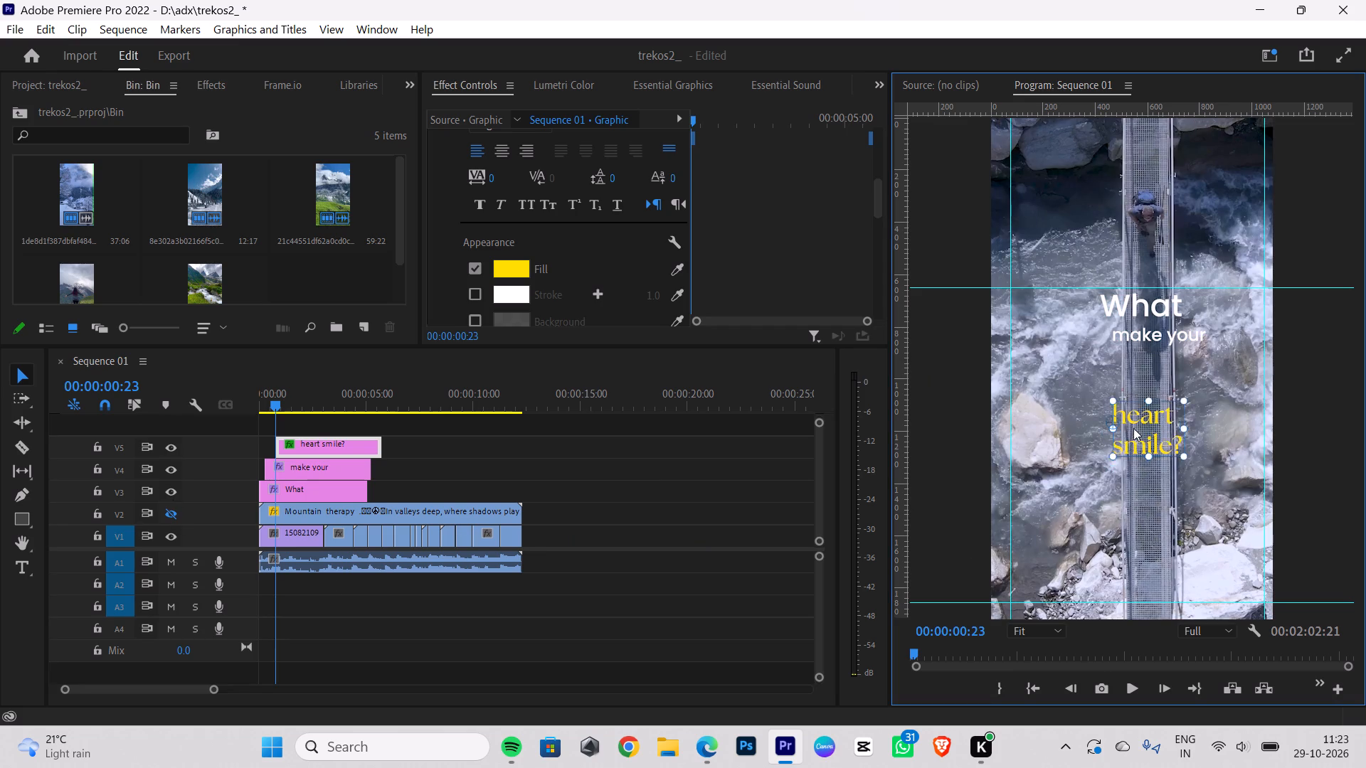
drag(1133, 428, 1123, 425)
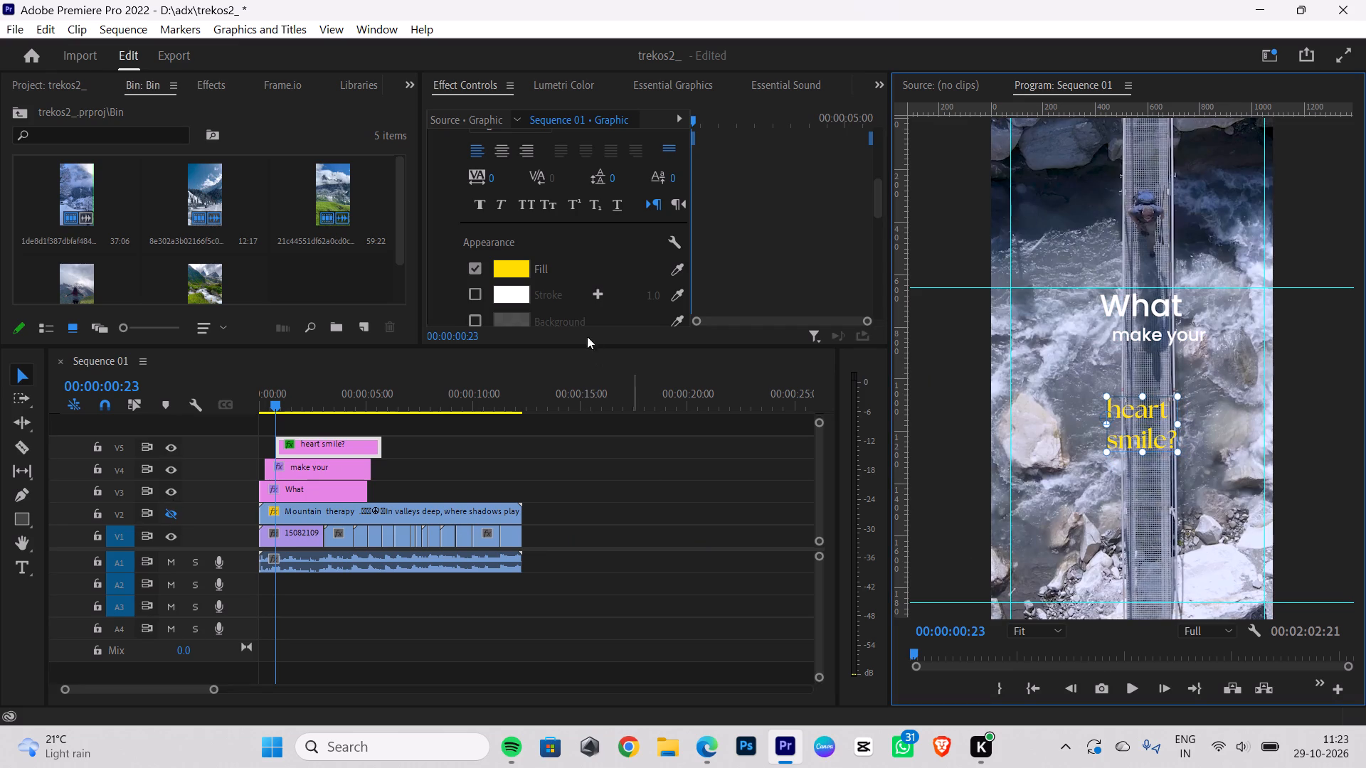
Set the heart smile? title's baseline shift to -7 and tighten its leading to -27.
drag(671, 176, 672, 174)
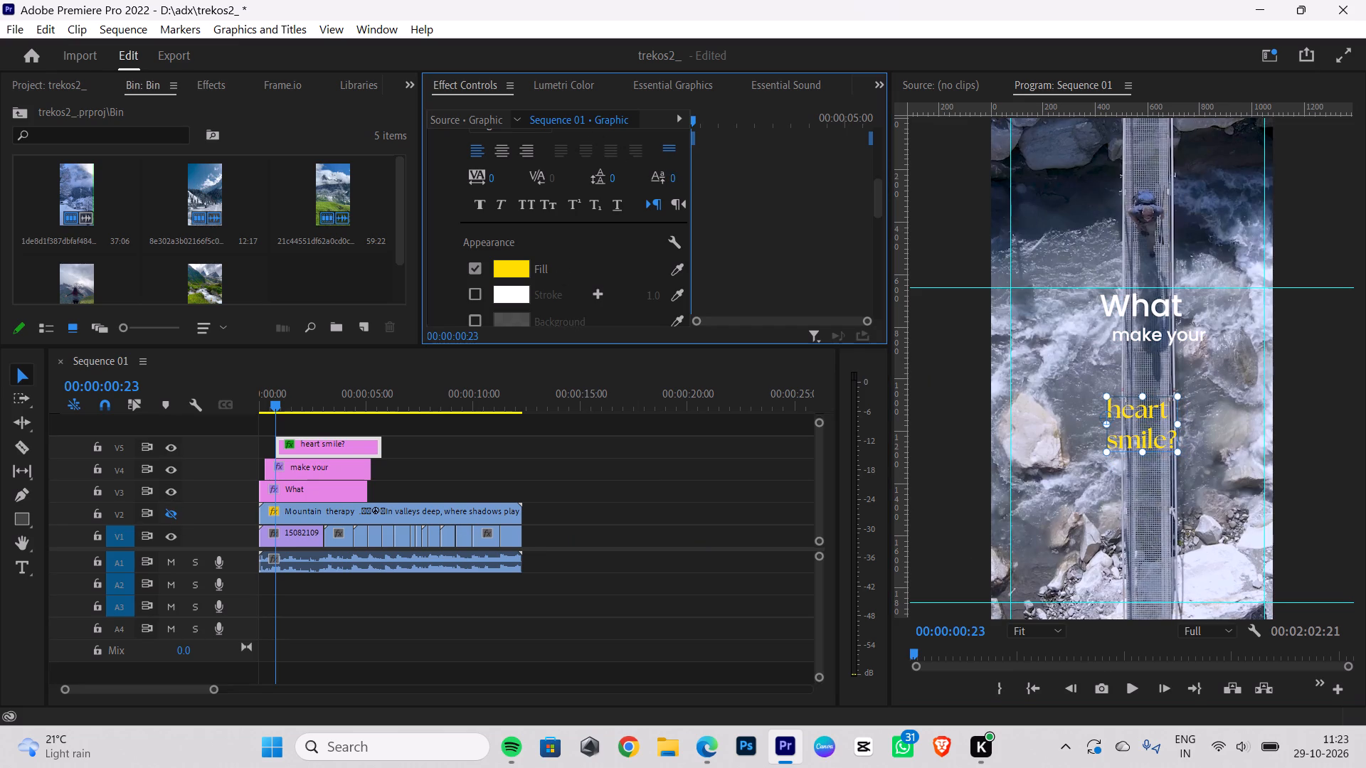
drag(672, 174, 657, 169)
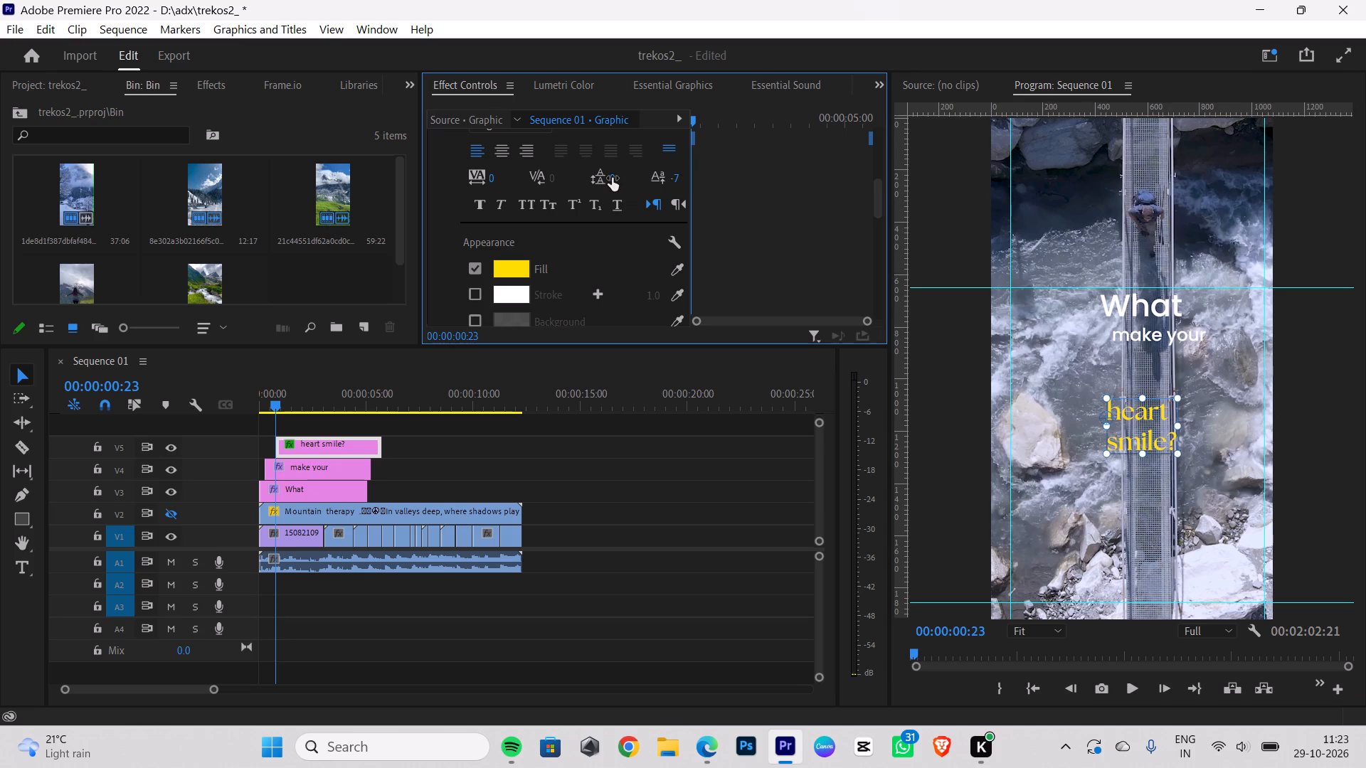
drag(613, 178, 573, 174)
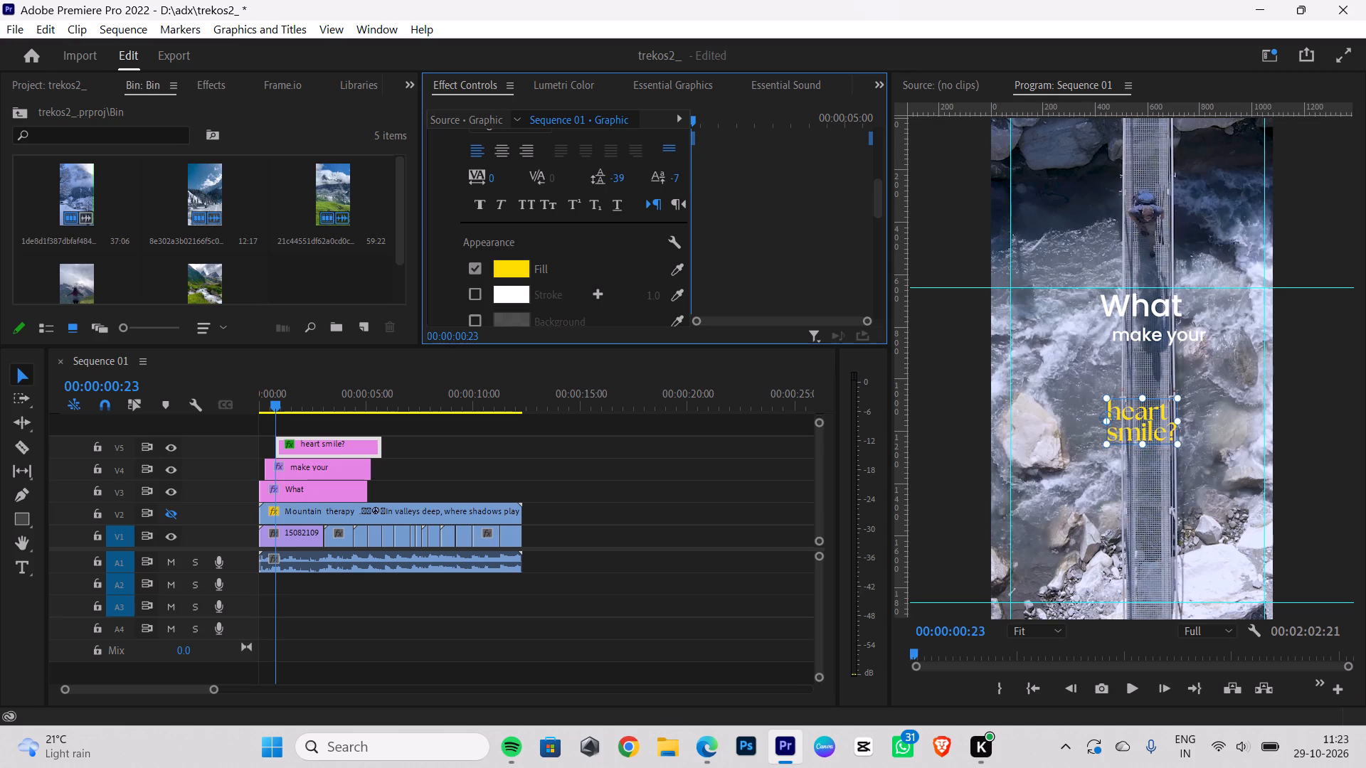
drag(573, 174, 584, 171)
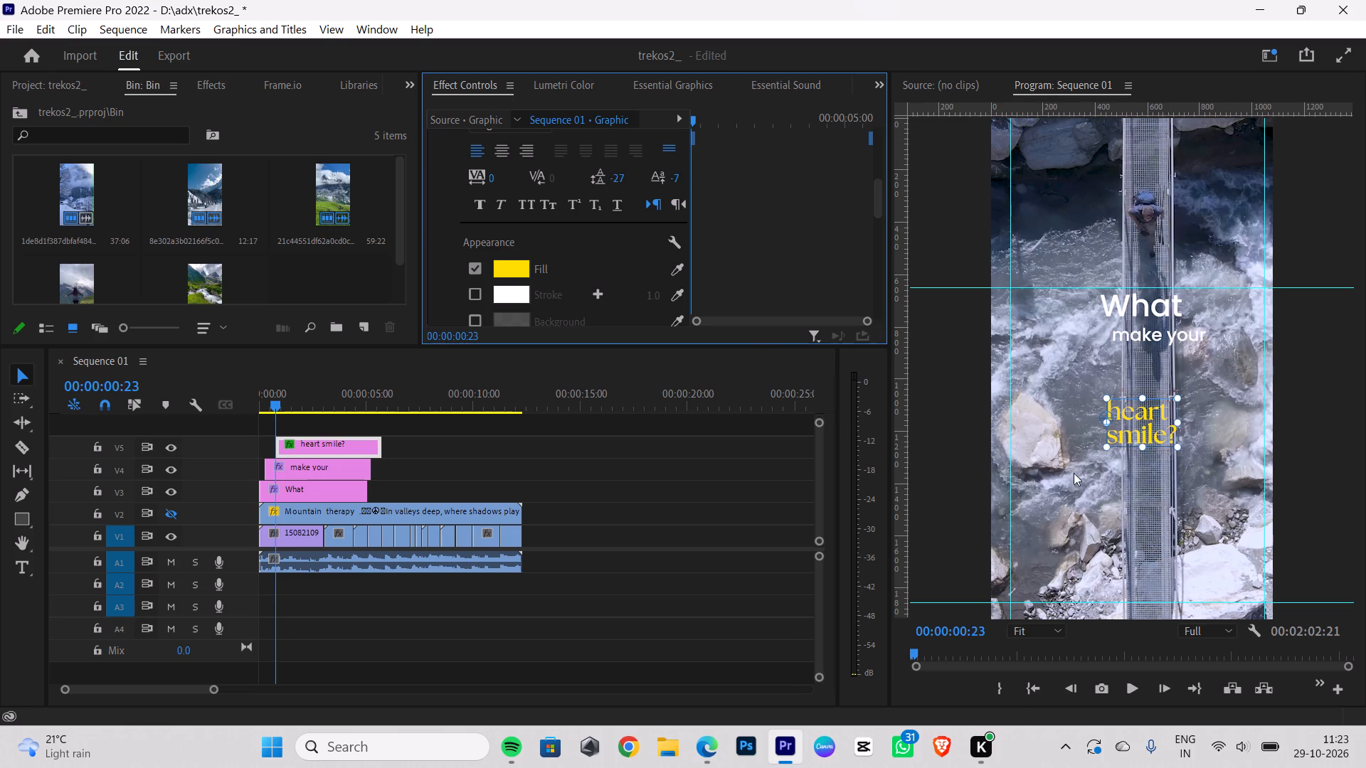
Nudge the heart smile? title slightly up and right, to a position of about 355, 1118.
click(1109, 486)
click(1121, 422)
drag(1132, 430, 1138, 430)
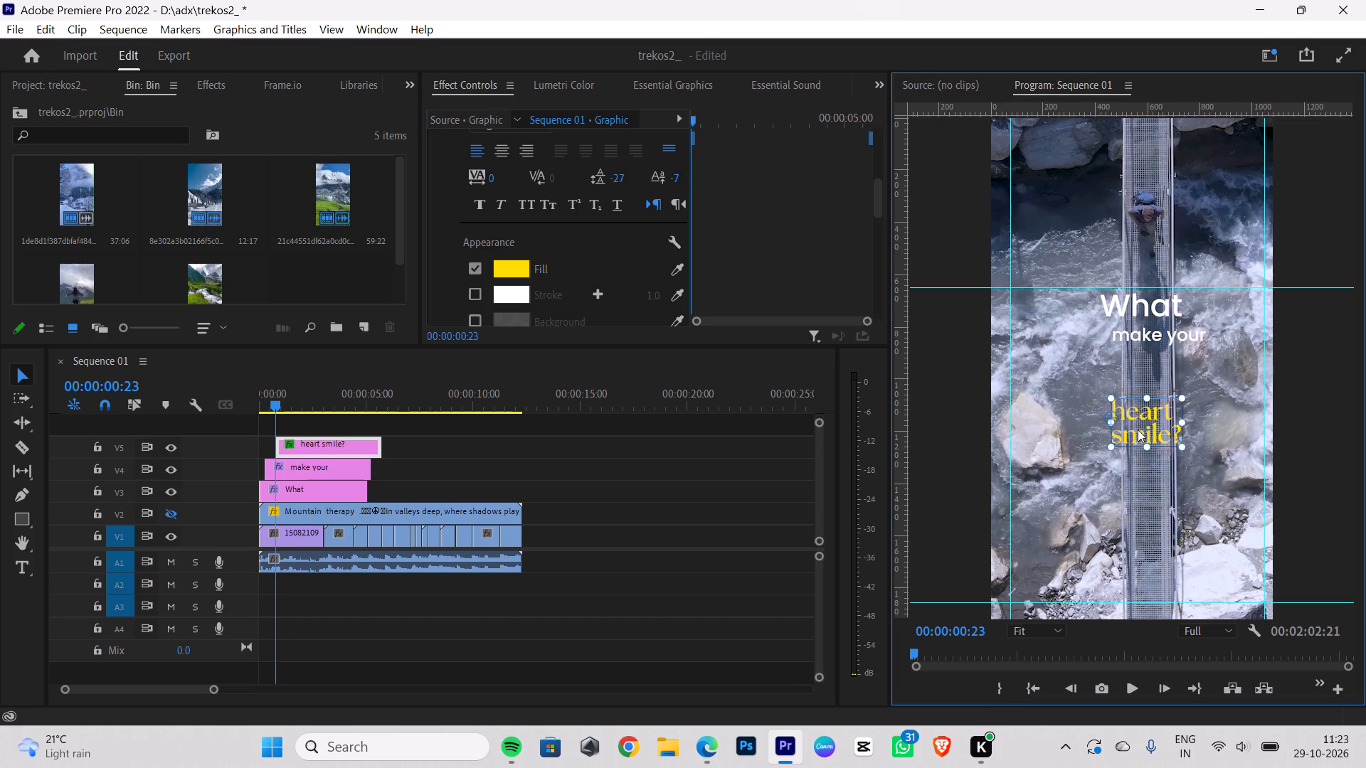
drag(1138, 430, 1140, 422)
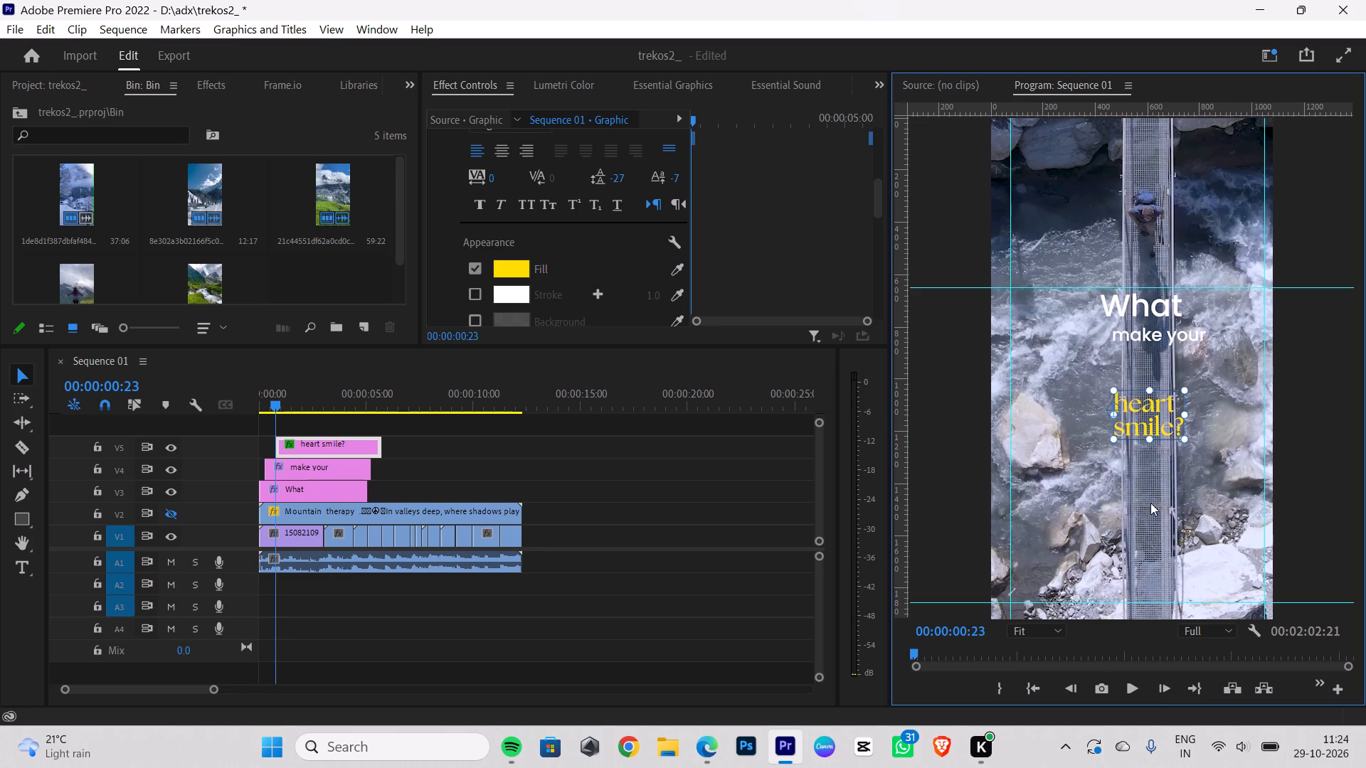
click(1150, 503)
Enlarge the What title slightly, to a scale of about 125.
click(1116, 298)
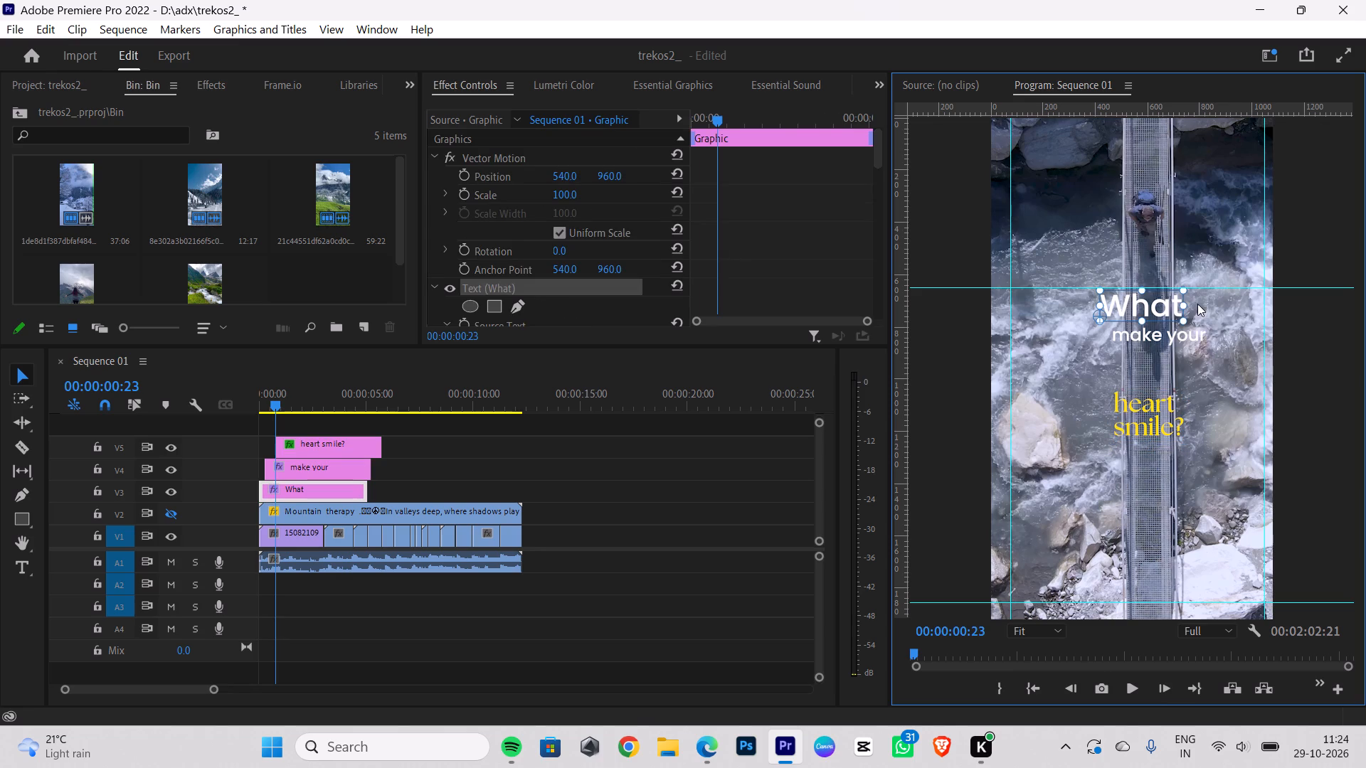
click(1186, 306)
Turn on the shadow for the What, make your and heart smile? titles, keeping the default shadow settings.
click(1146, 309)
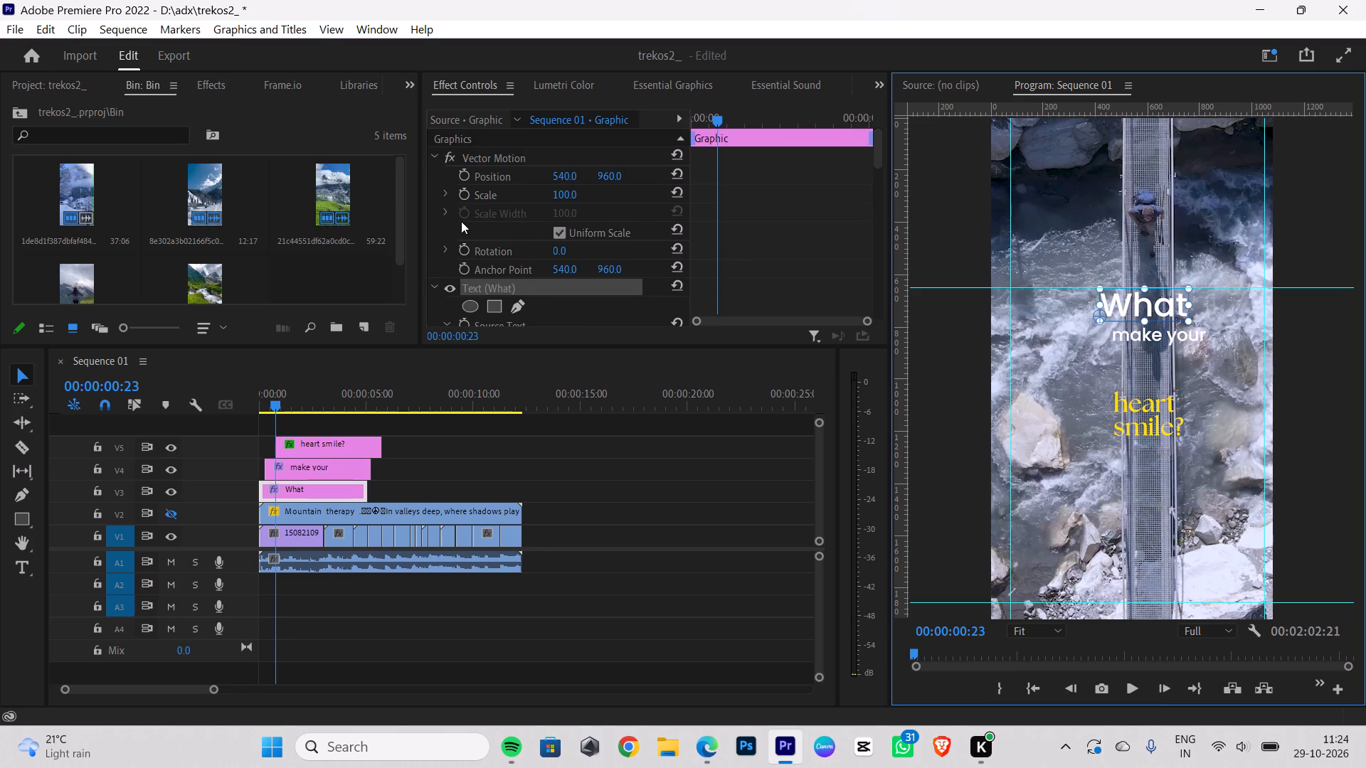
scroll(499, 215, down, 20)
scroll(499, 215, down, 1)
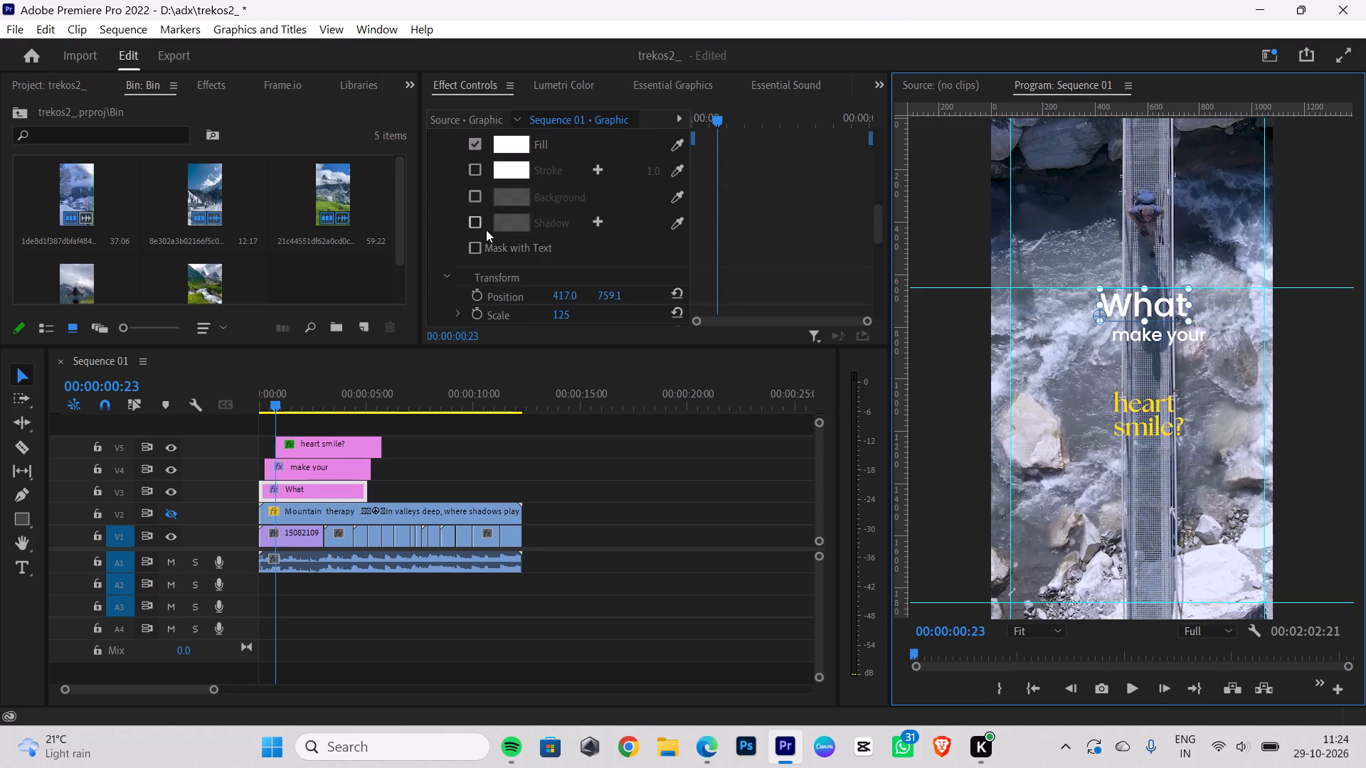
click(476, 219)
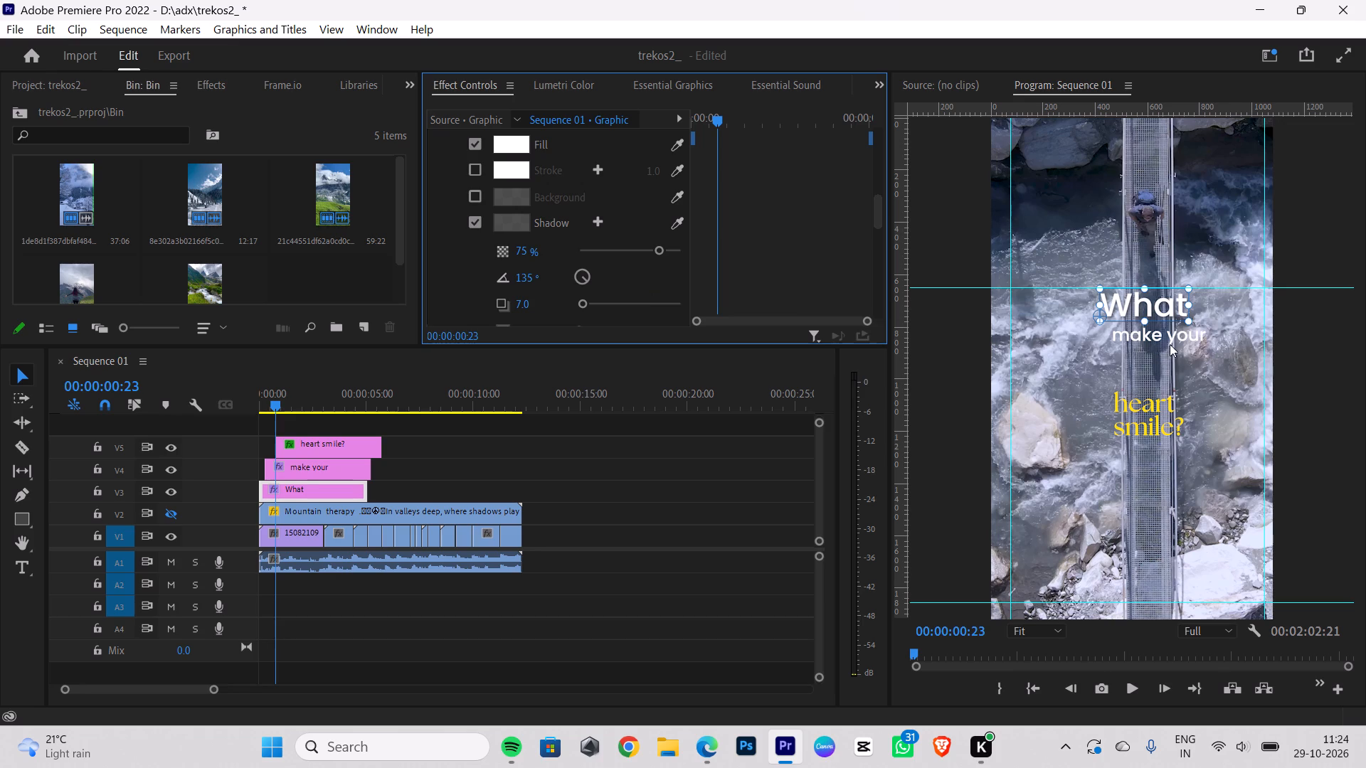
click(1169, 334)
scroll(563, 285, down, 8)
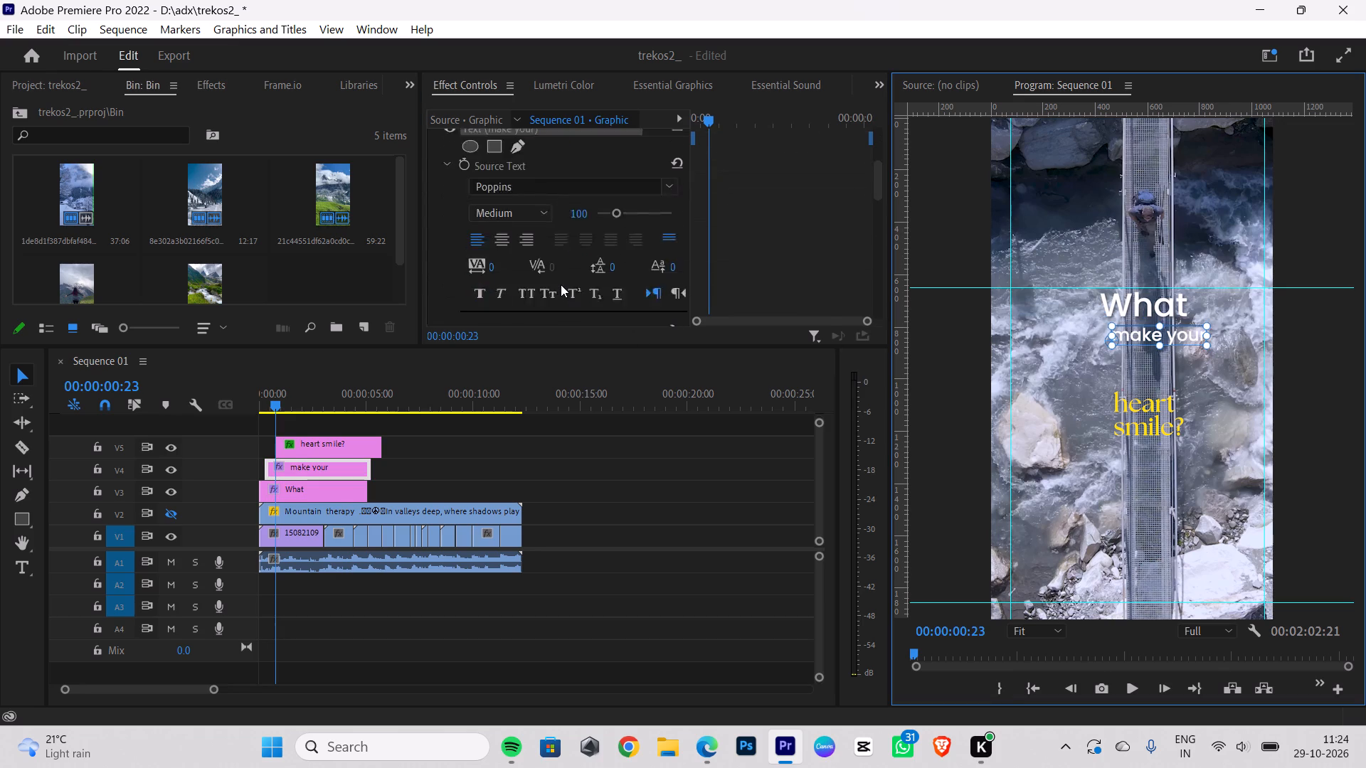
scroll(561, 284, down, 11)
click(470, 258)
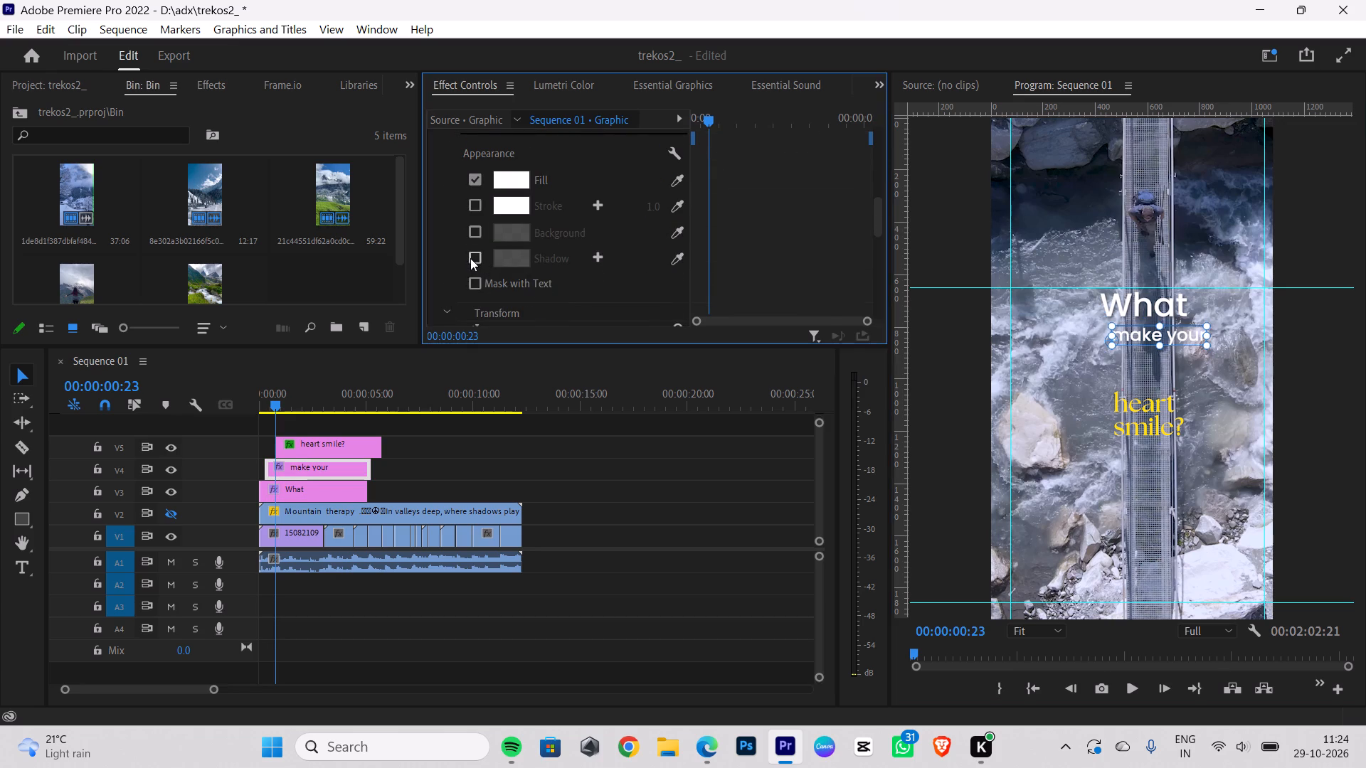
click(1143, 411)
scroll(535, 259, down, 20)
click(480, 239)
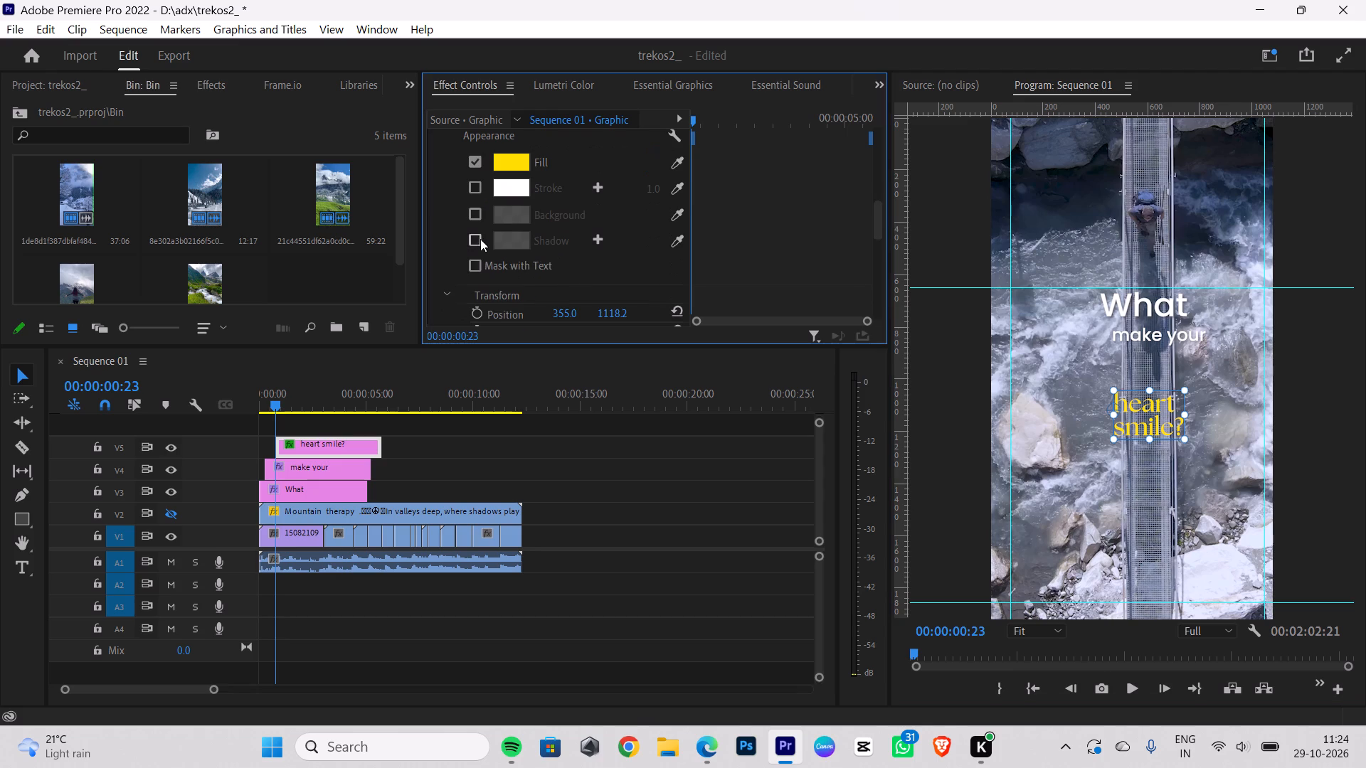
click(1076, 469)
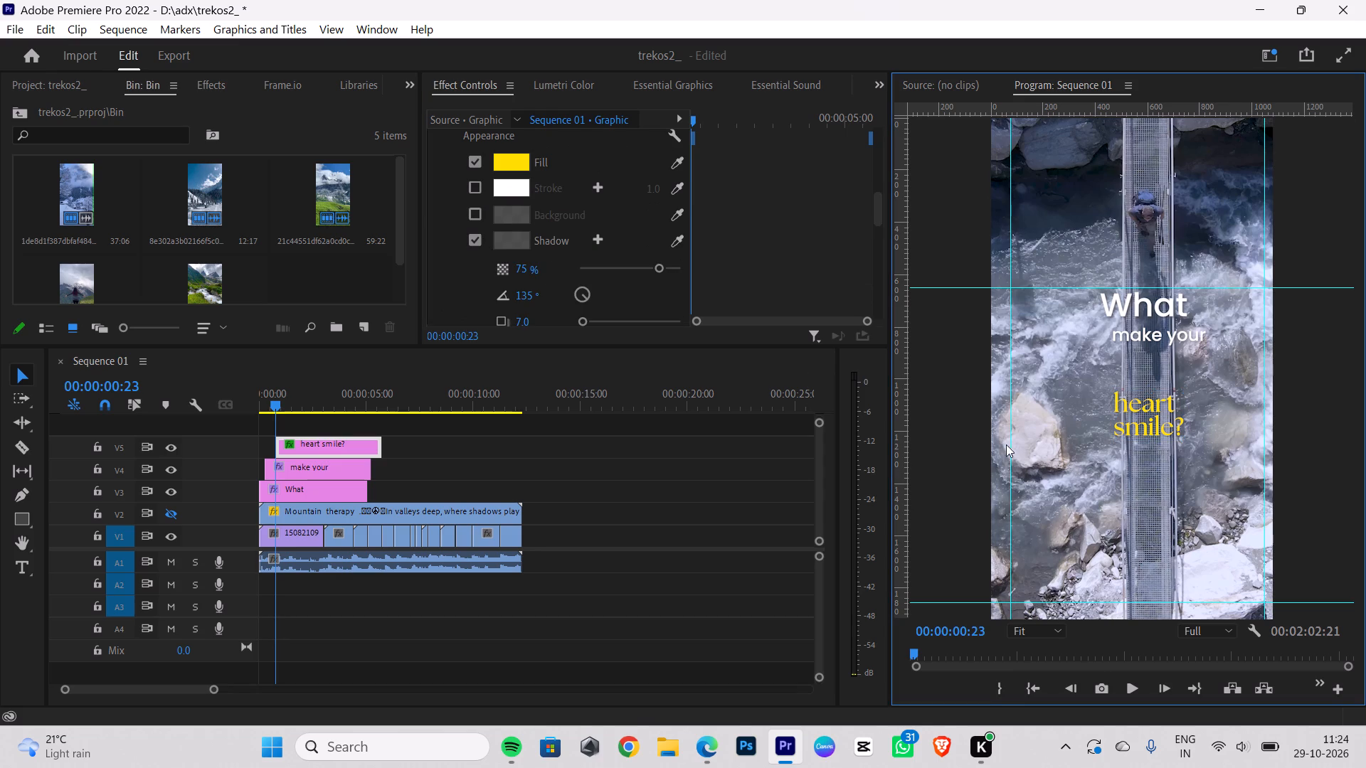
Move the make your title right and slightly up, offset beneath the What title.
drag(1142, 331, 1154, 333)
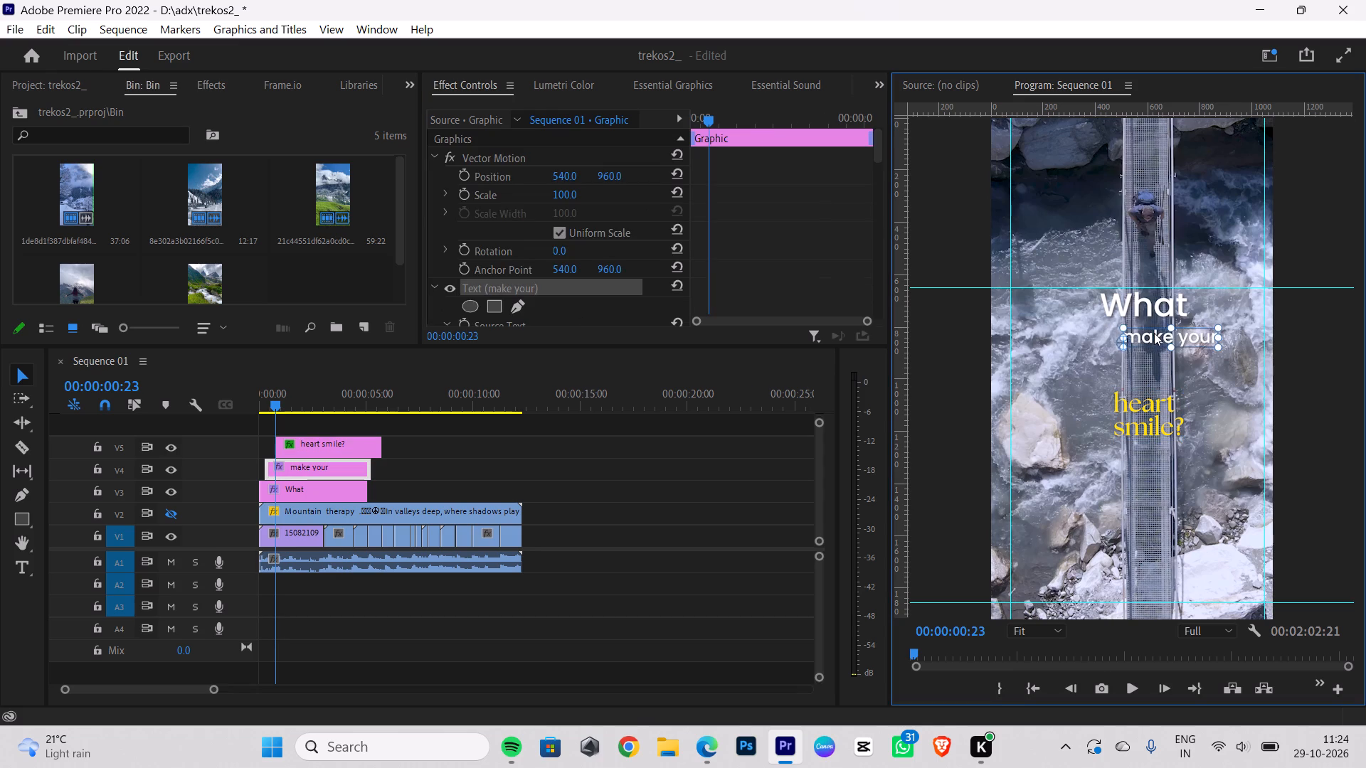
drag(1154, 333, 1156, 331)
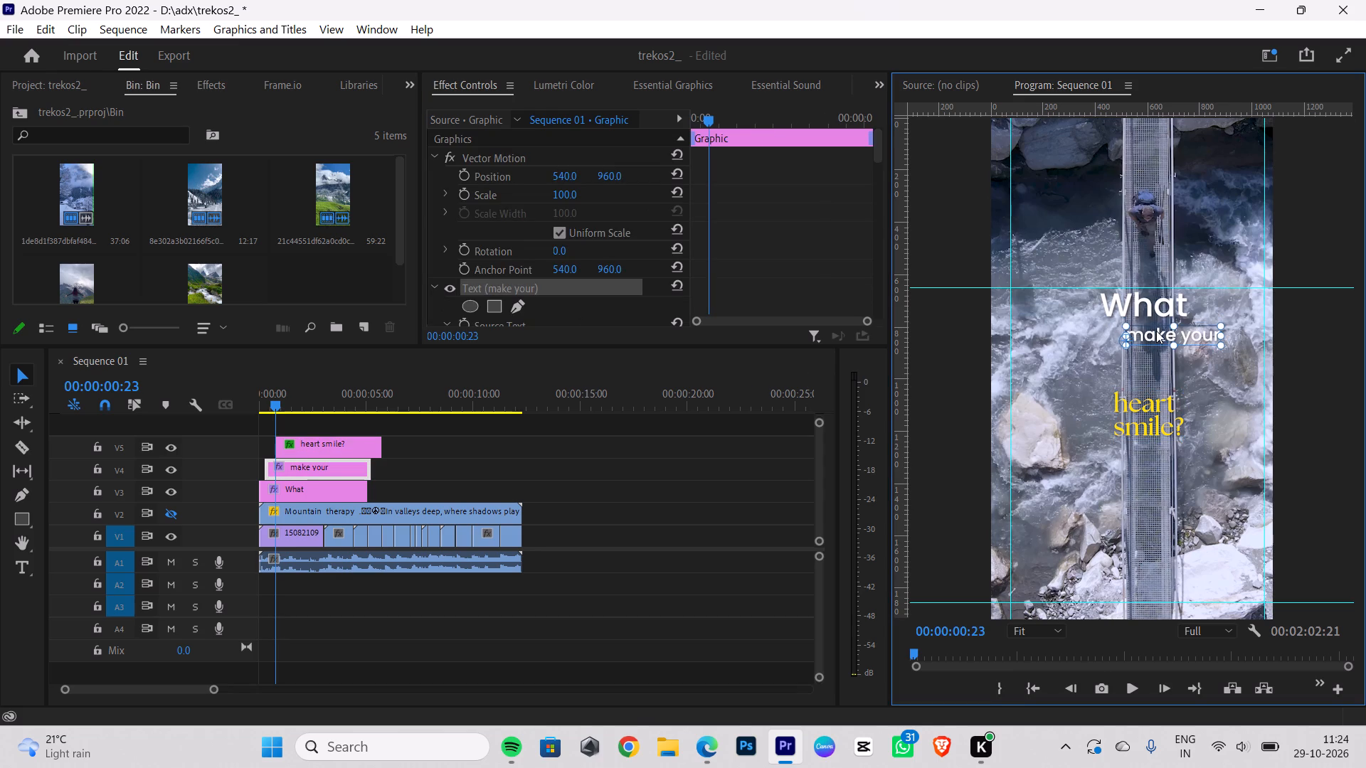
drag(1156, 331, 1157, 328)
click(1168, 383)
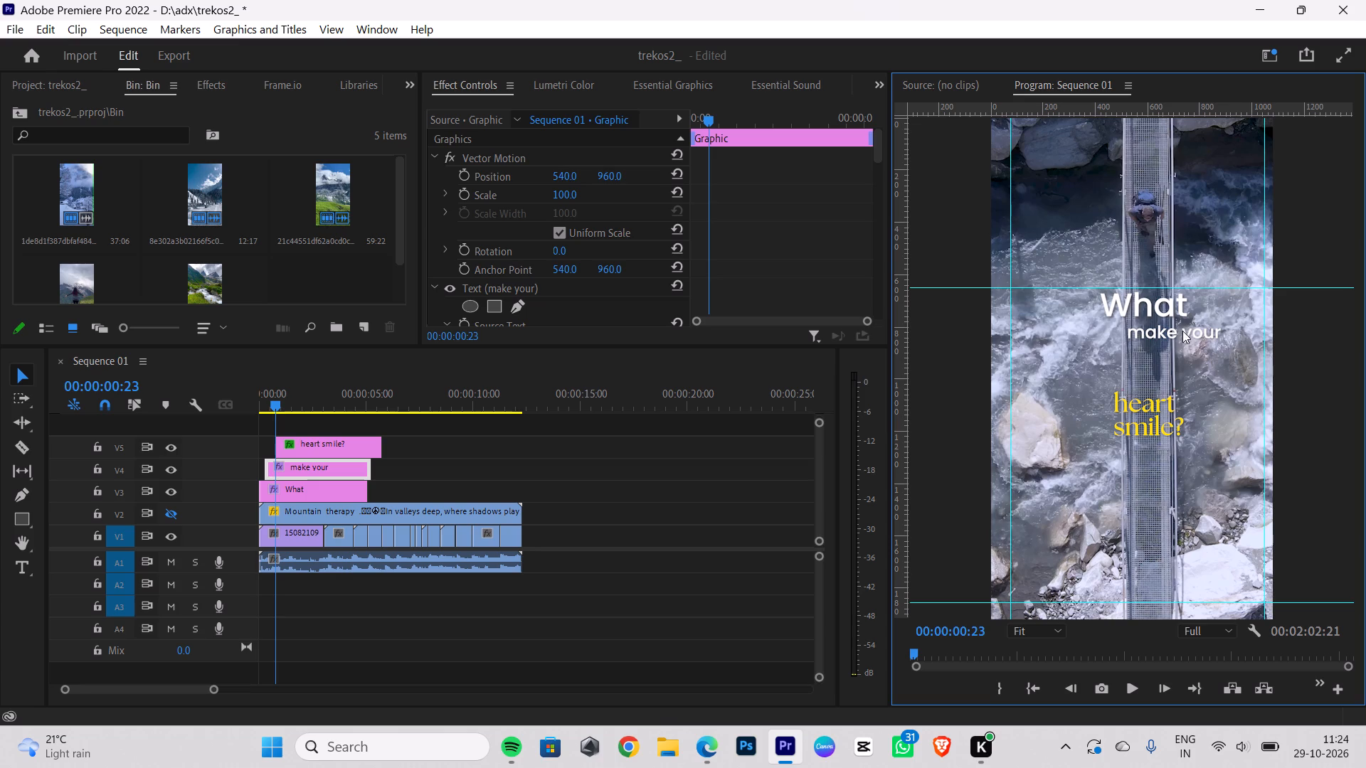
Shift the What title left, and bring the make your title left to stay offset just beneath it.
drag(1145, 307, 1129, 307)
click(1146, 356)
drag(1153, 333, 1131, 330)
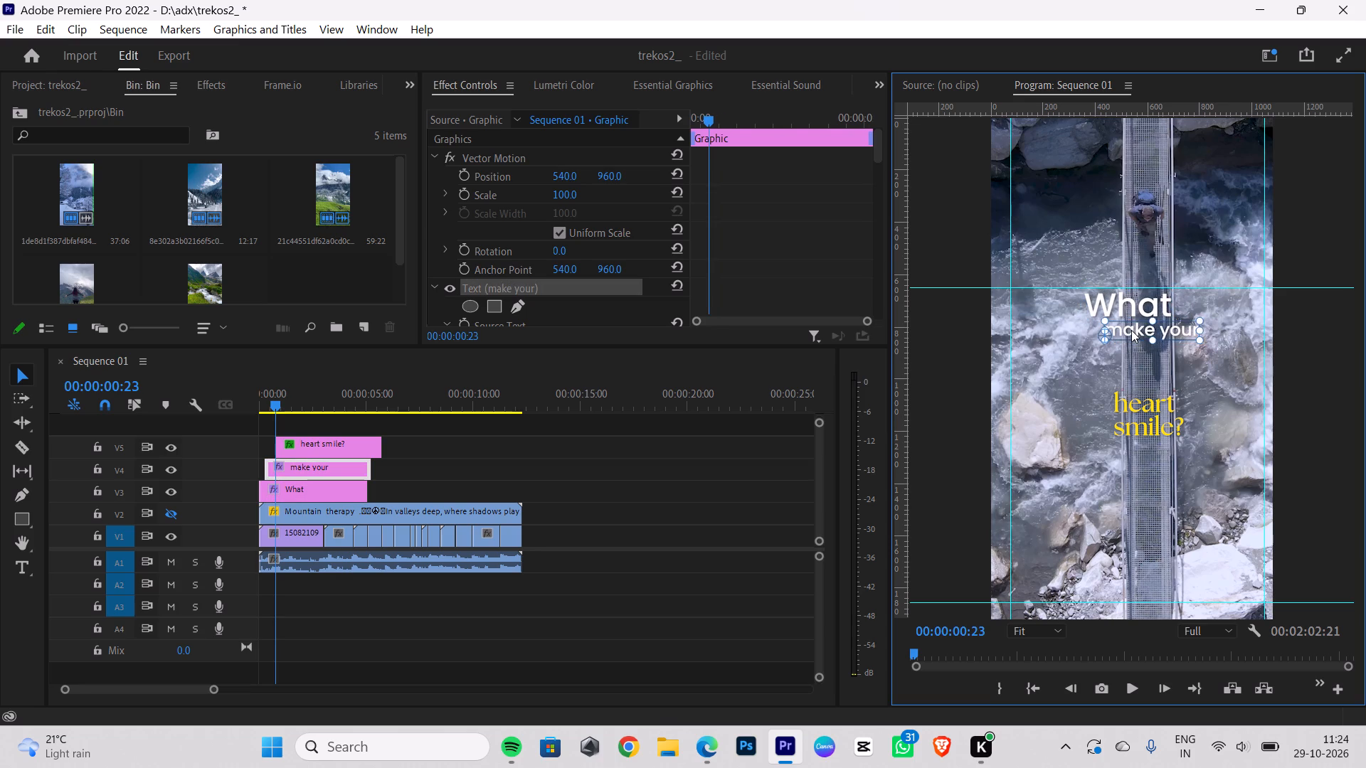
drag(1131, 330, 1141, 332)
click(1135, 523)
Shrink the heart smile? title slightly.
click(1145, 420)
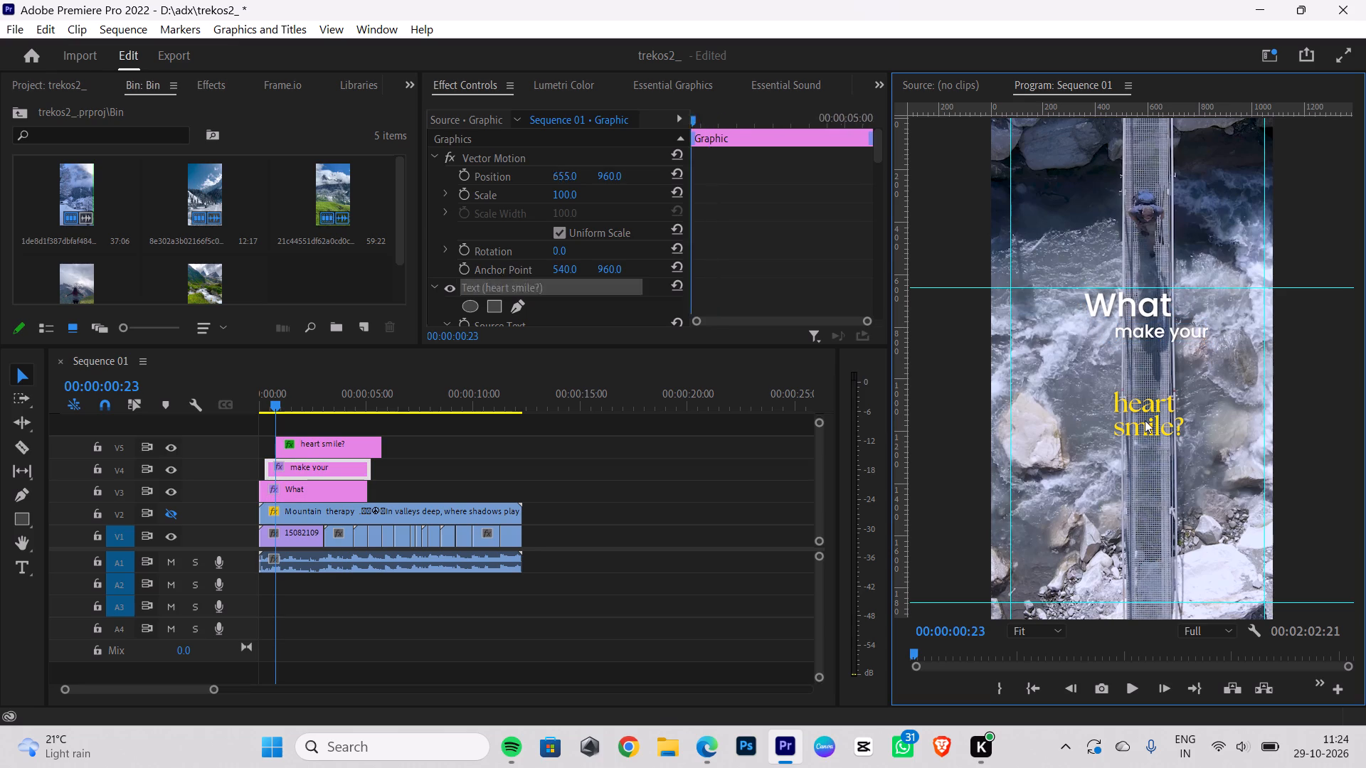
click(1181, 414)
click(1145, 493)
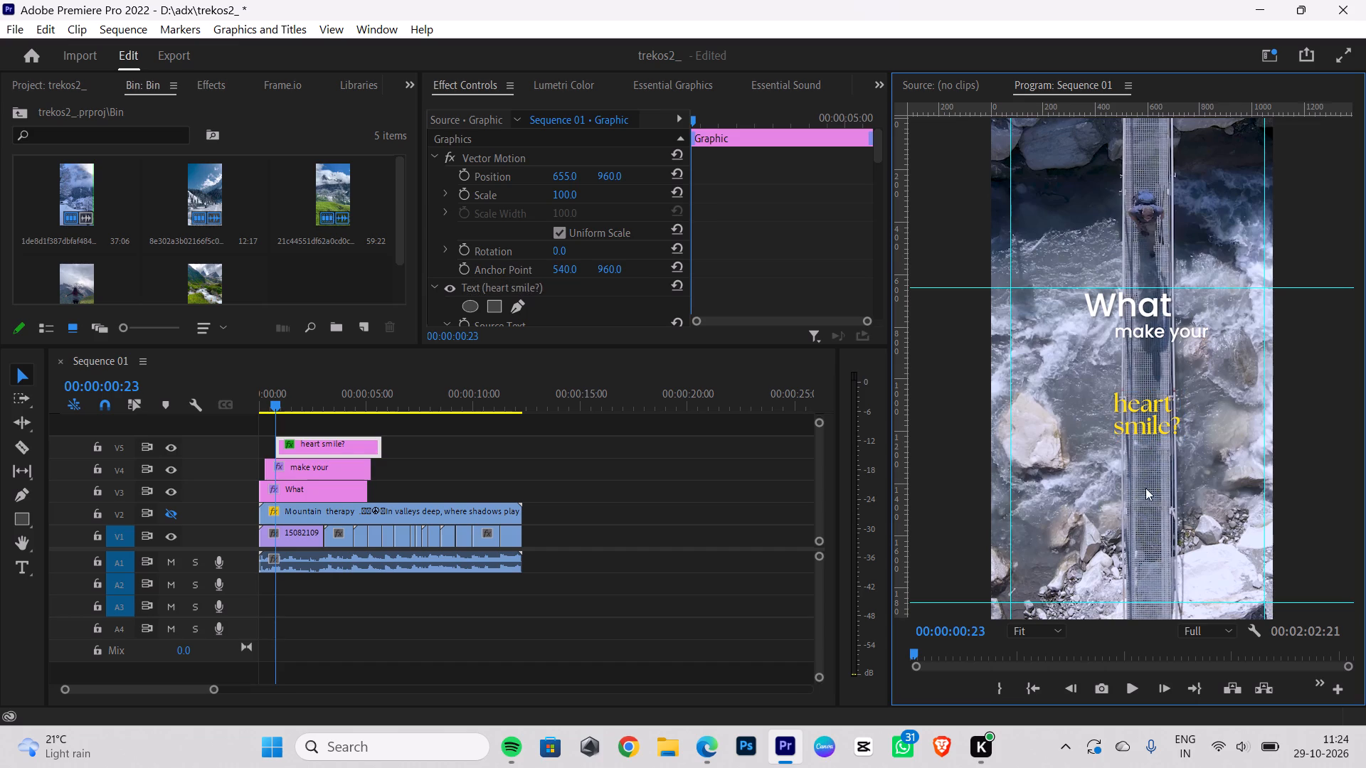
Move the heart smile? title slightly right, keeping it below the make your title.
drag(1130, 412, 1103, 404)
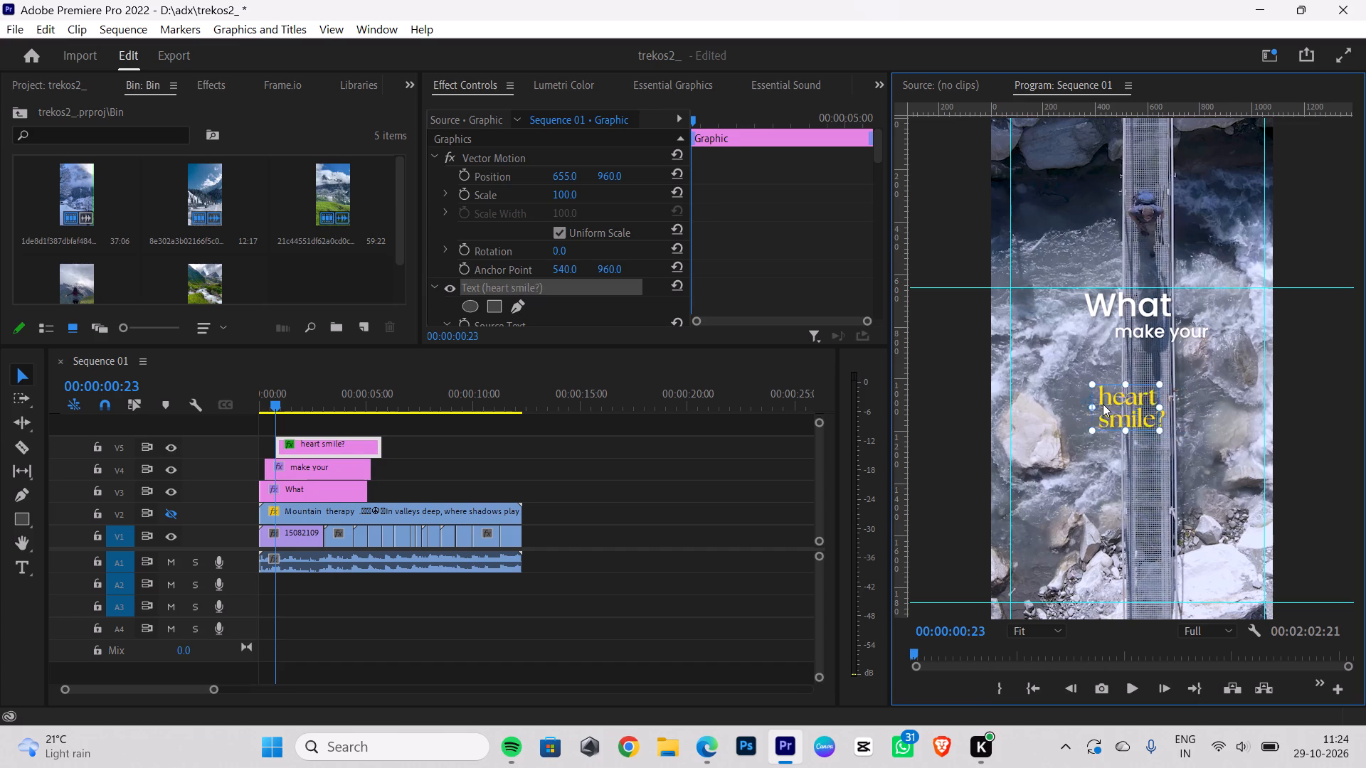
drag(1103, 404, 1136, 409)
click(1143, 493)
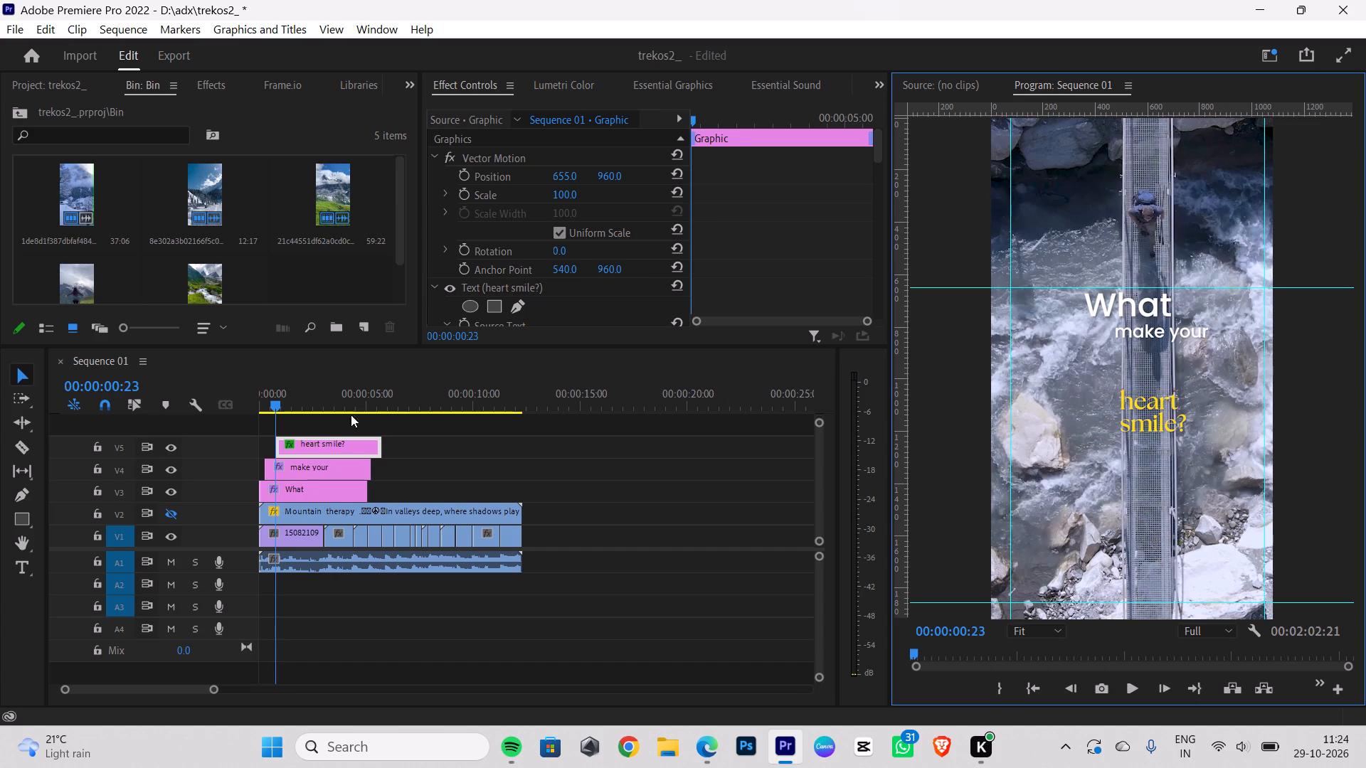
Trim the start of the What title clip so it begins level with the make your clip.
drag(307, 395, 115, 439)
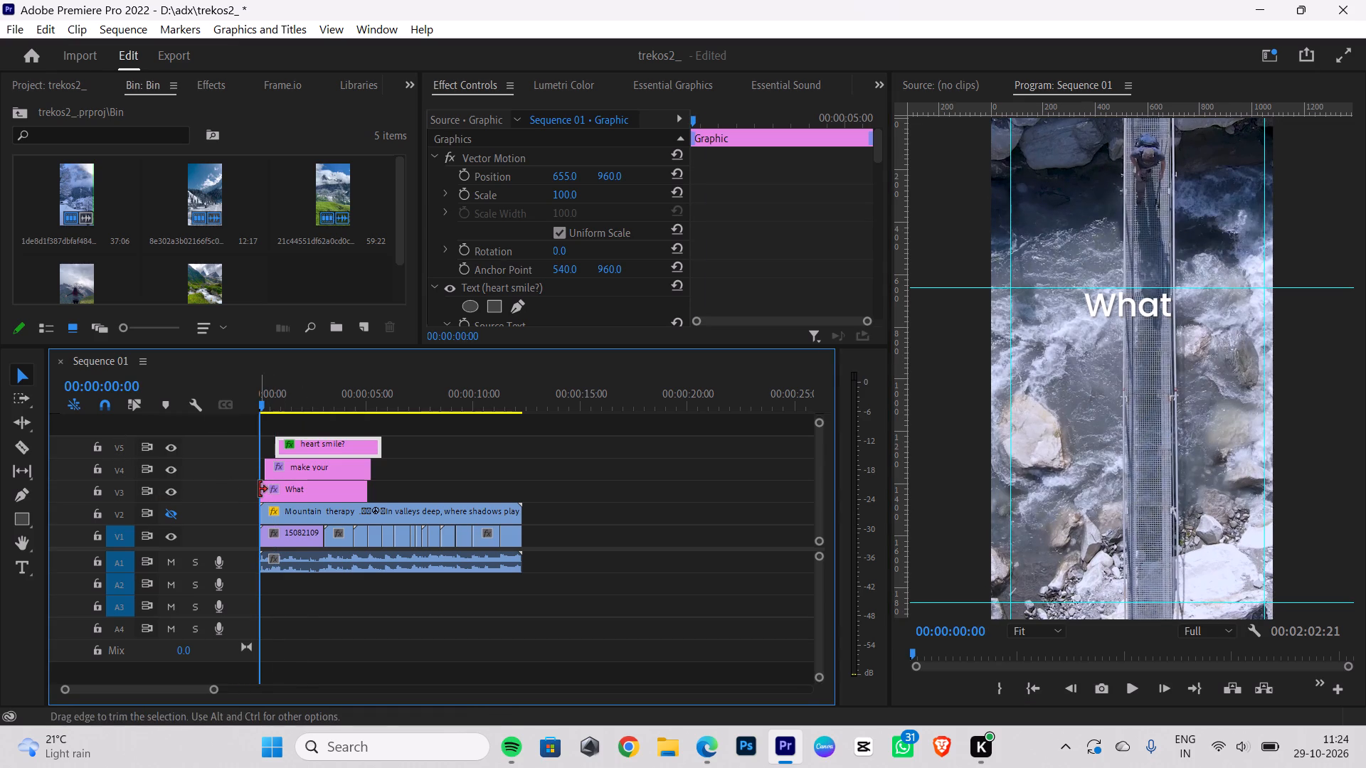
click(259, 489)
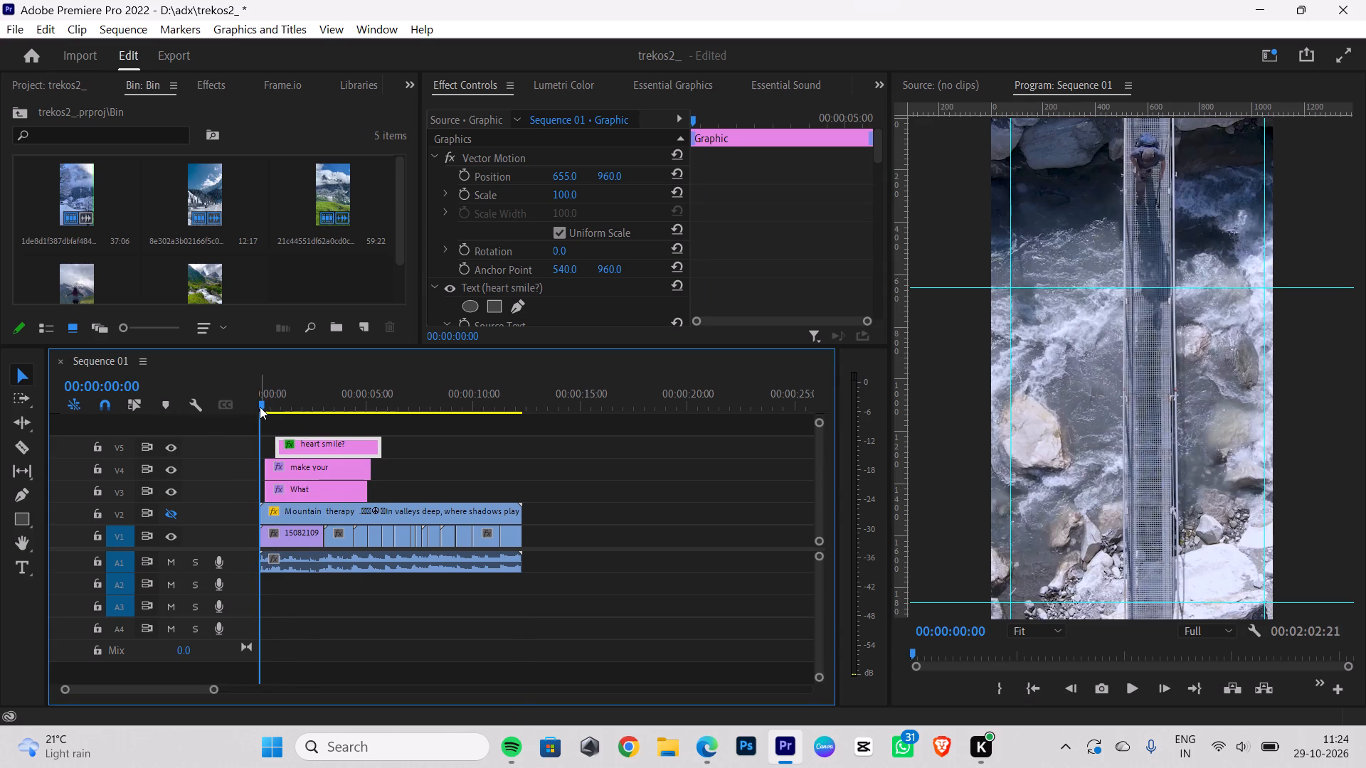
Play the opening from the sequence start to check when the titles appear.
drag(264, 391, 99, 442)
key(space)
key(space)
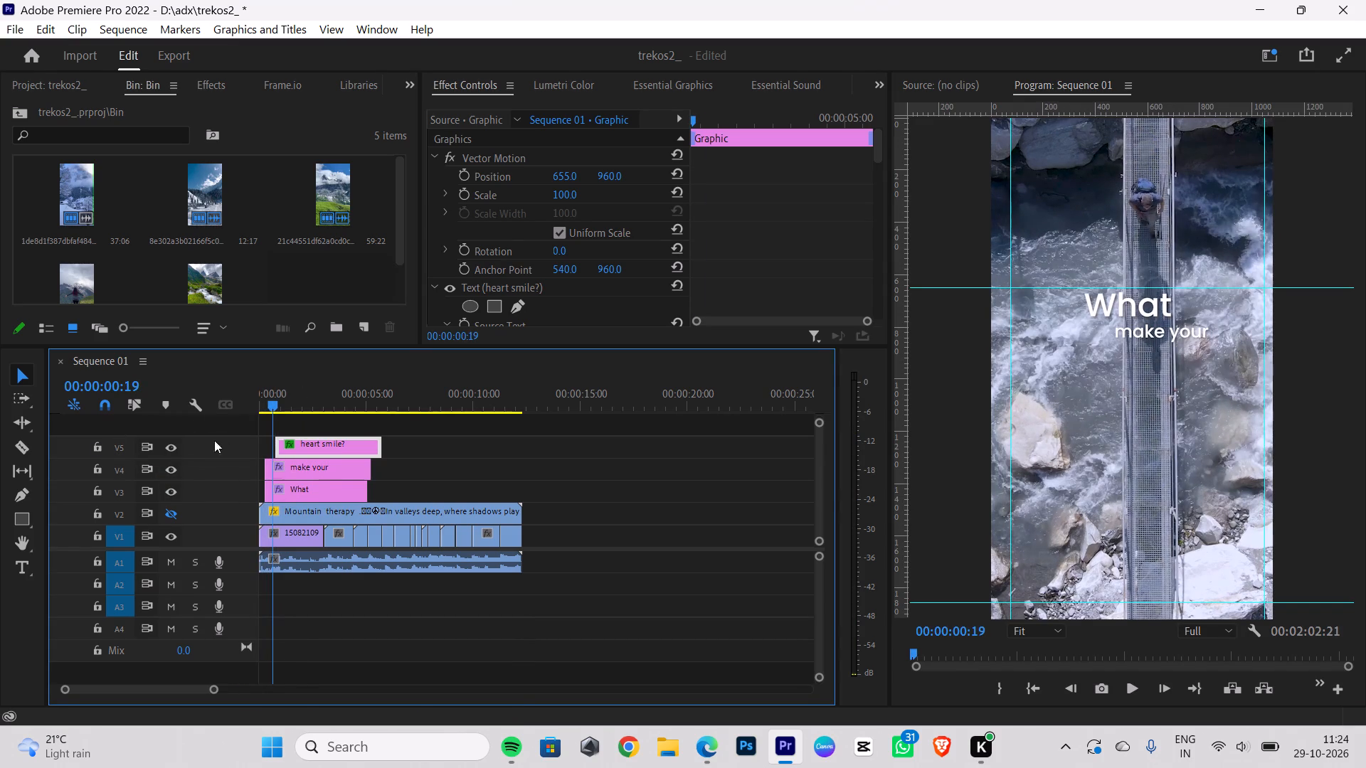
drag(268, 404, 168, 412)
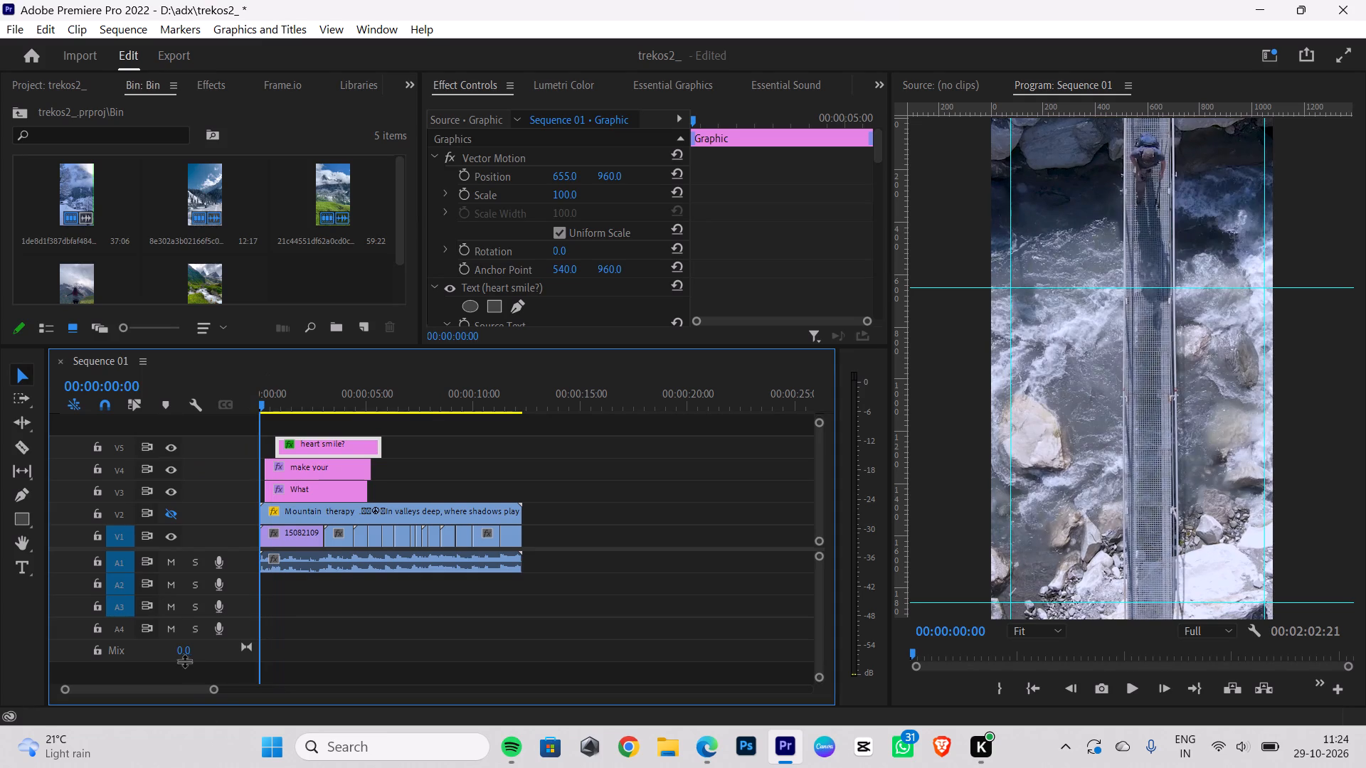
Extend the start of the What title clip back to the beginning of the sequence, at 00:00:00:00.
drag(219, 689, 209, 677)
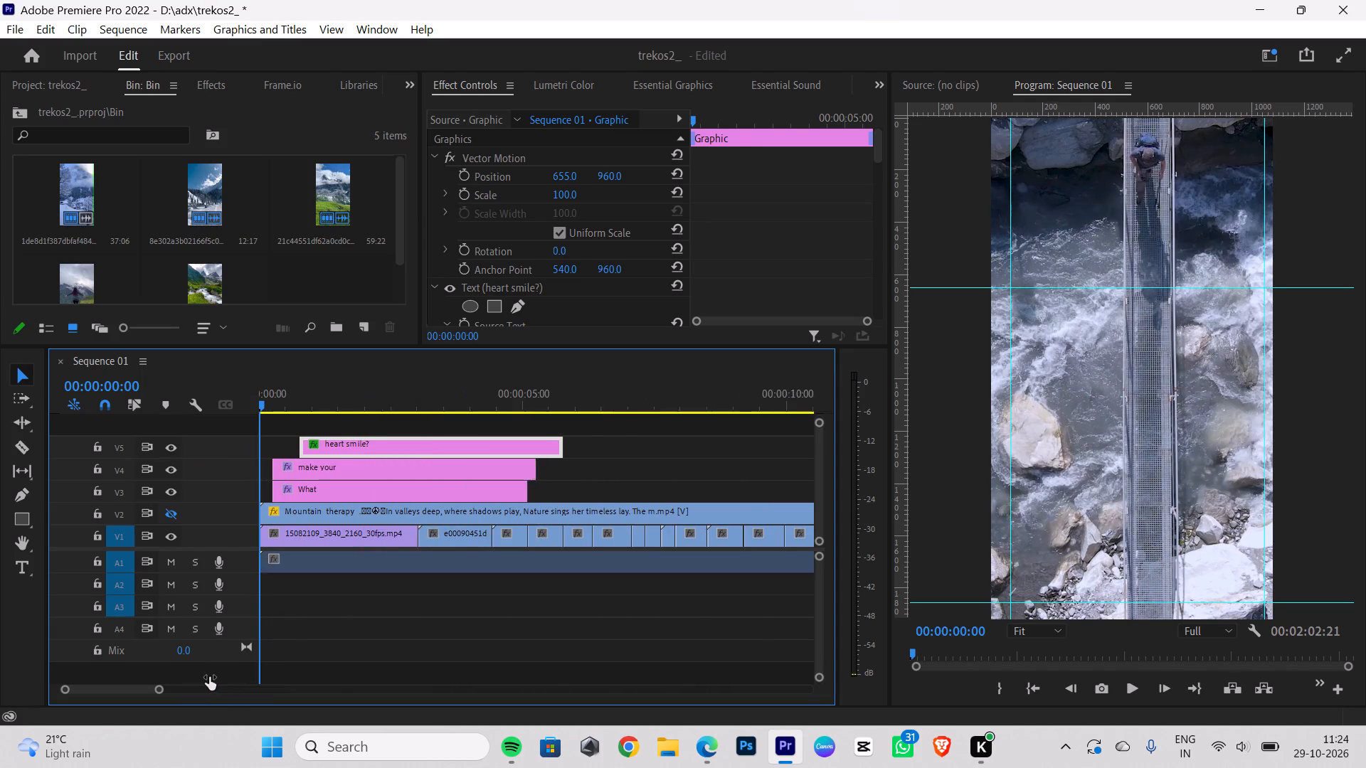
drag(209, 677, 205, 676)
click(298, 487)
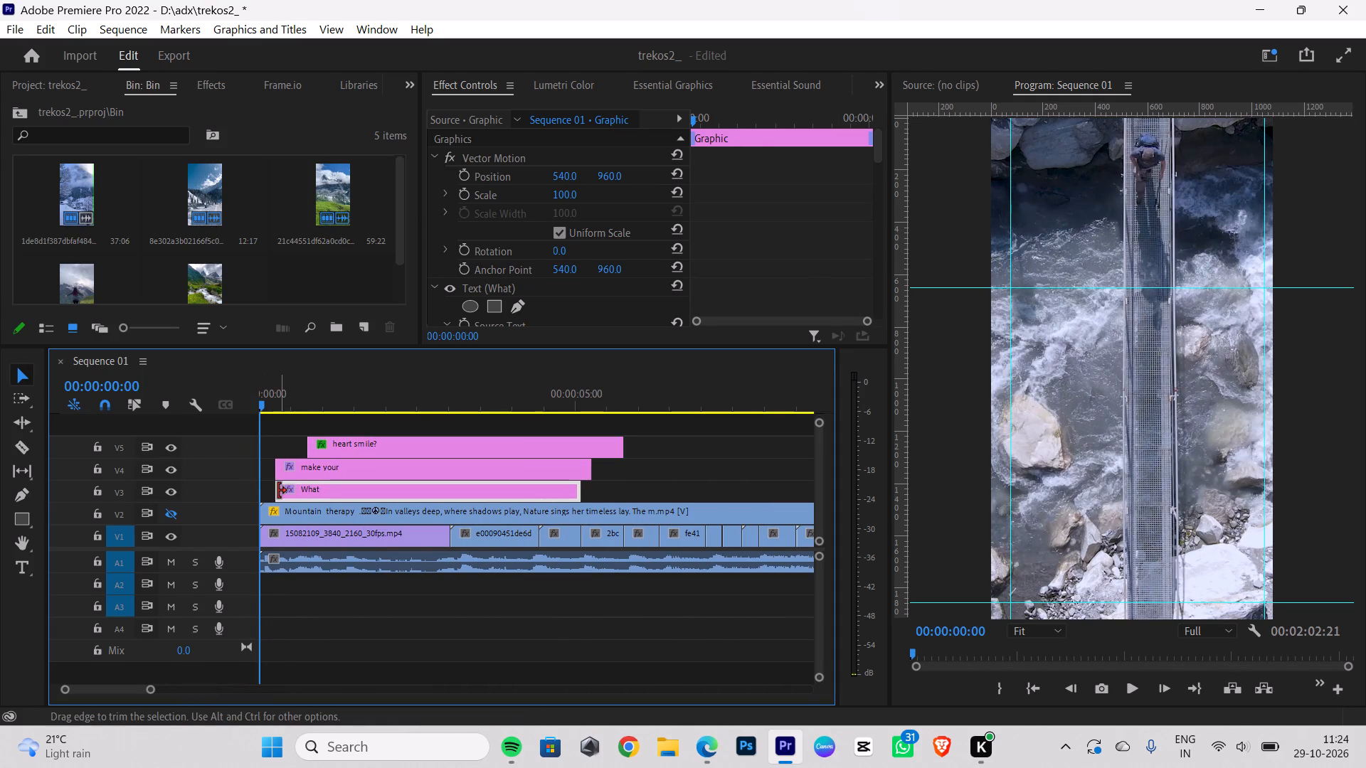
drag(278, 491, 268, 491)
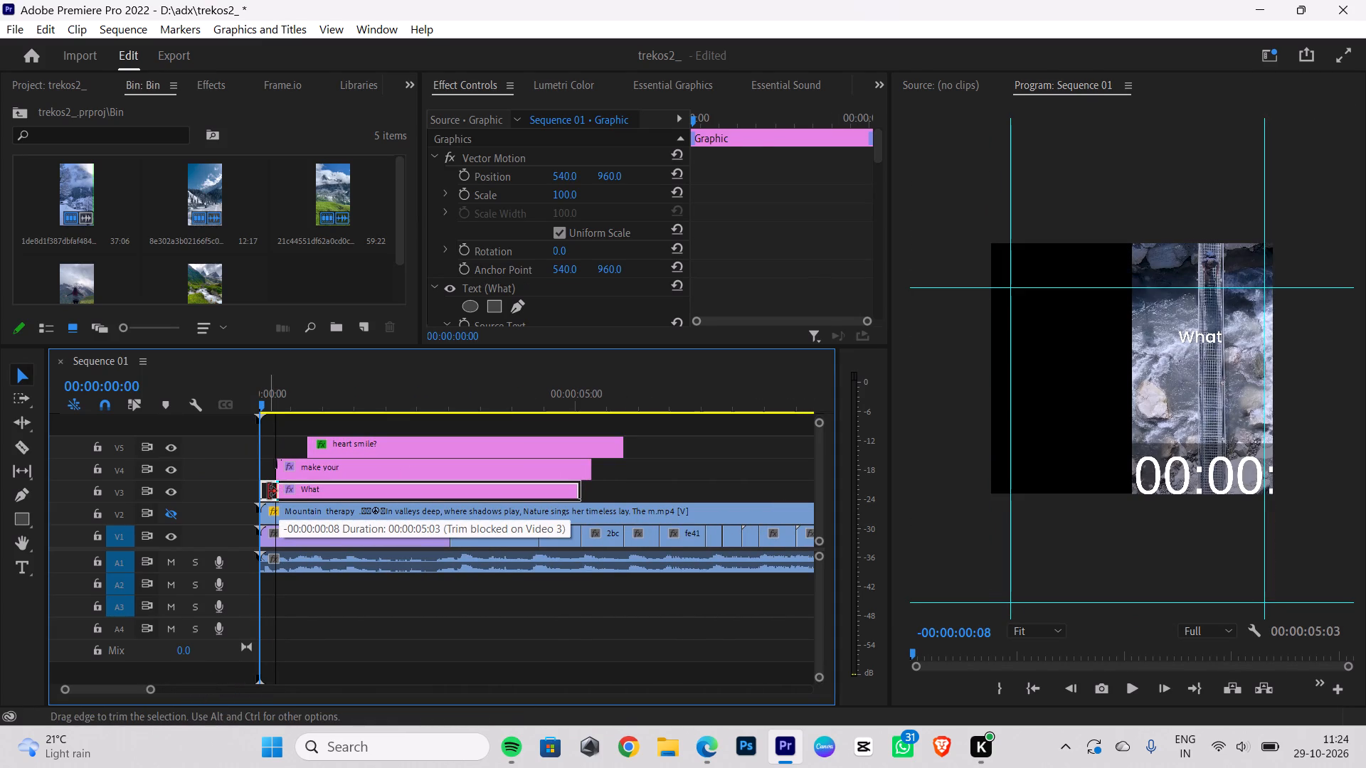
drag(268, 491, 270, 491)
key(space)
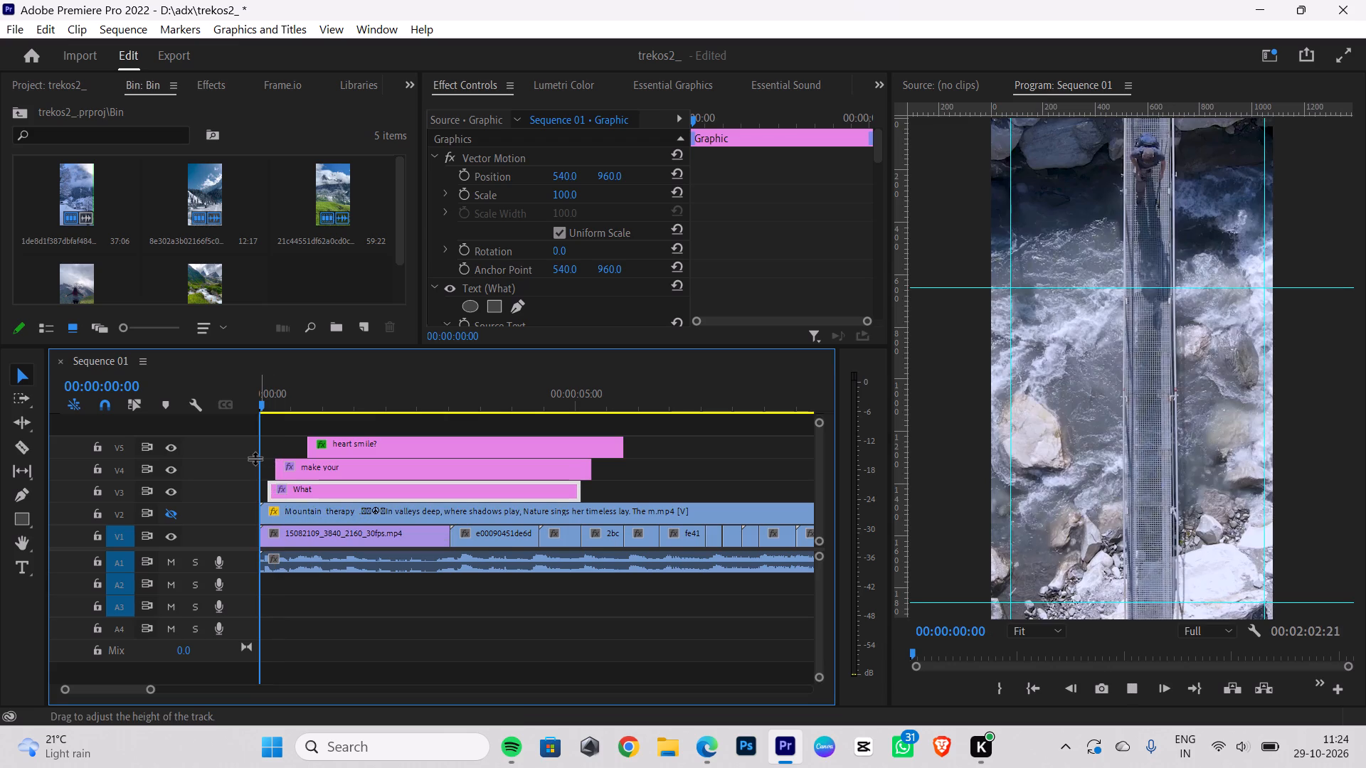
key(space)
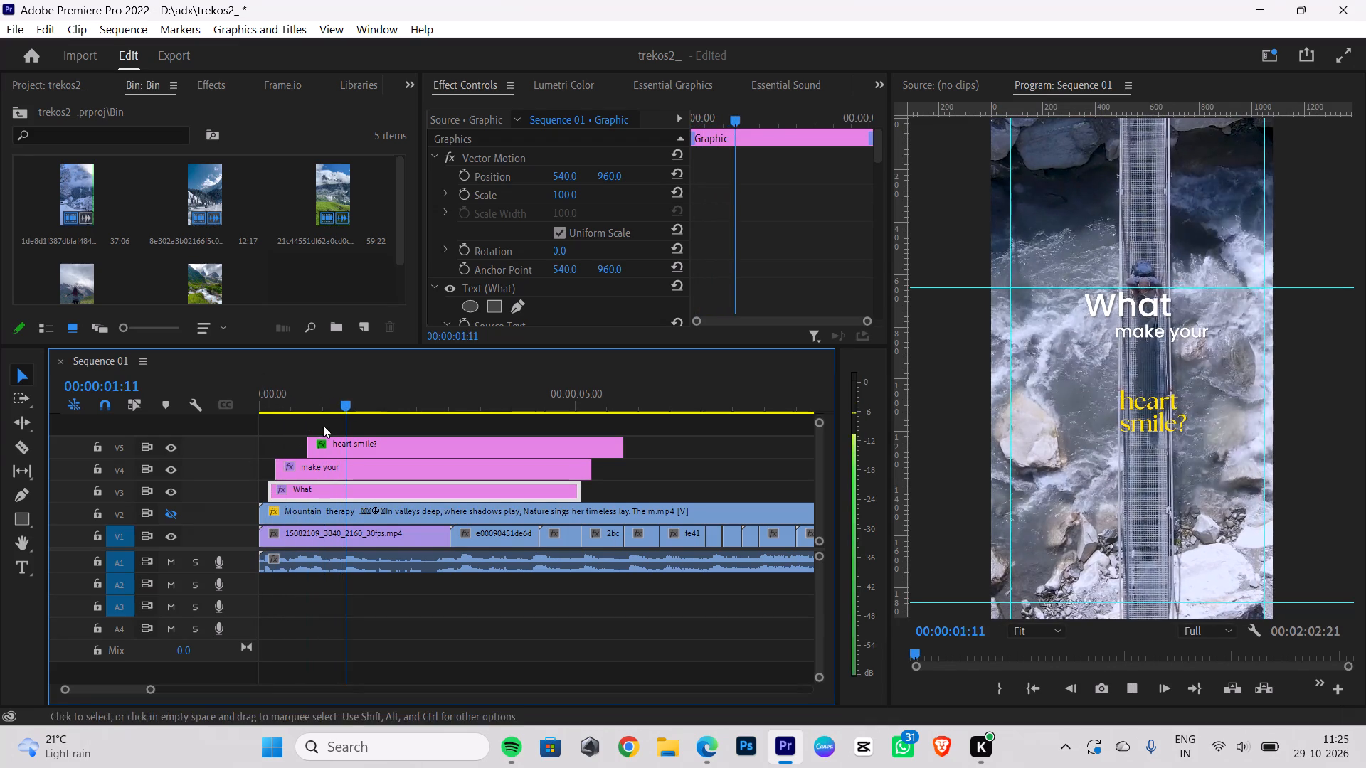
drag(347, 400, 0, 443)
key(space)
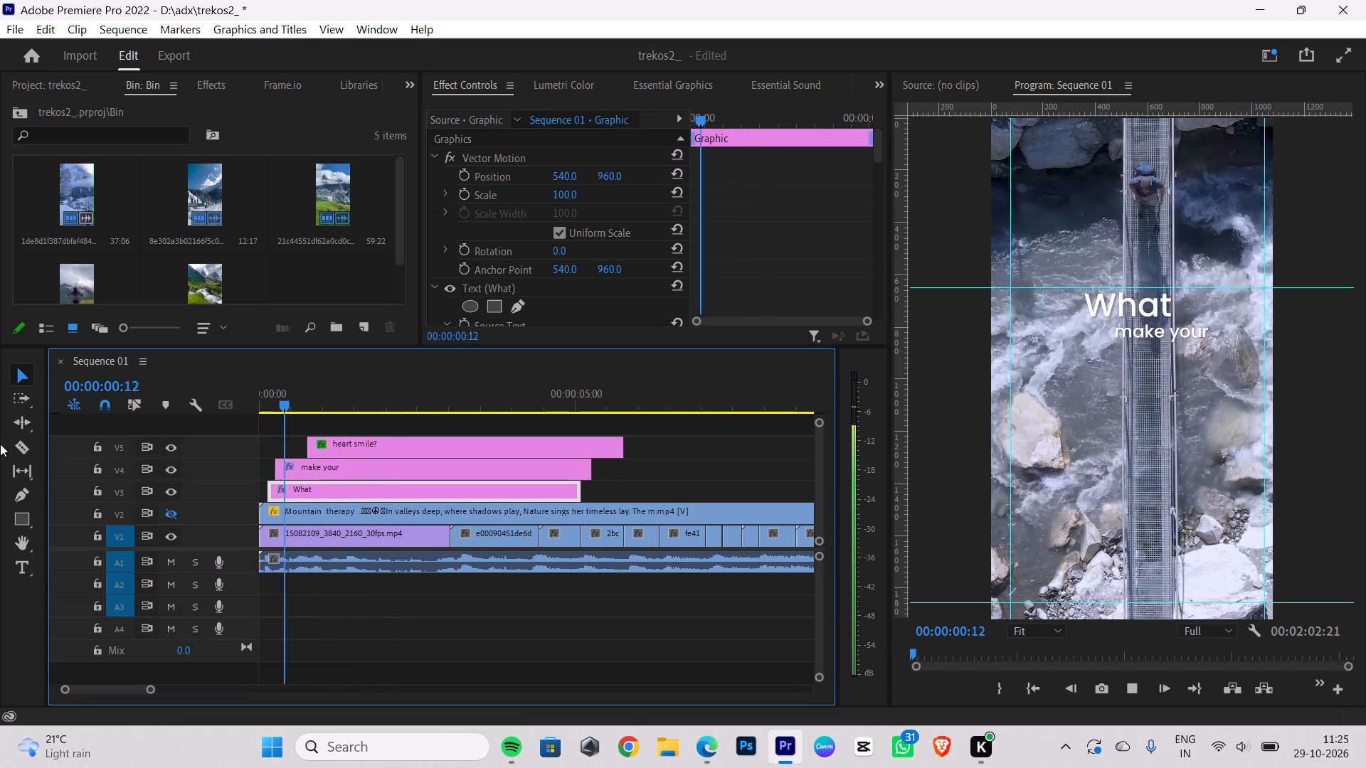
key(space)
drag(318, 402, 212, 415)
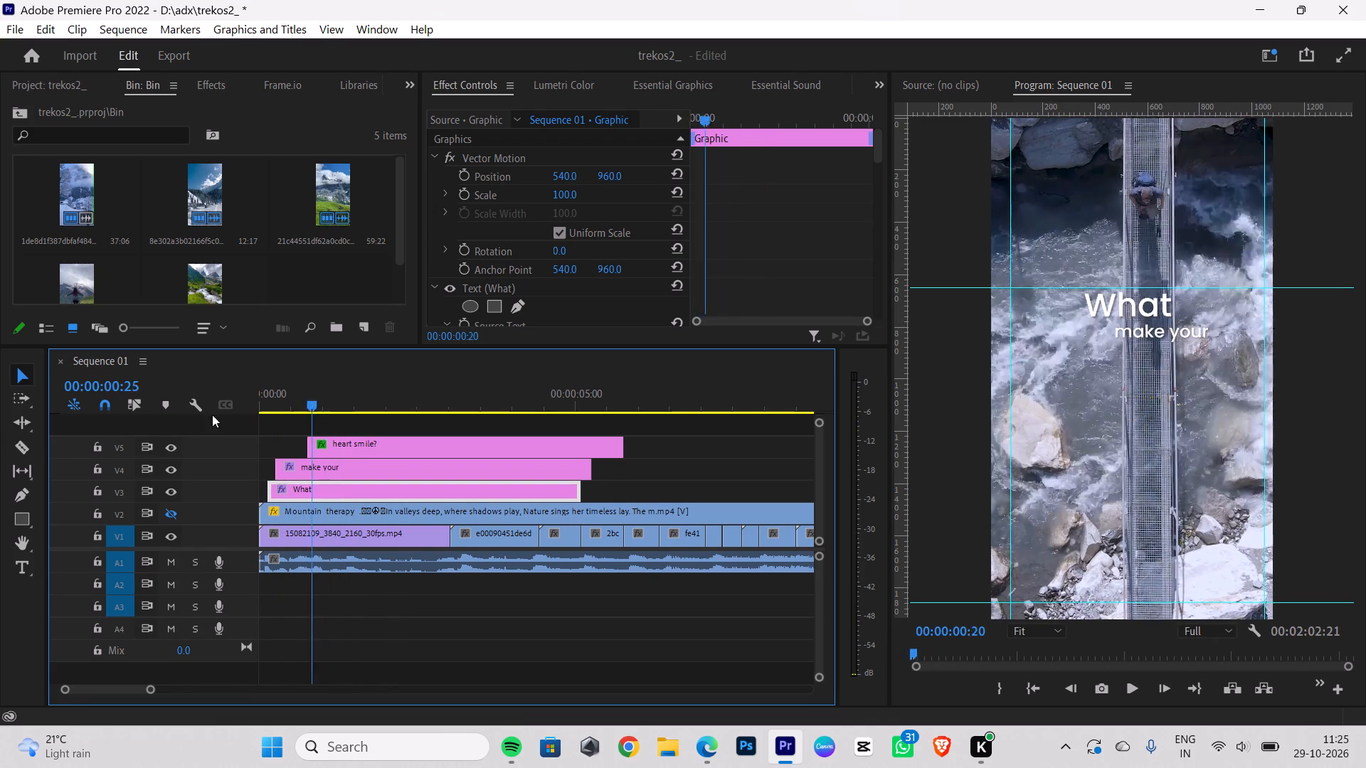
drag(212, 415, 0, 452)
drag(269, 489, 249, 491)
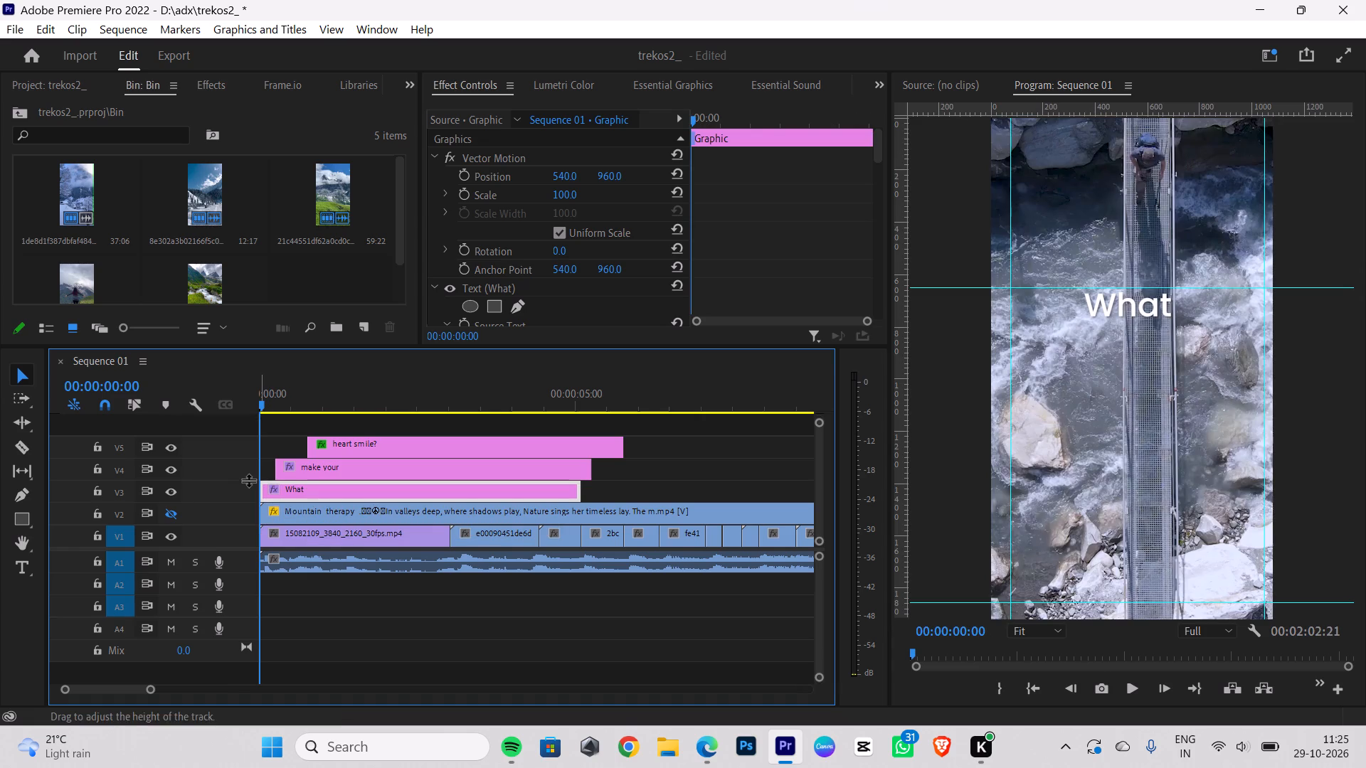
Play and scrub the opening to check the timing of the titles against the first footage cut.
key(space)
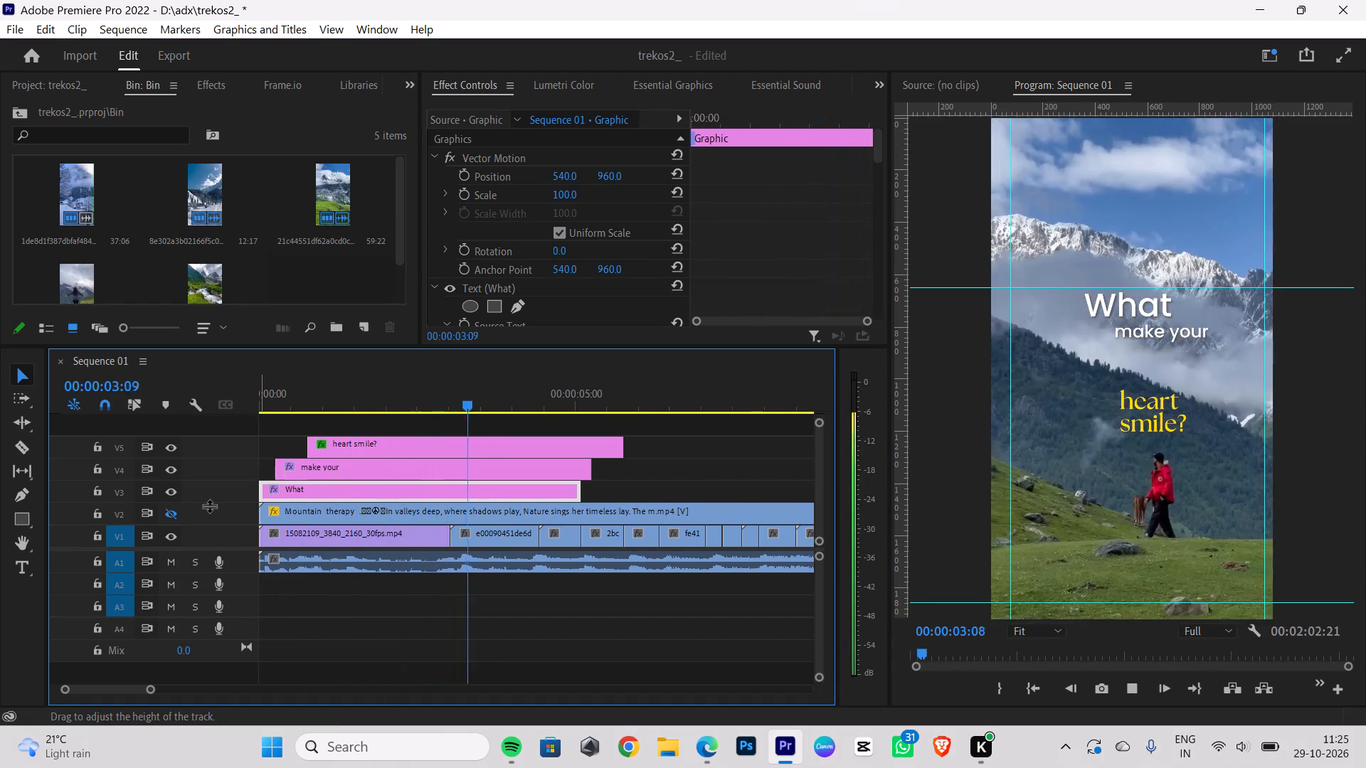
key(space)
drag(503, 402, 504, 402)
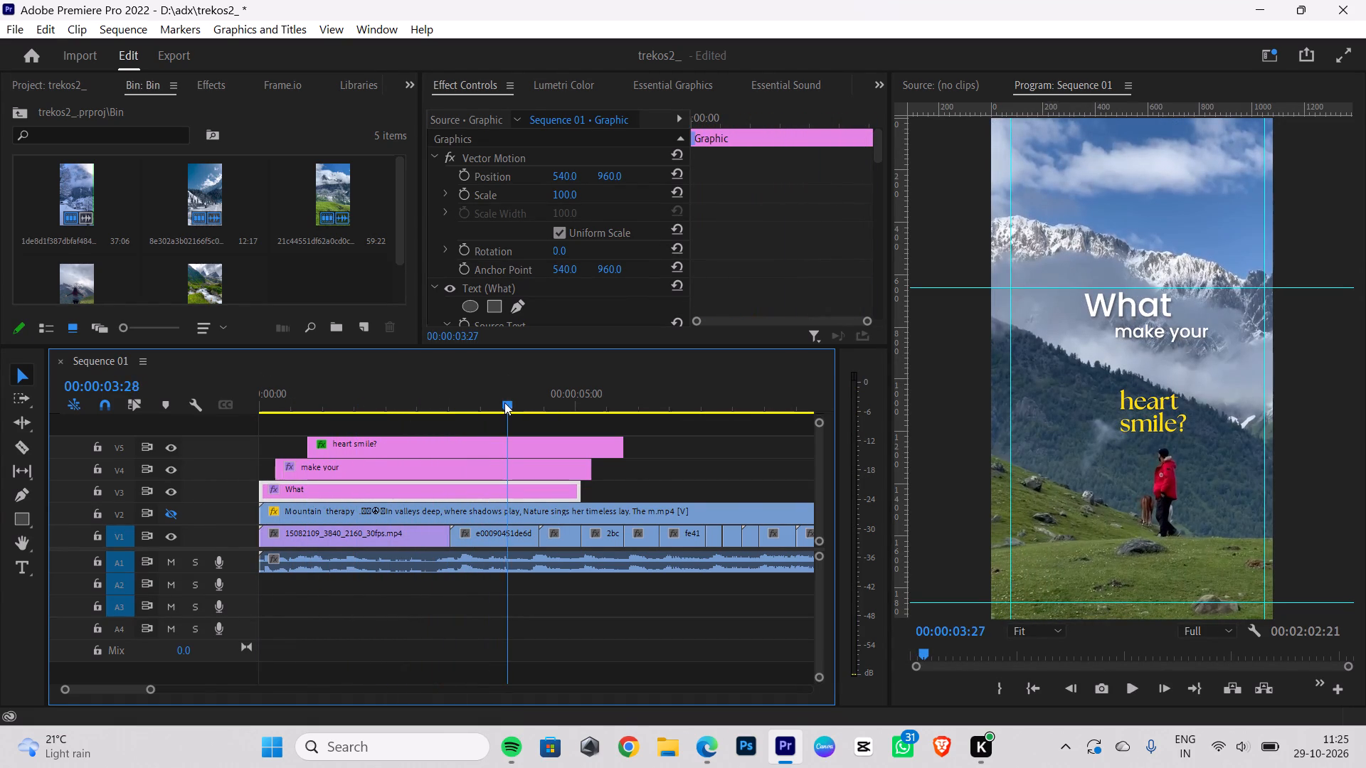
drag(504, 402, 445, 422)
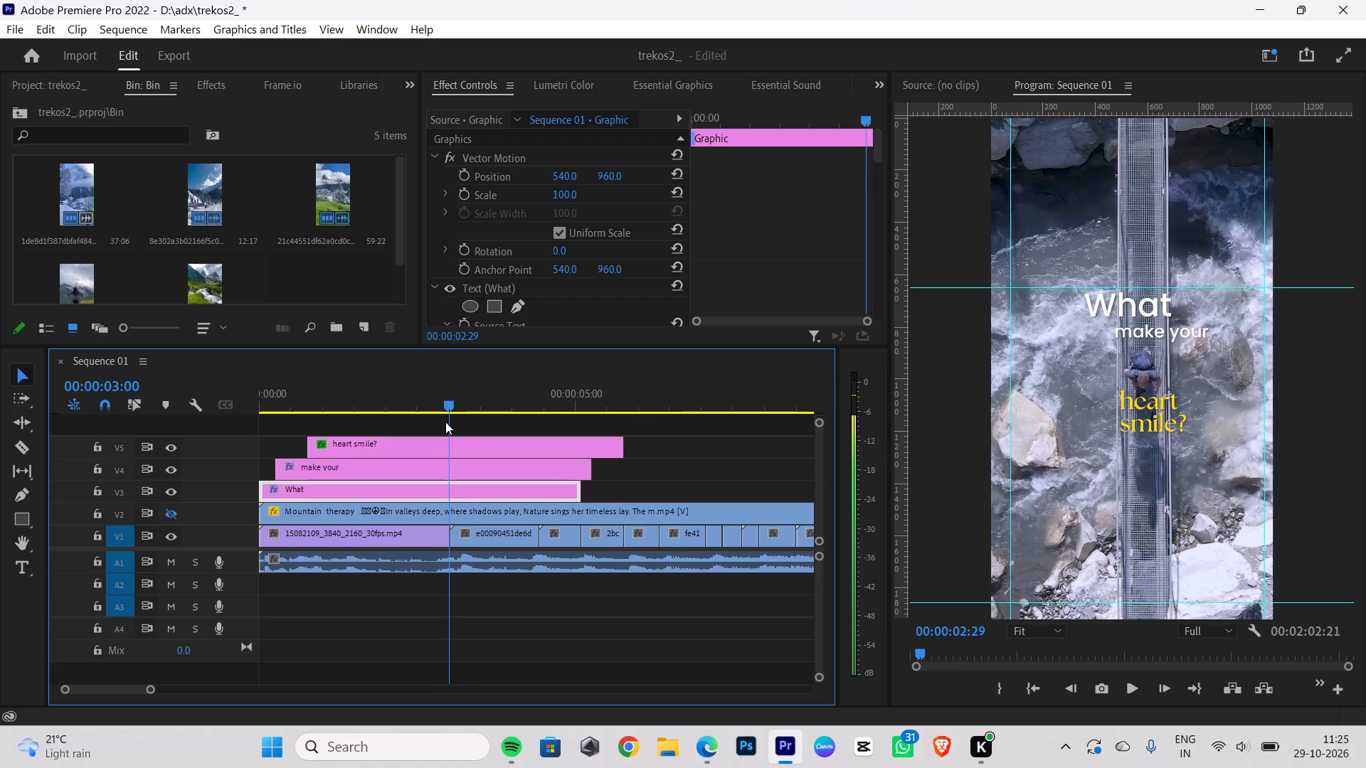
drag(445, 422, 446, 422)
drag(448, 410, 218, 431)
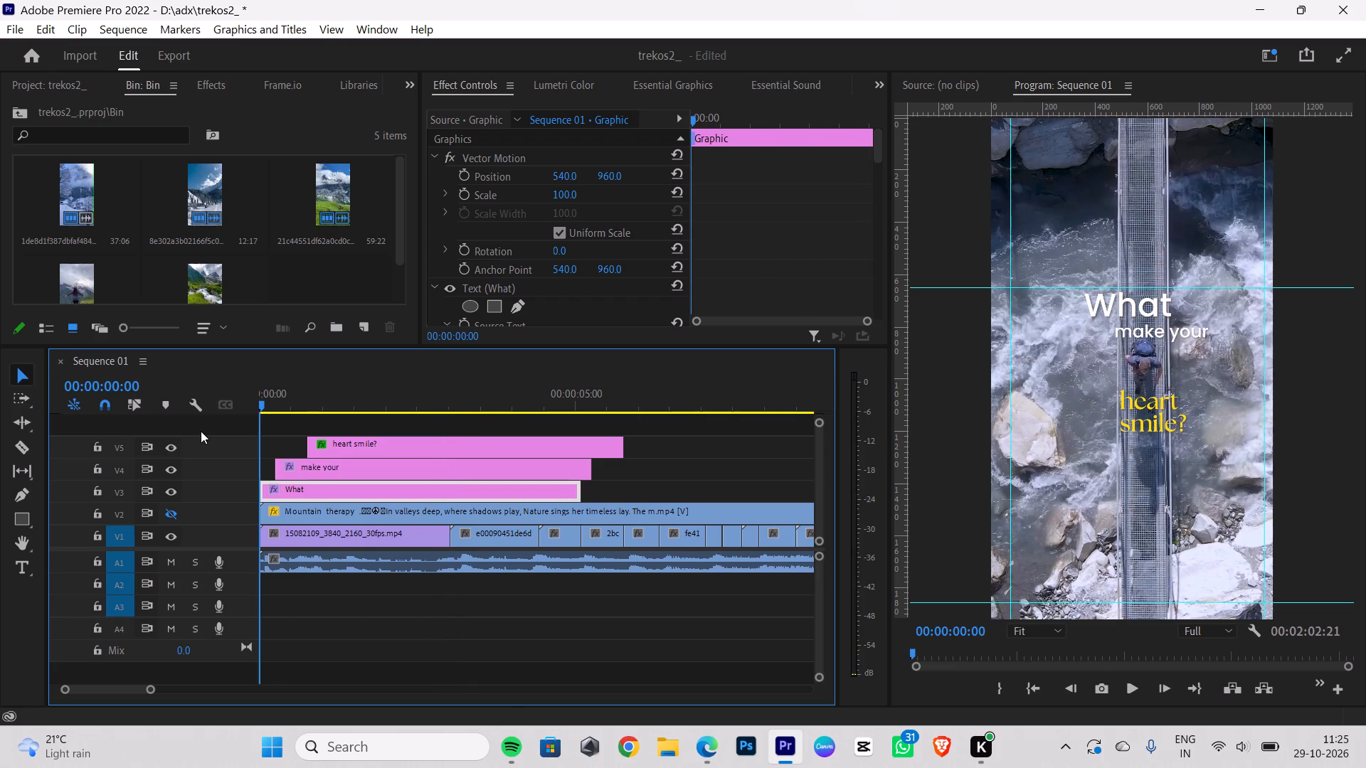
key(space)
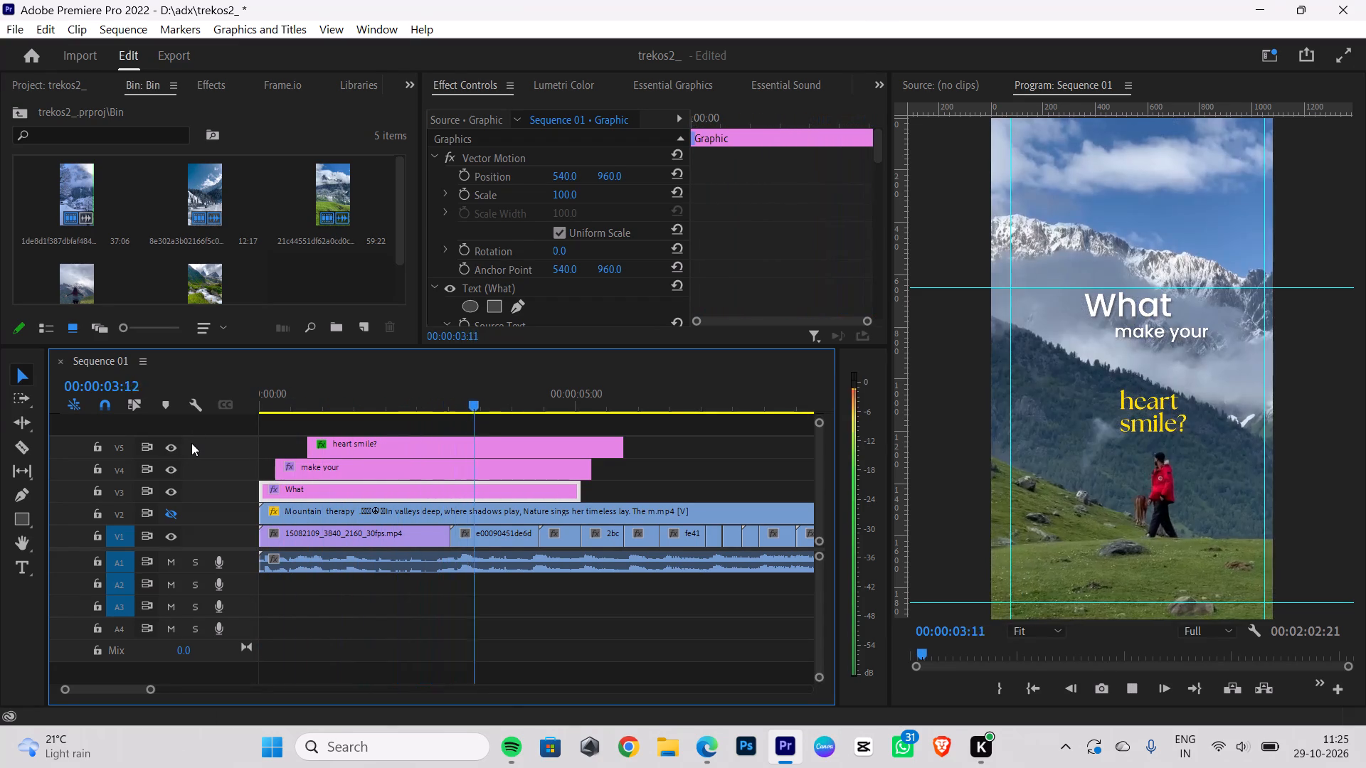
key(space)
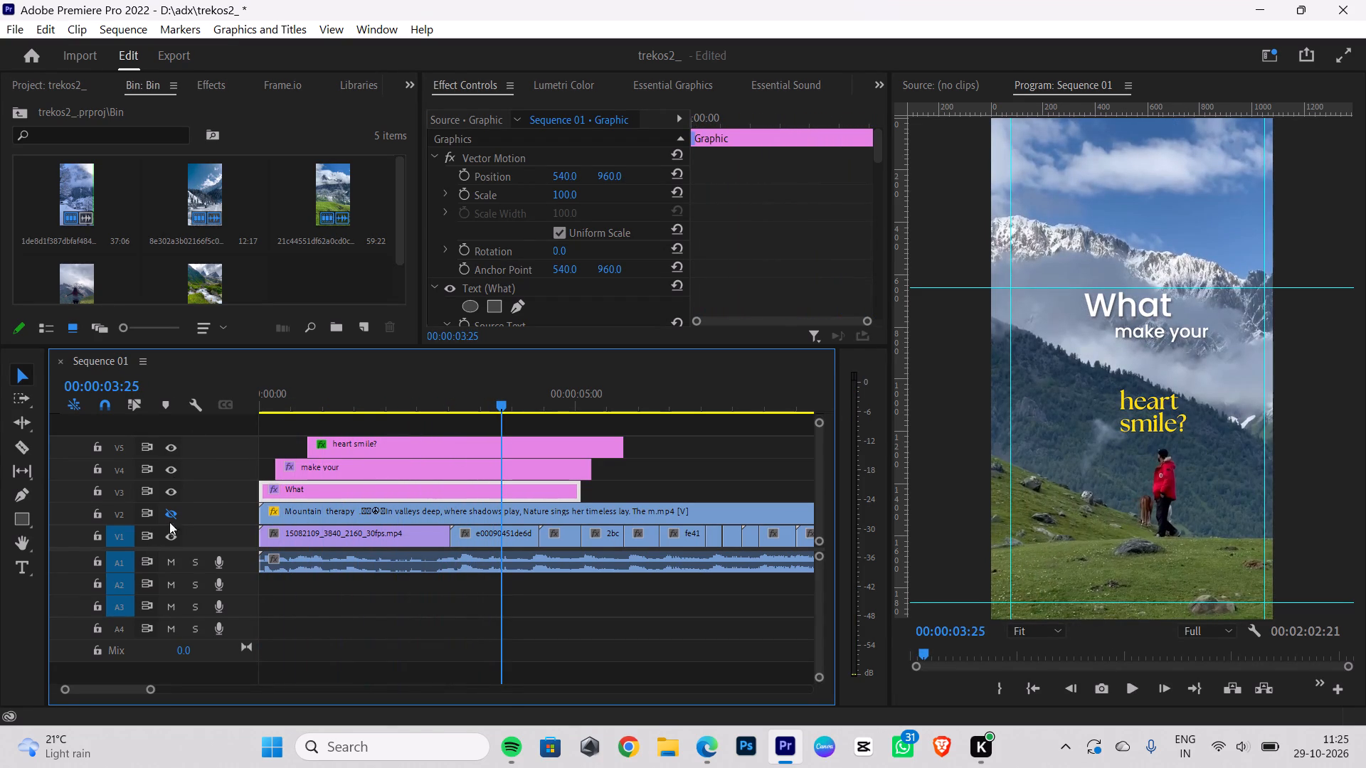
Show the reference reel on track V2.
click(172, 518)
Cut the heart smile?, make your and What title clips at 00:00:03:01 and delete the parts after the cut.
drag(503, 403, 501, 405)
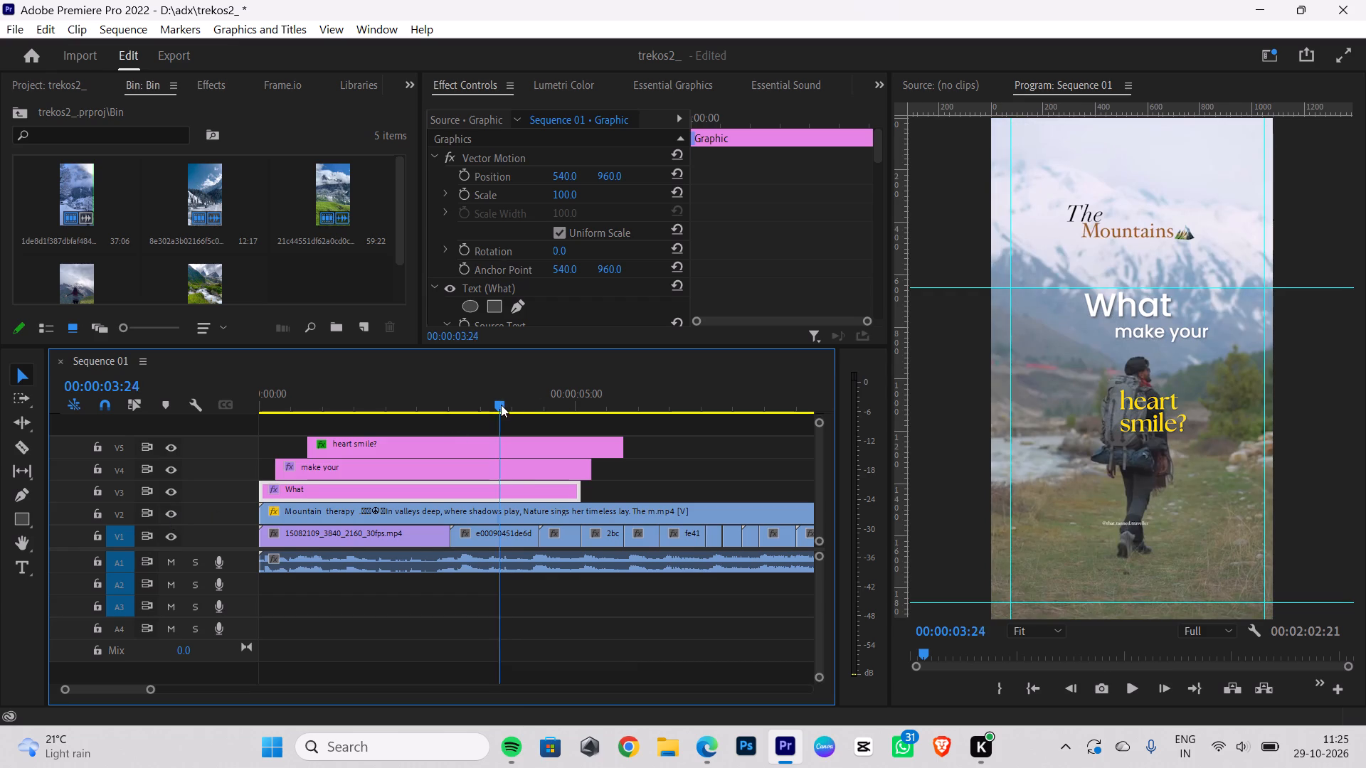
drag(501, 405, 455, 412)
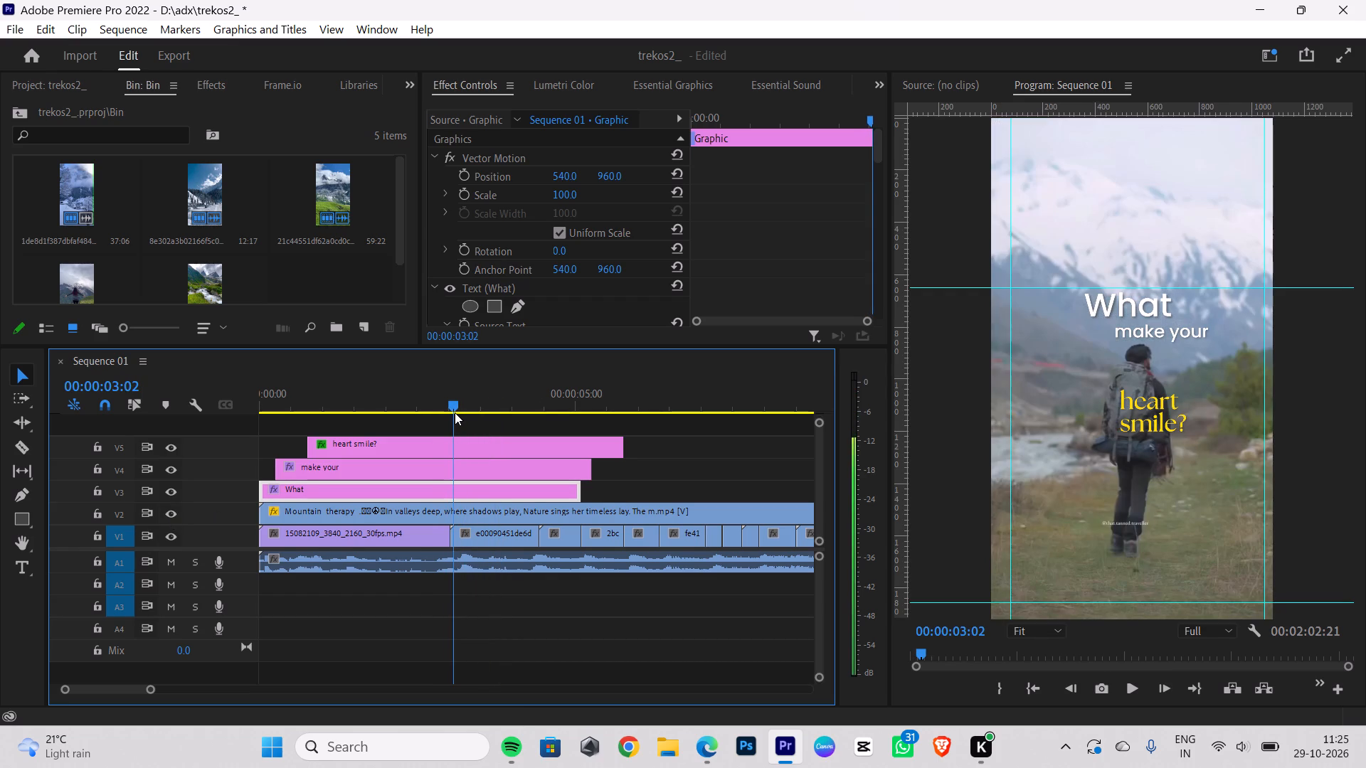
drag(455, 412, 454, 412)
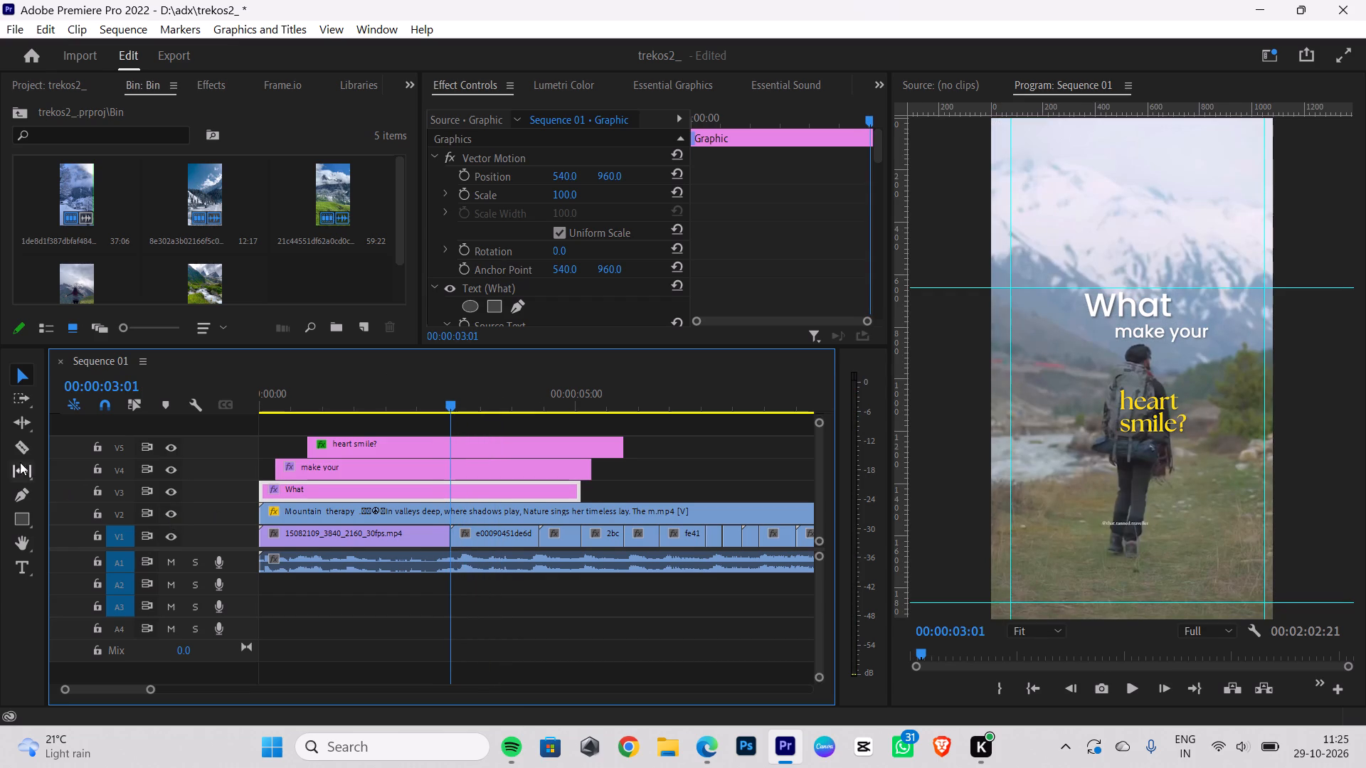
click(21, 454)
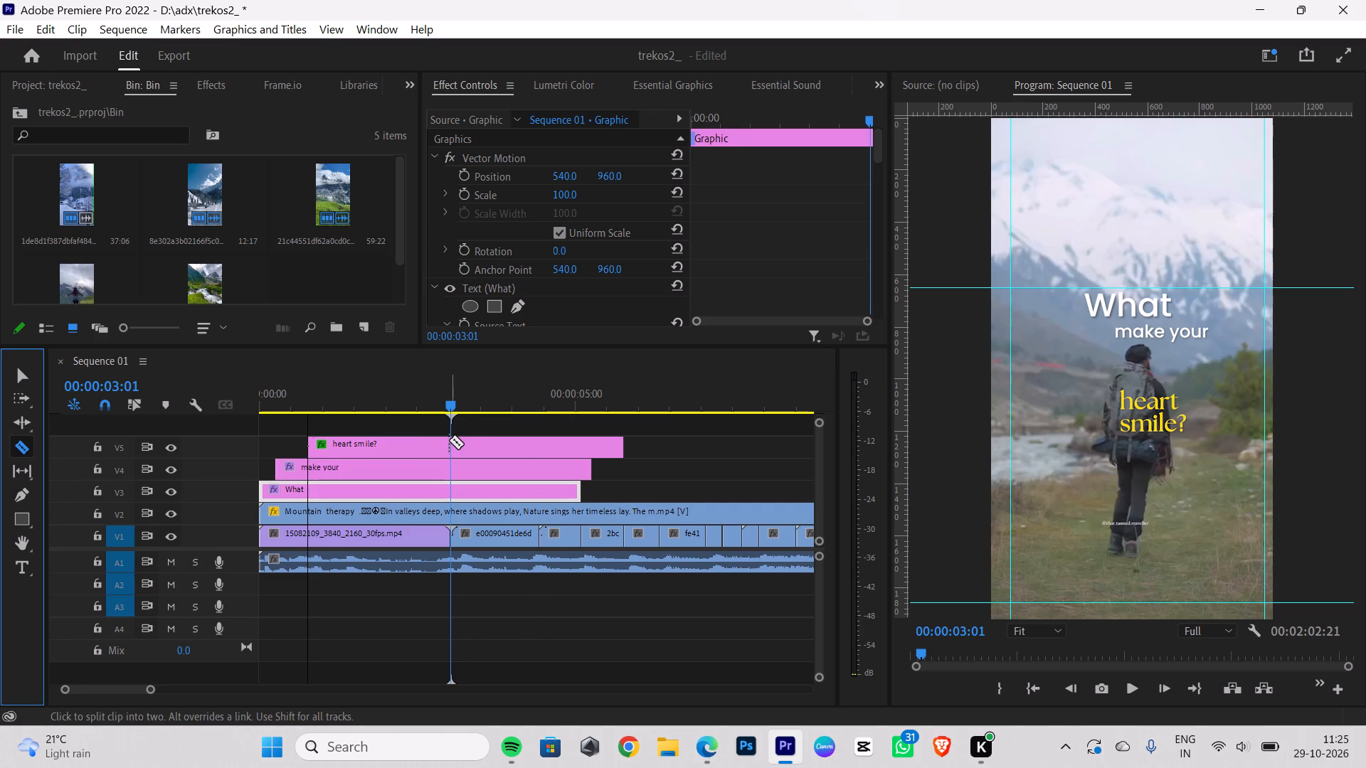
click(450, 440)
click(451, 466)
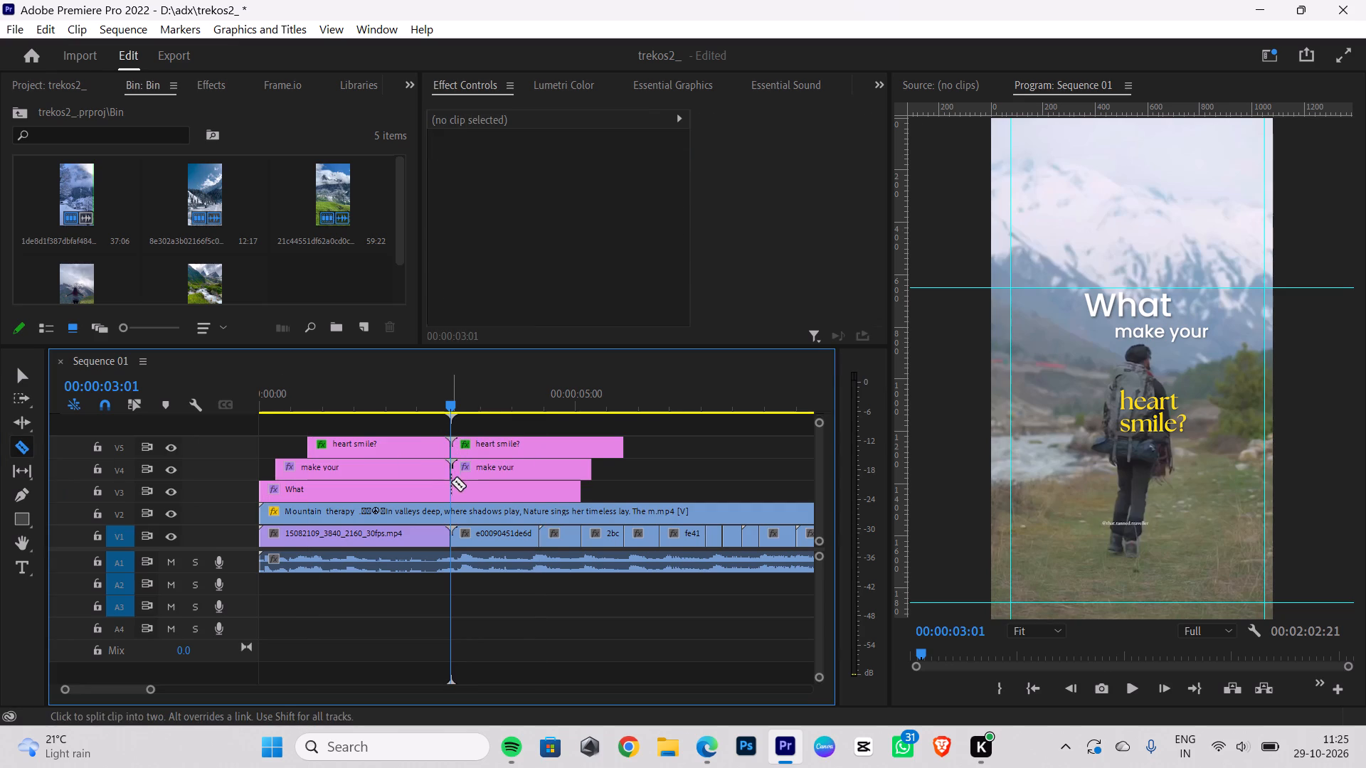
click(451, 490)
click(21, 373)
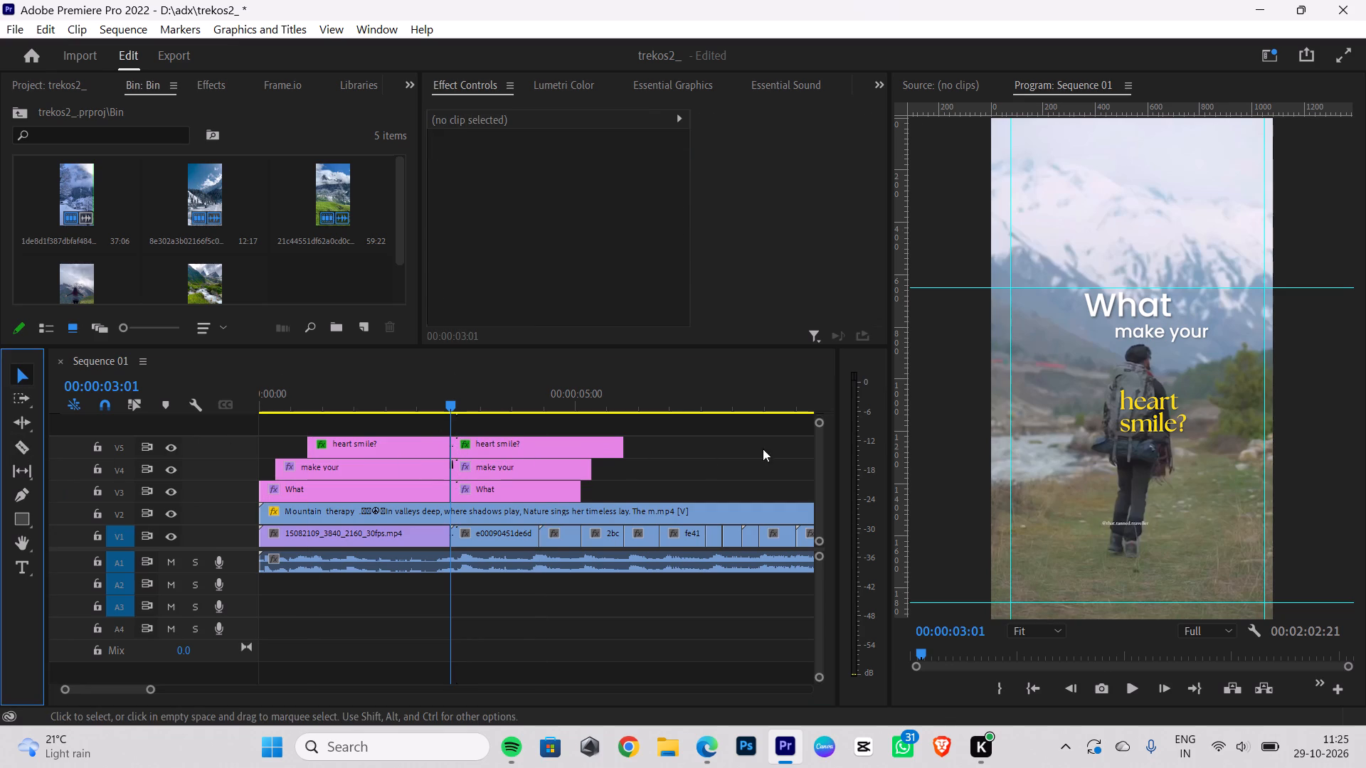
drag(732, 433, 535, 488)
key(BackSpace)
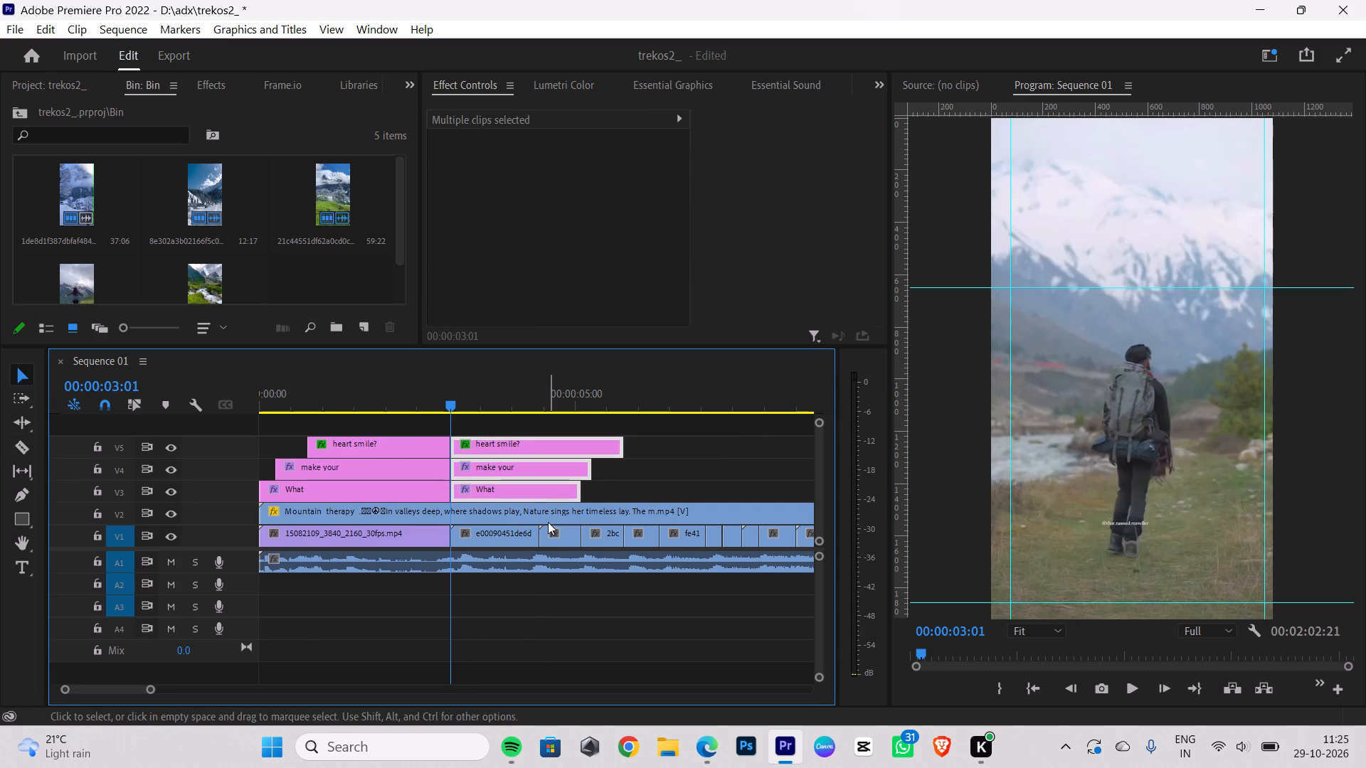
At 00:00:02:11, move the heart smile? title slightly left and down over the reference reel's matching text.
drag(451, 405, 383, 438)
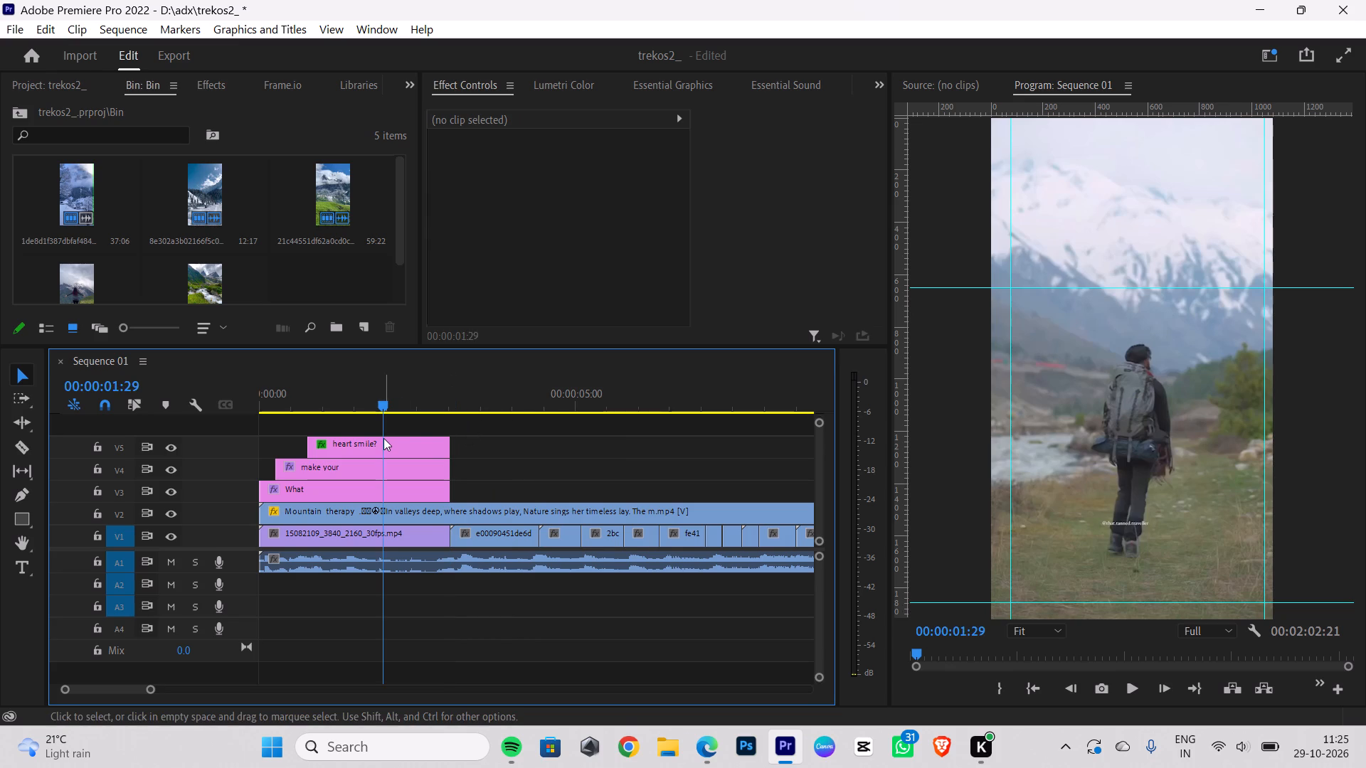
key(Right)
key(Right)
key(Right)
key(Right)
key(Right)
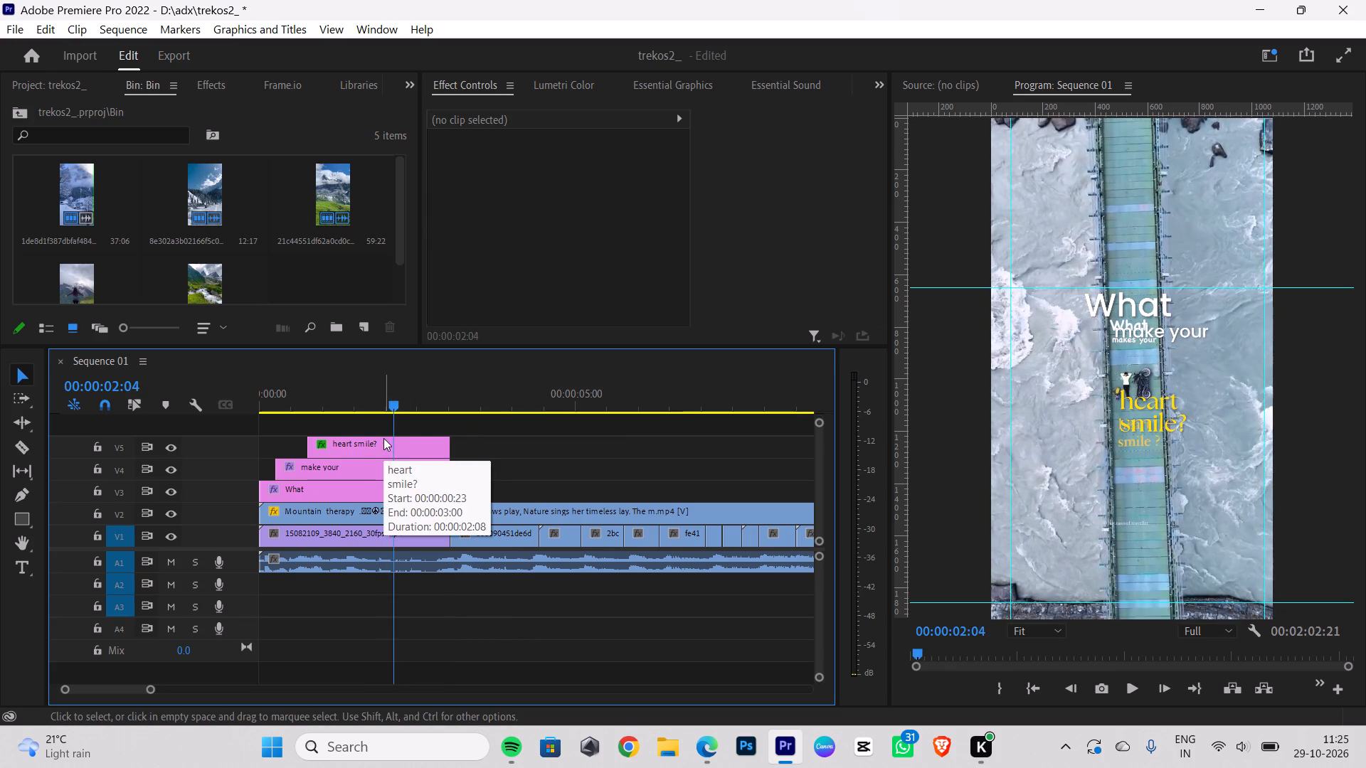
key(Right)
key(Right)
key(Right)
key(Right)
key(Right)
key(Right)
key(Right)
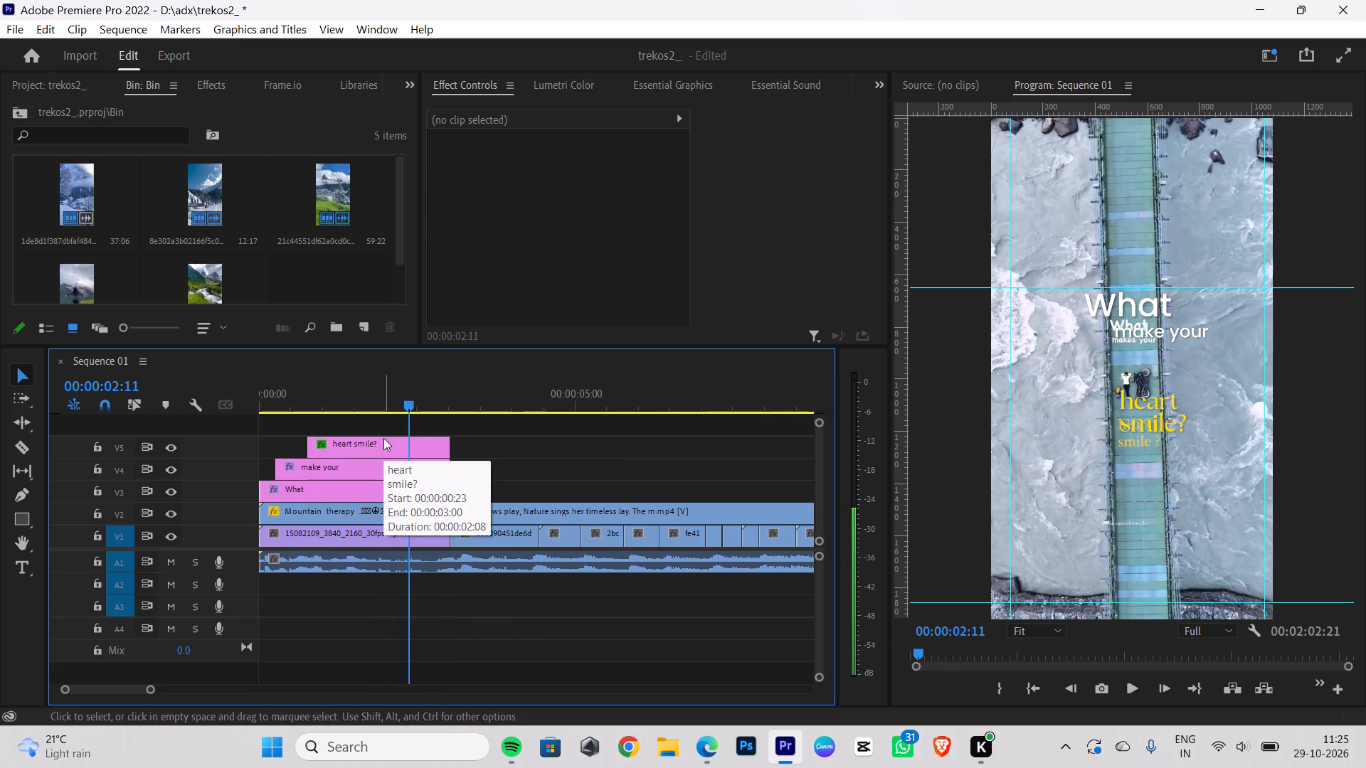
click(1143, 413)
drag(1156, 408, 1147, 412)
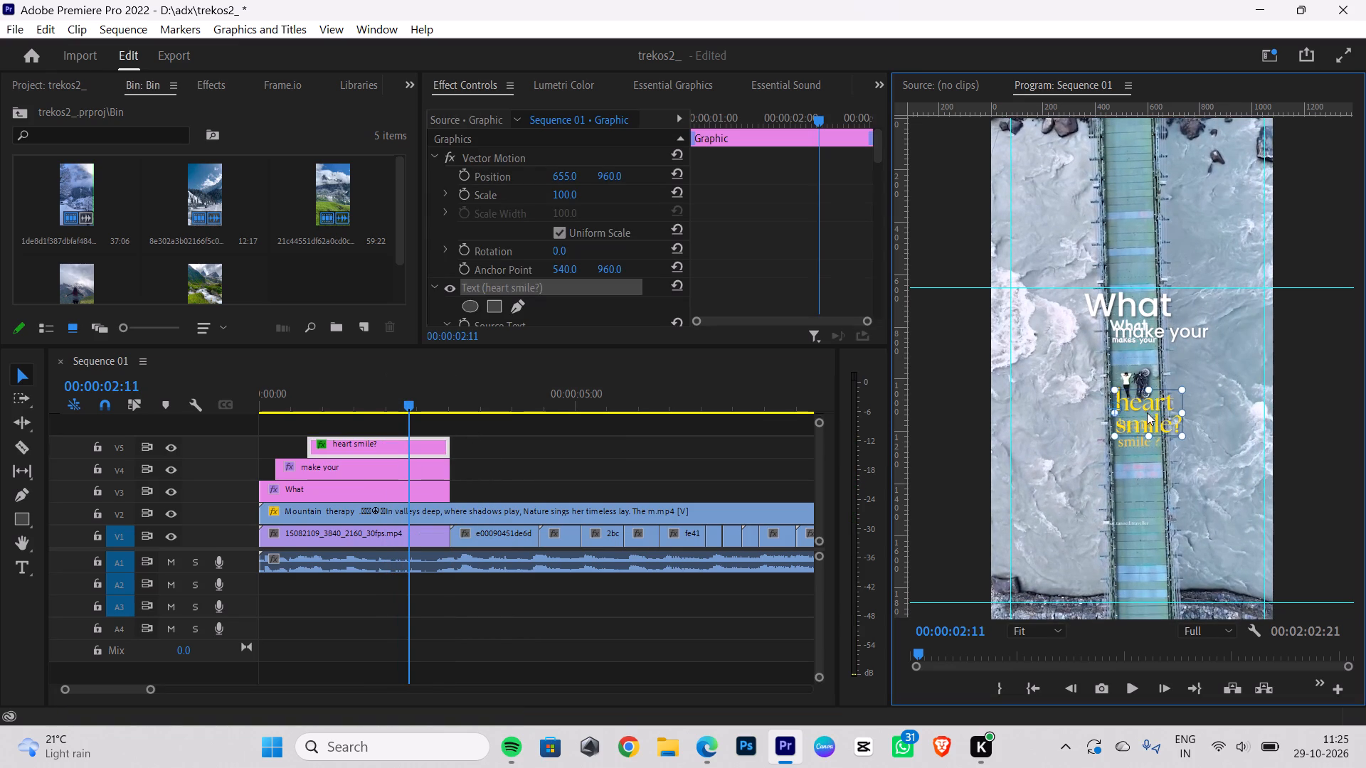
drag(1147, 412, 1145, 419)
click(1110, 502)
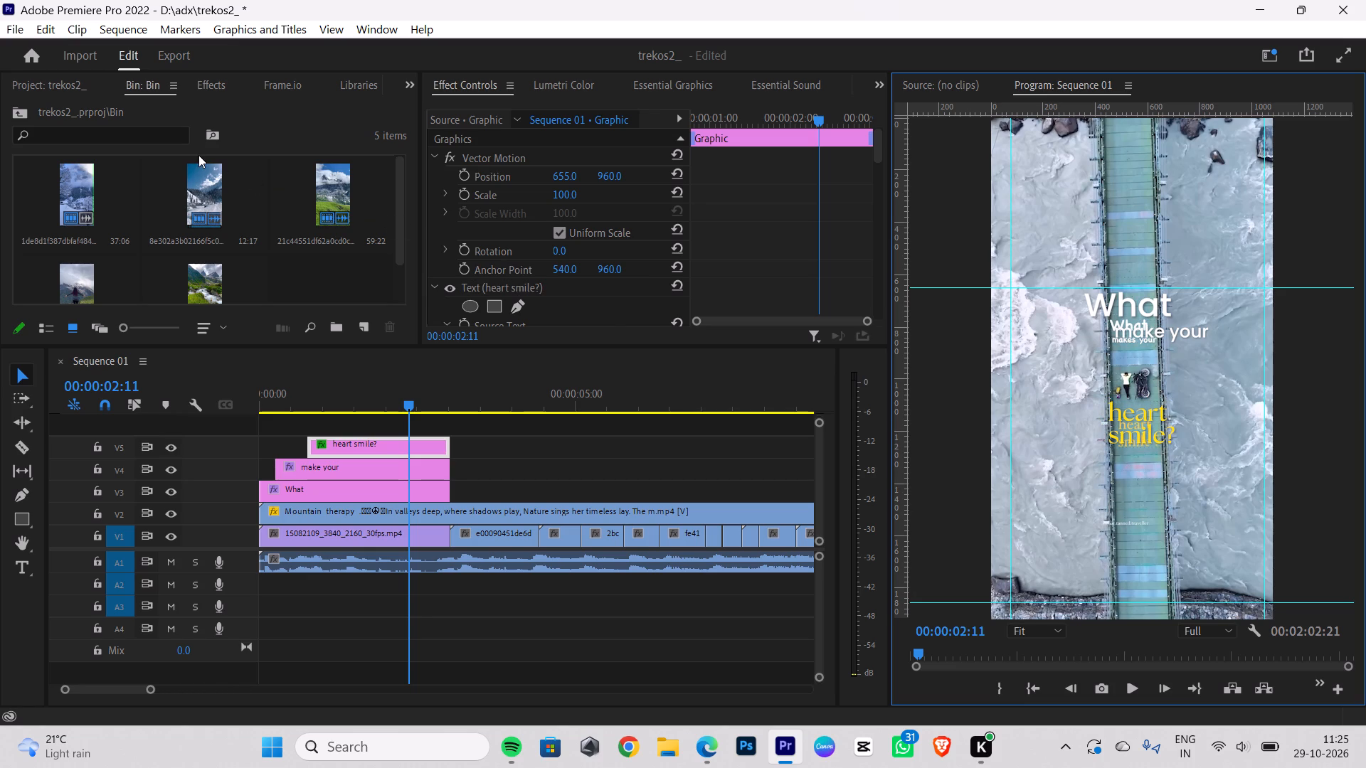
Save the project.
key(ctrl+s)
Step frame by frame from 00:00:02:12 to 00:00:02:26 to examine how the reference reel's title text ends.
key(Right)
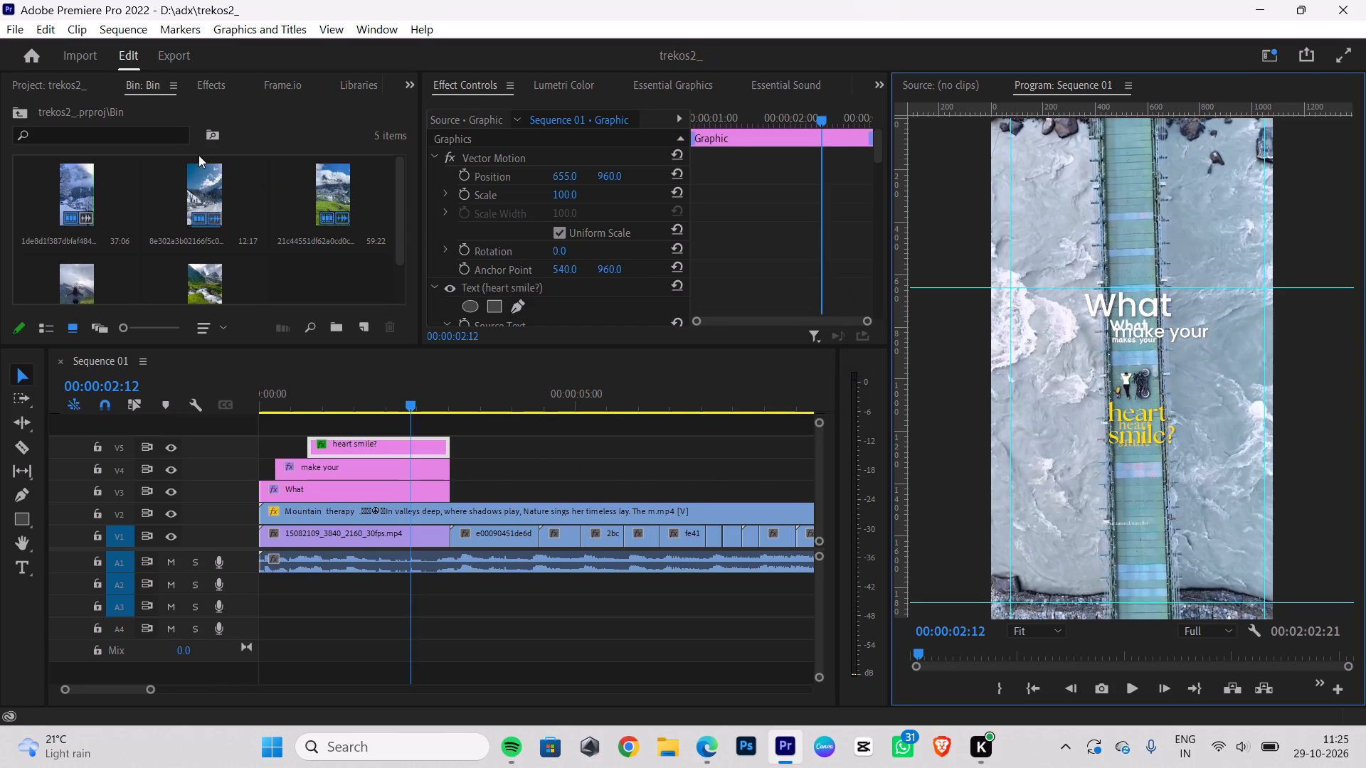
key(Right)
key(Right)
key(Right)
key(Right)
key(Right)
key(Right)
key(Right)
key(Right)
key(Right)
key(Right)
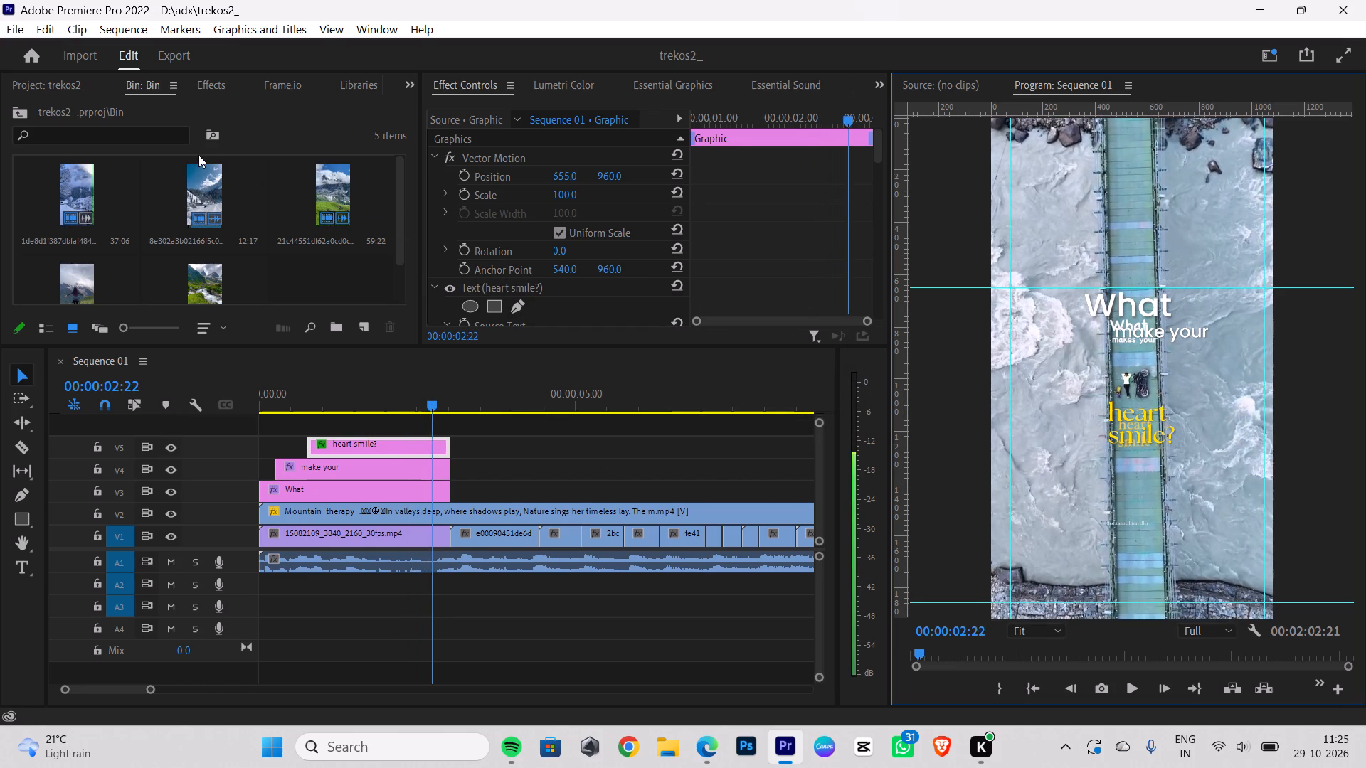
key(Right)
key(Right)
key(Right)
key(Right)
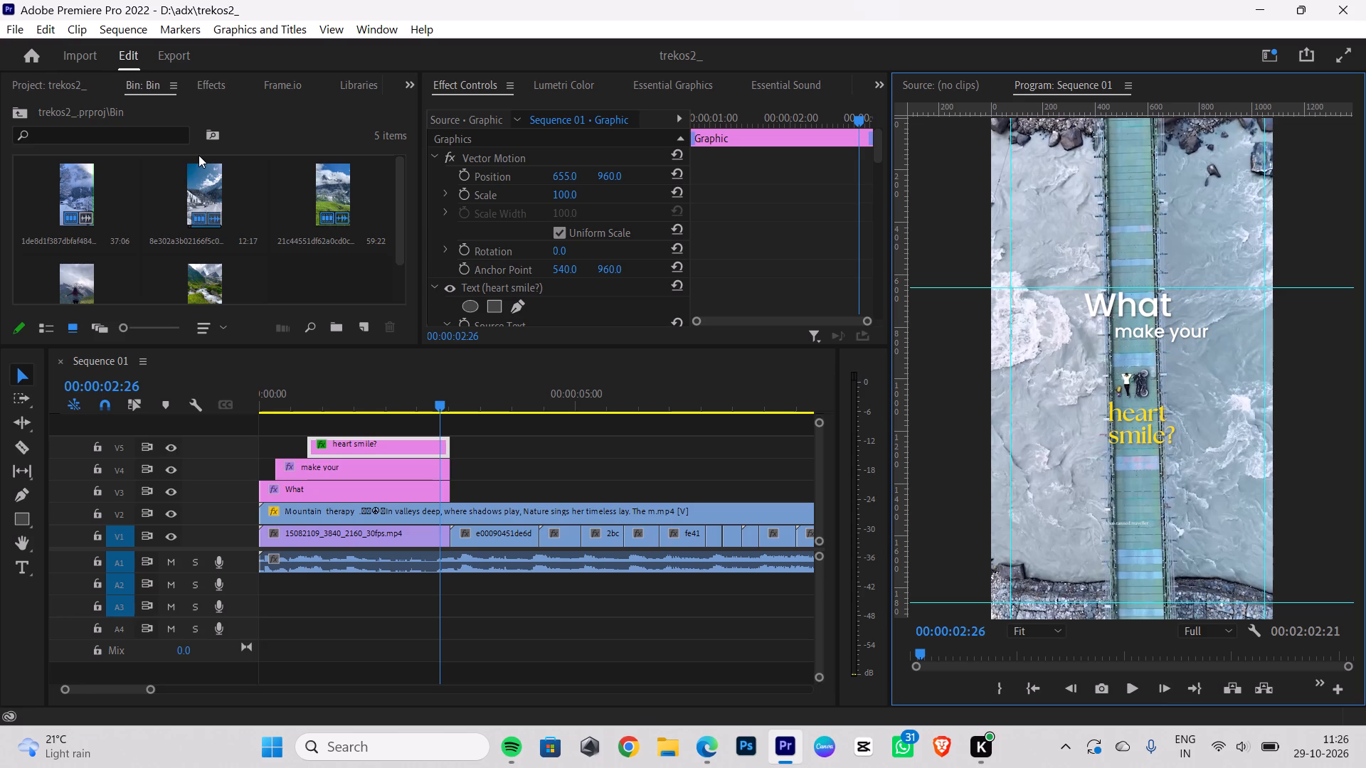
Step frame by frame from 00:00:02:27 to about 00:00:03:05 to examine where the reference reel's next title text begins.
key(Right)
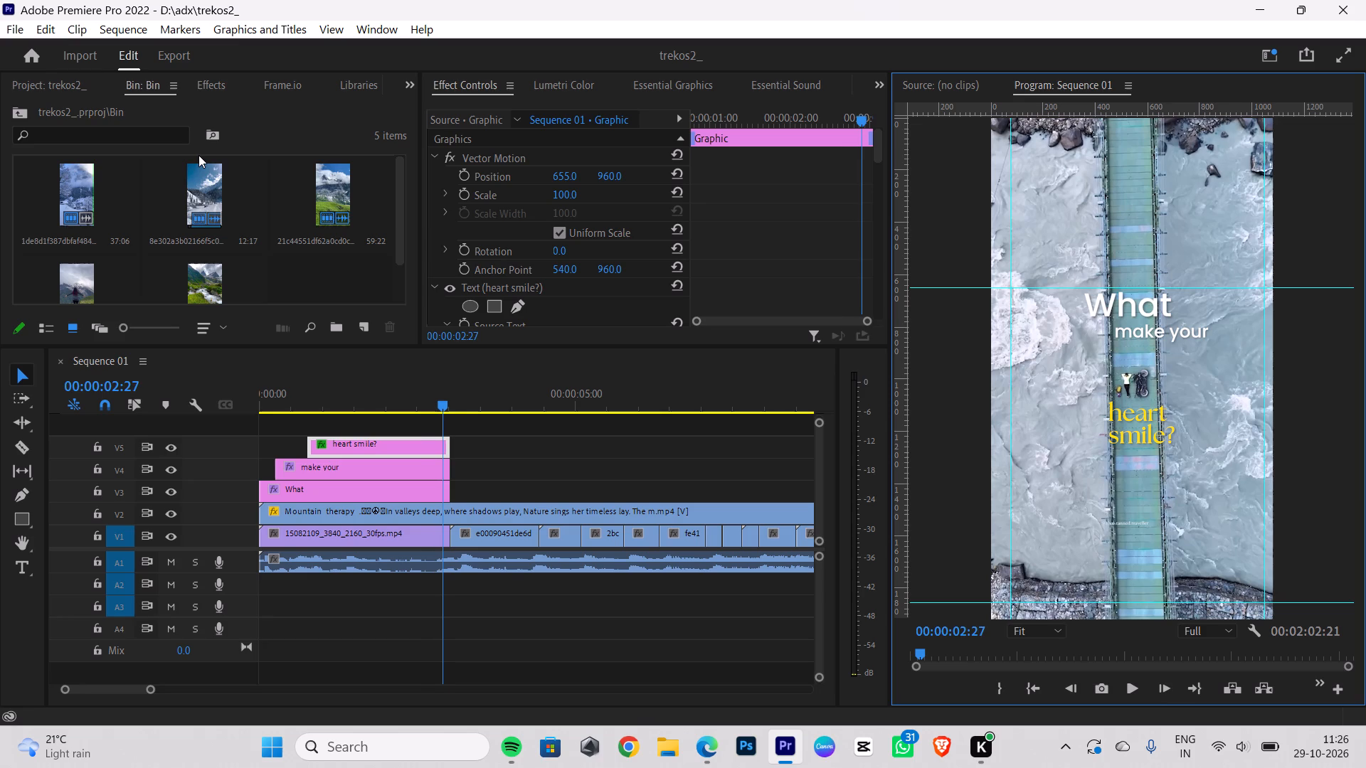
key(Right)
key(Right)
key(Right)
key(Right)
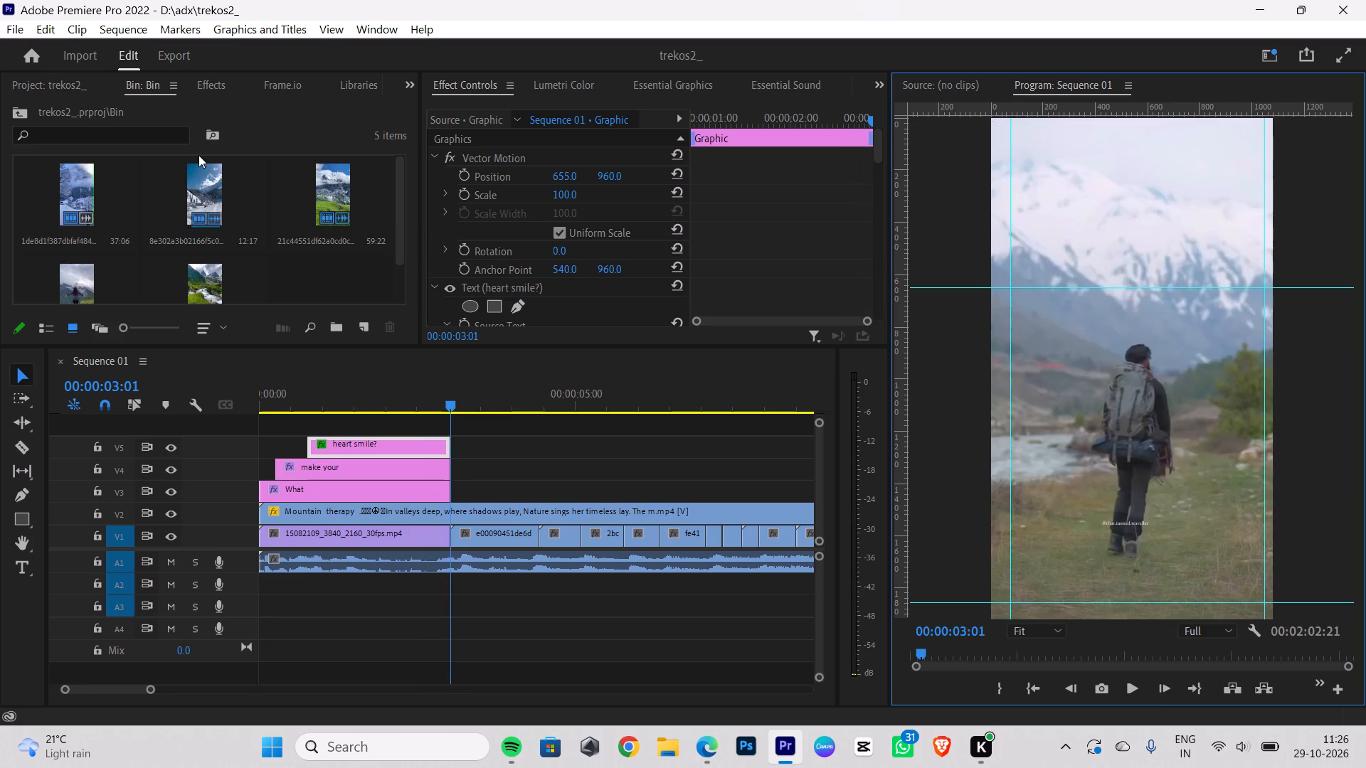
key(Right)
key(Right)
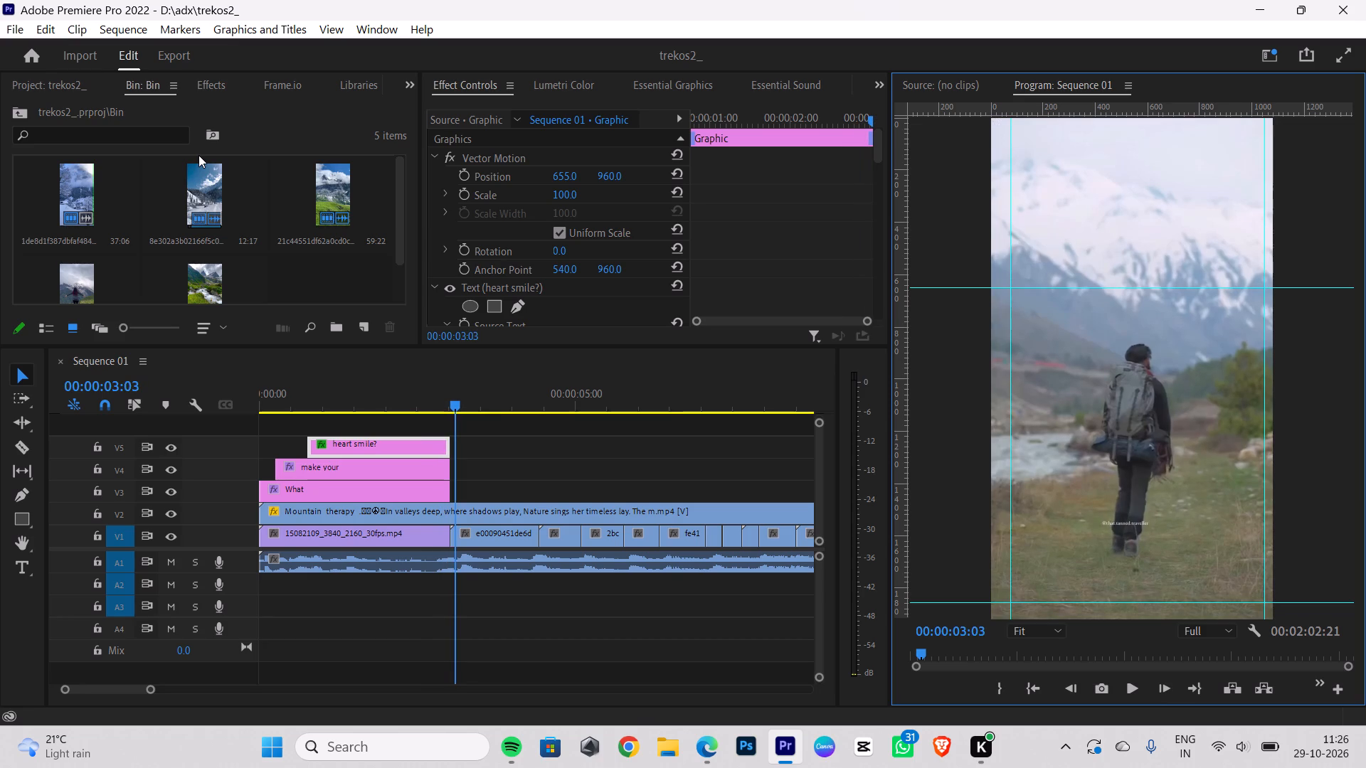
key(Right)
key(Right)
key(Left)
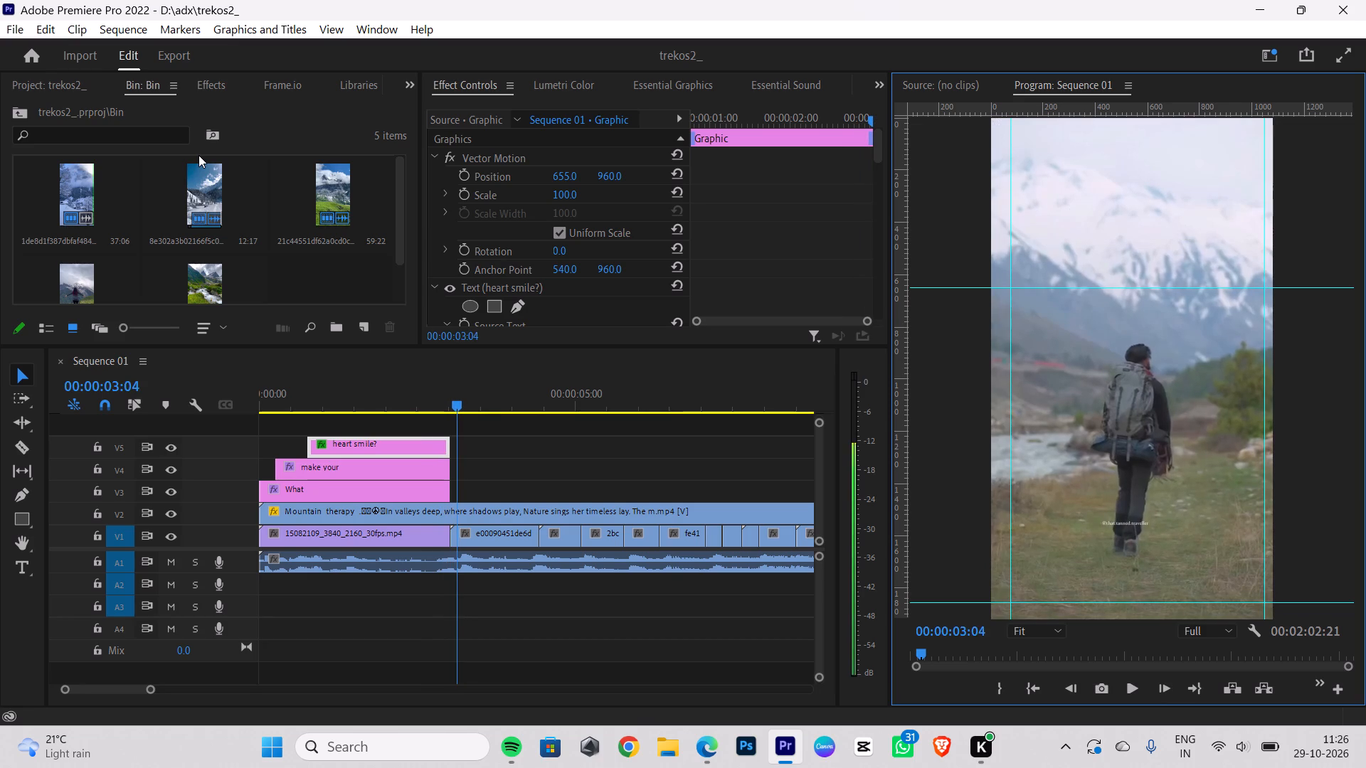
Paste a copy of the What title on track V3 at 00:00:03:04 and change its text to The.
click(331, 484)
key(ctrl+c)
key(ctrl+v)
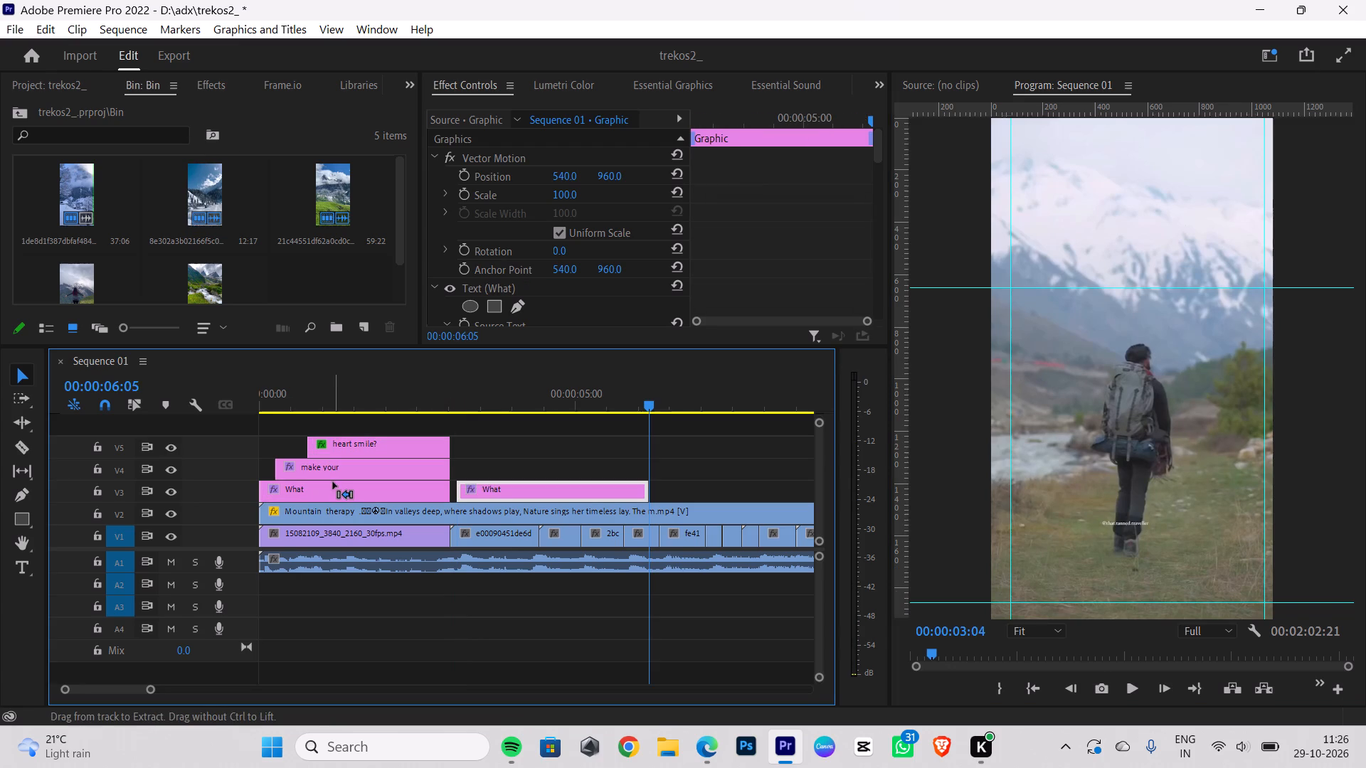
drag(637, 399, 438, 442)
key(space)
key(space)
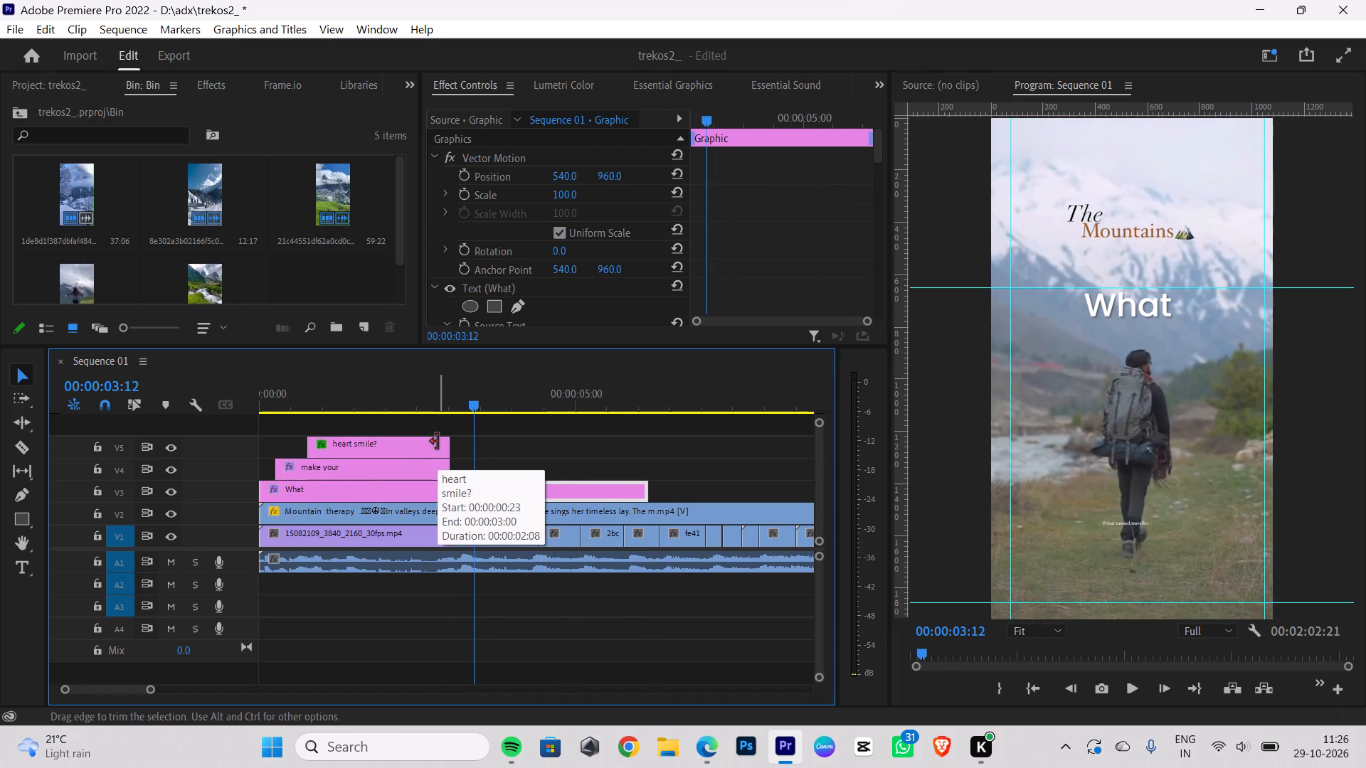
double_click(1123, 313)
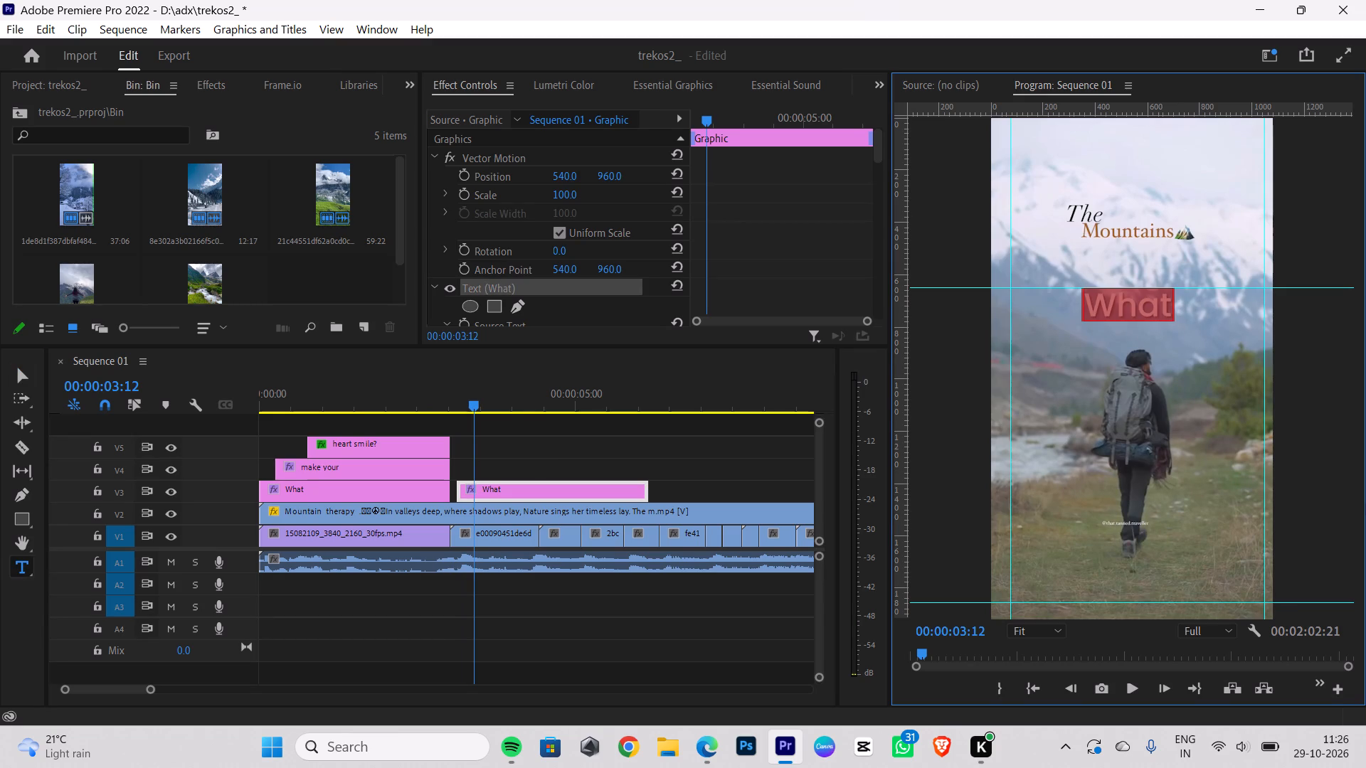
key(BackSpace)
key(t)
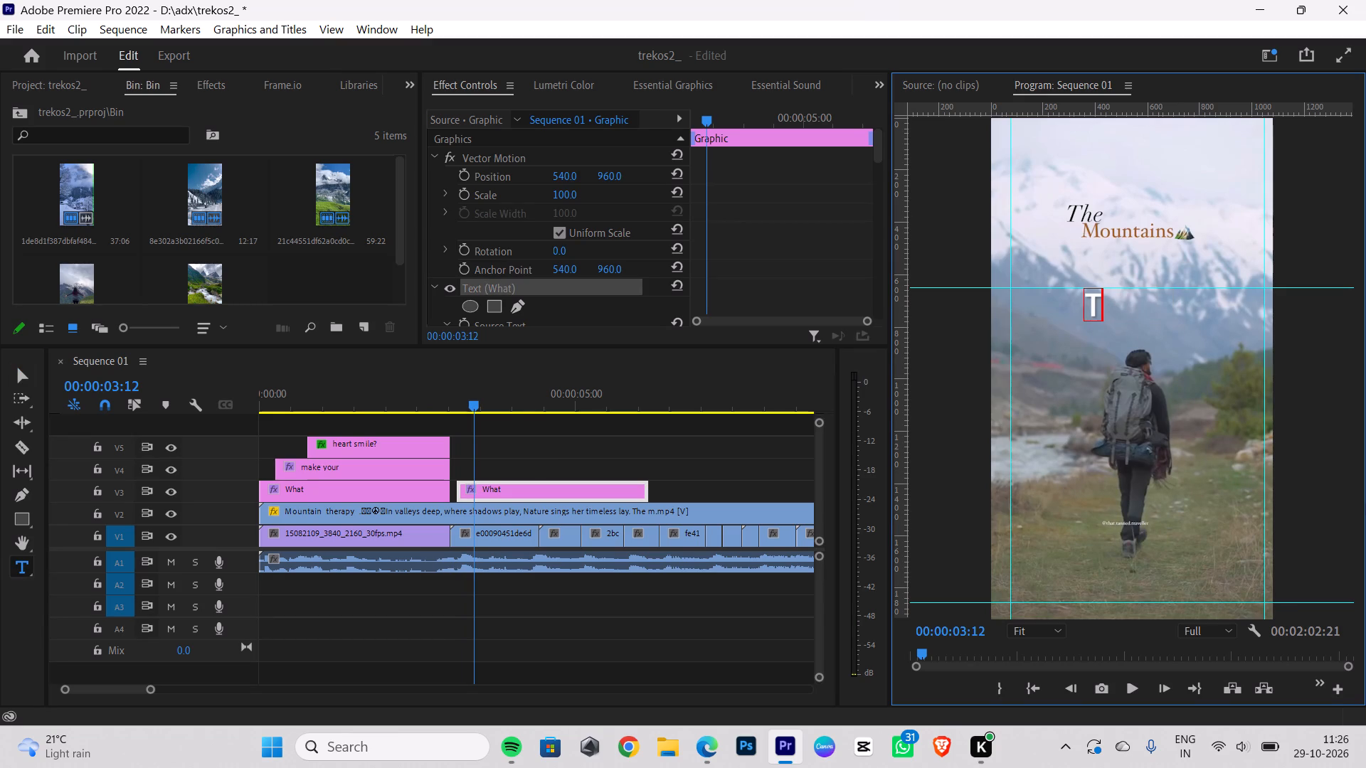
text(he)
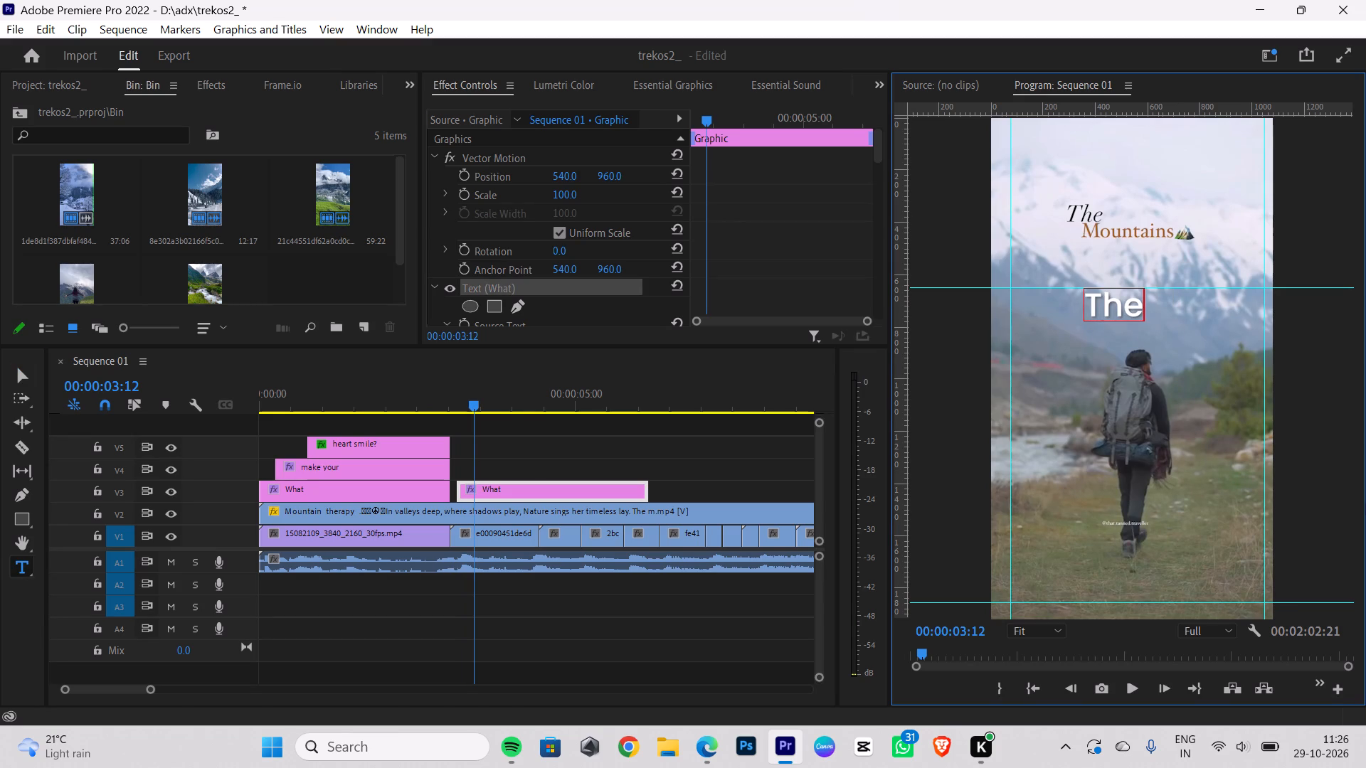
Duplicate the The title onto track V4 starting at 00:00:03:04, and extend the original on V3 to the same end.
click(578, 494)
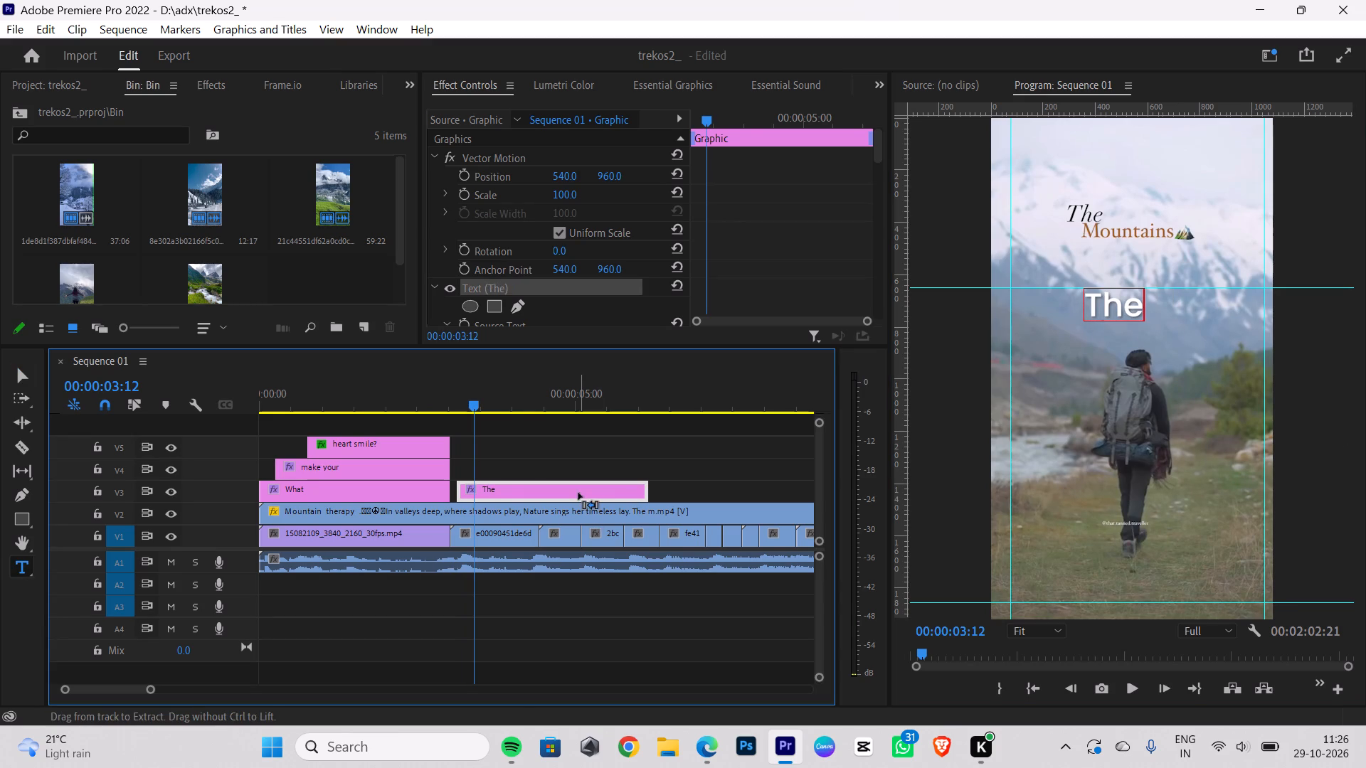
key(ctrl+c)
key(ctrl+v)
drag(572, 491, 571, 471)
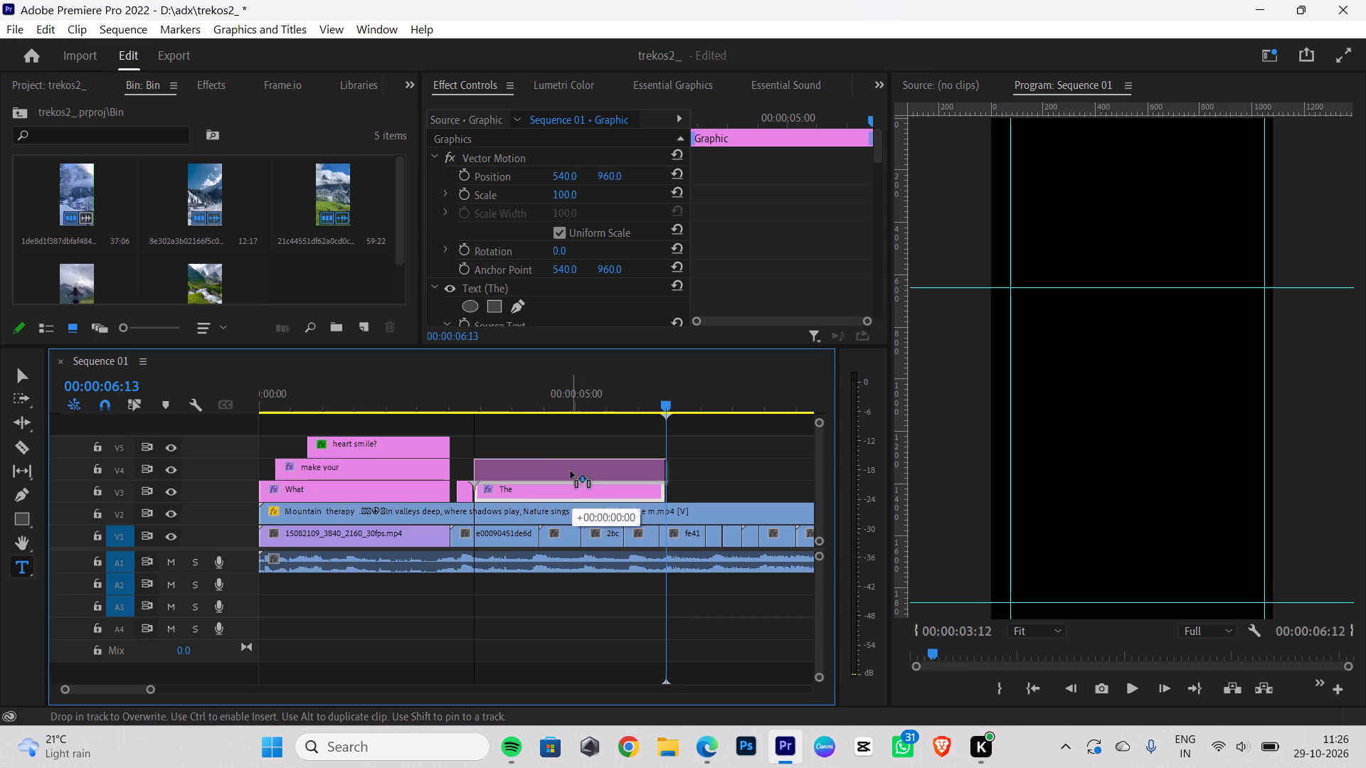
drag(571, 471, 547, 466)
drag(519, 471, 504, 471)
drag(475, 491, 569, 488)
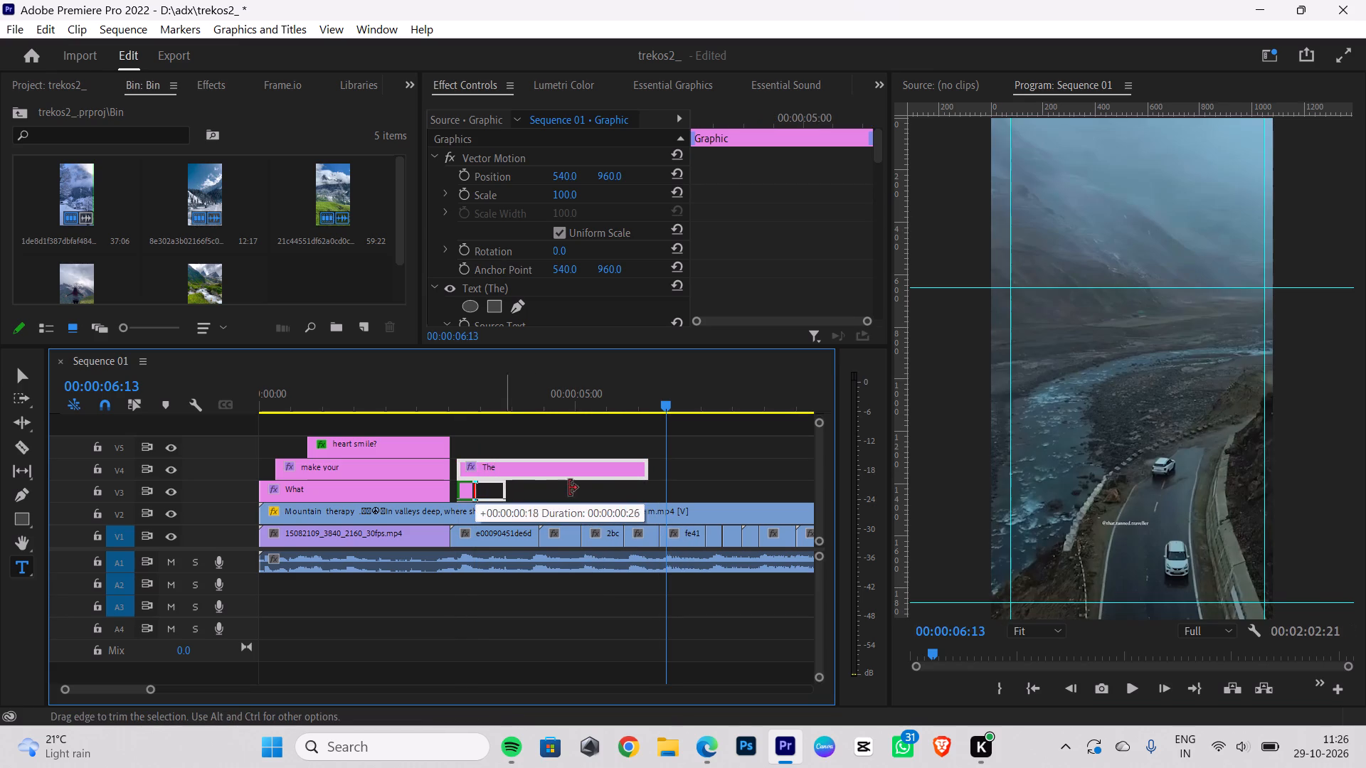
drag(569, 488, 645, 476)
Step frame by frame from 00:00:02:24 to 00:00:03:05 to examine when the reference reel's The Mountains text appears.
drag(670, 403, 649, 411)
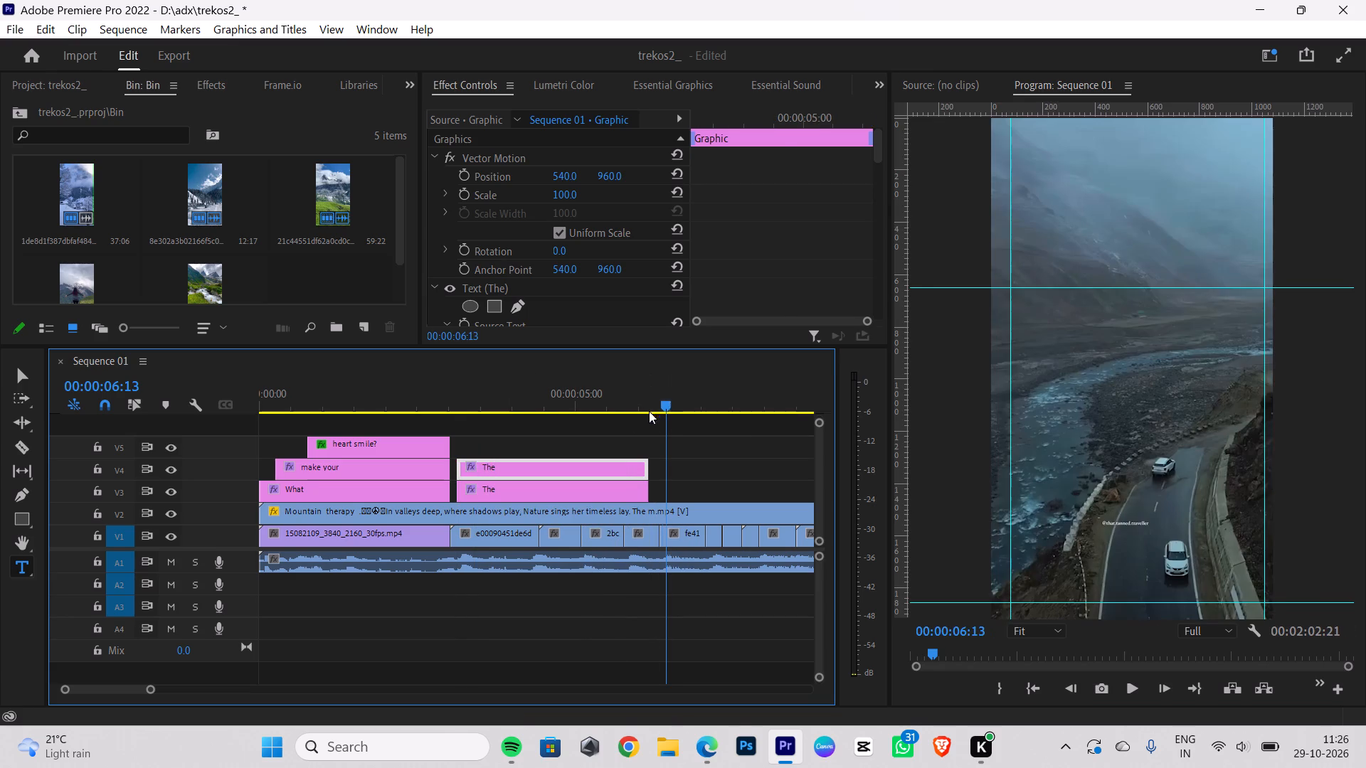
drag(649, 411, 440, 427)
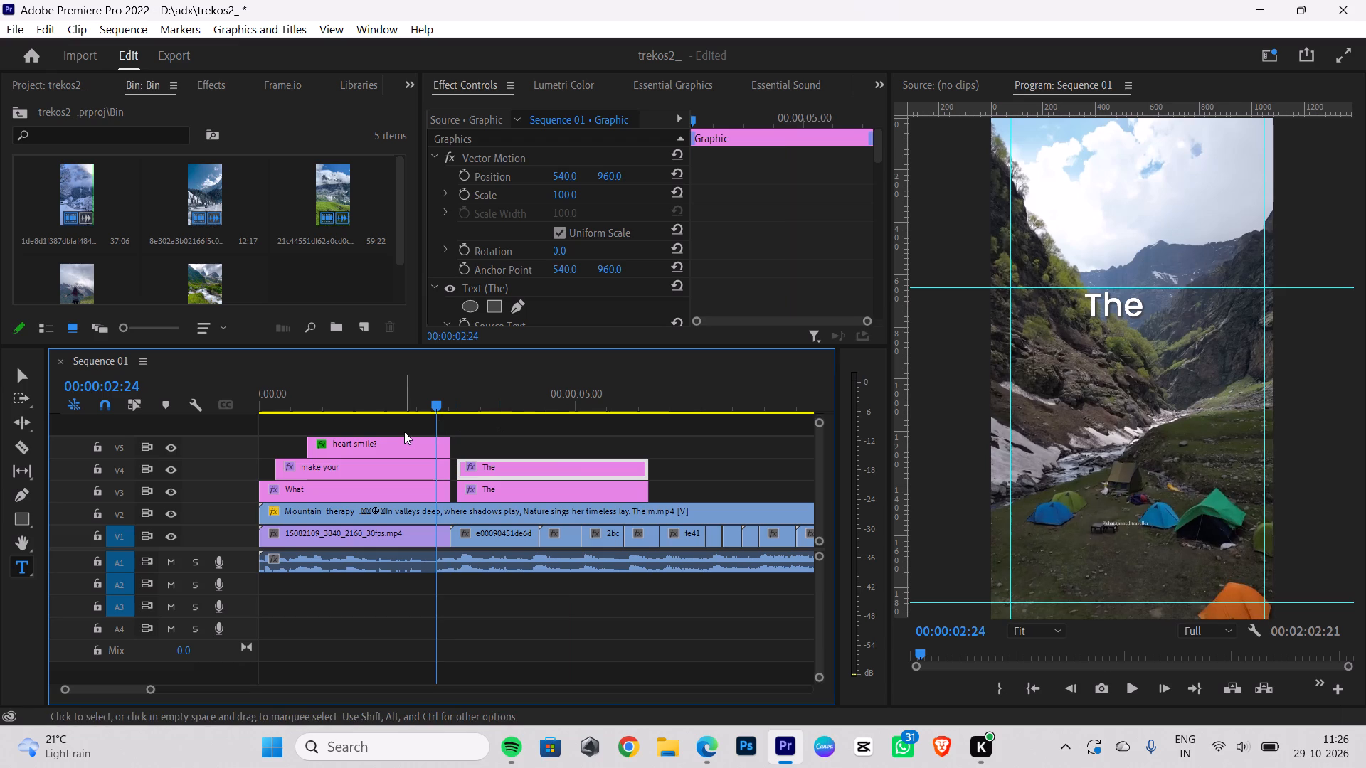
key(Right)
key(Right)
key(Right)
key(Right)
key(Right)
key(Right)
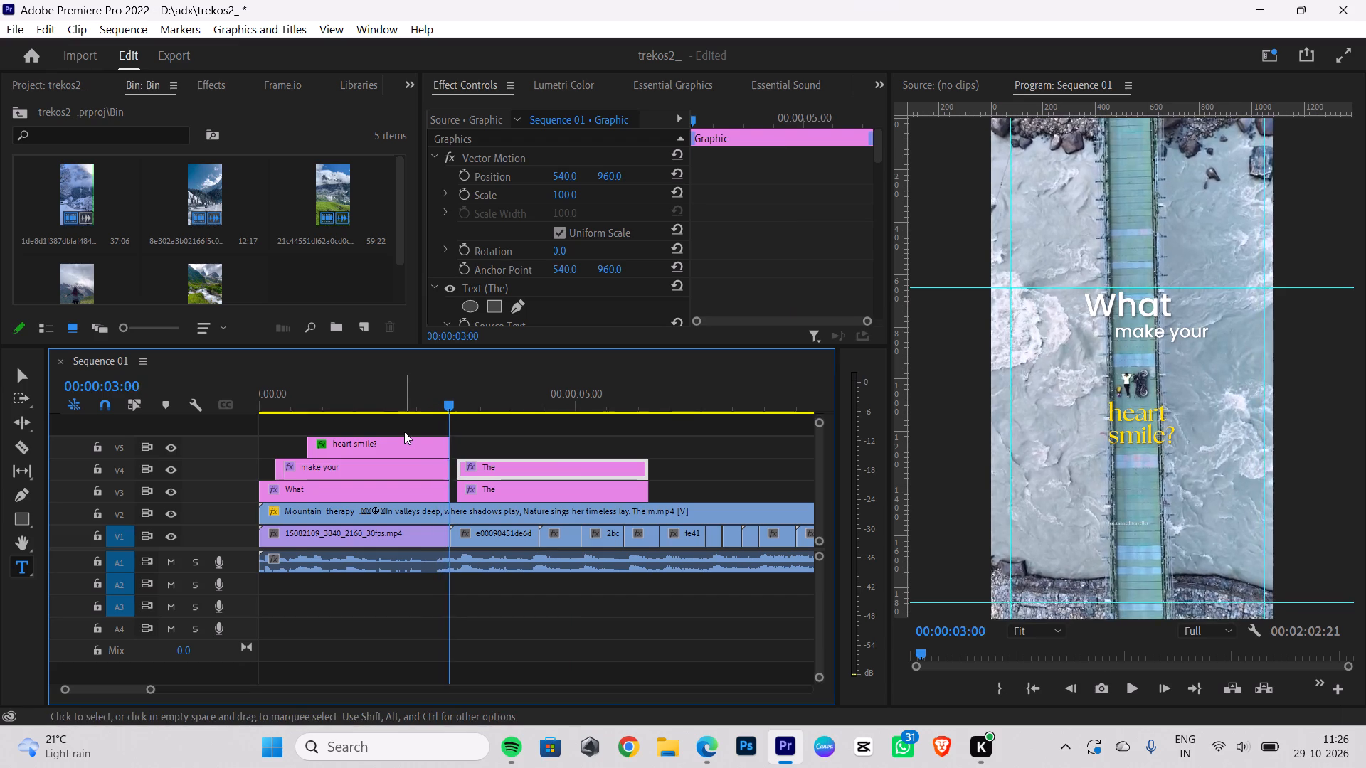
key(Right)
key(Right)
key(Right)
key(Right)
key(Right)
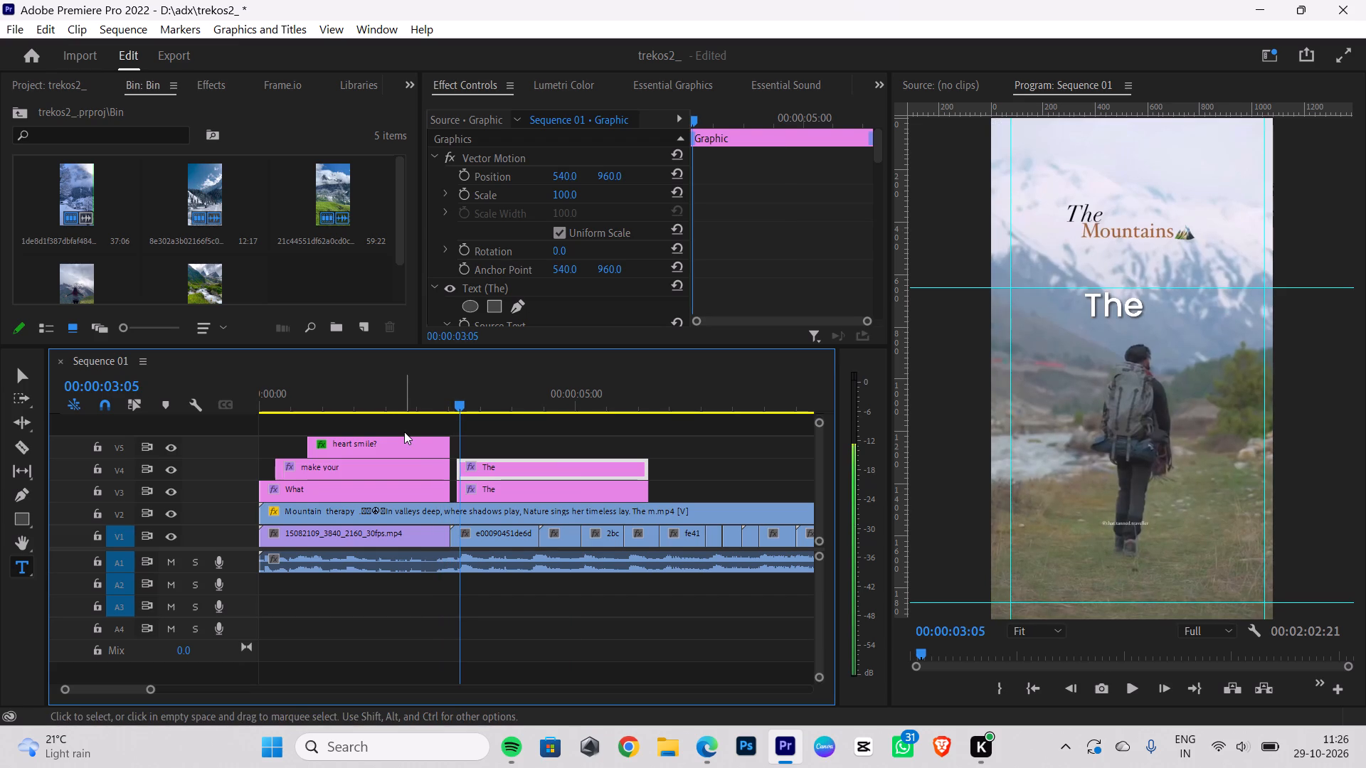
key(Left)
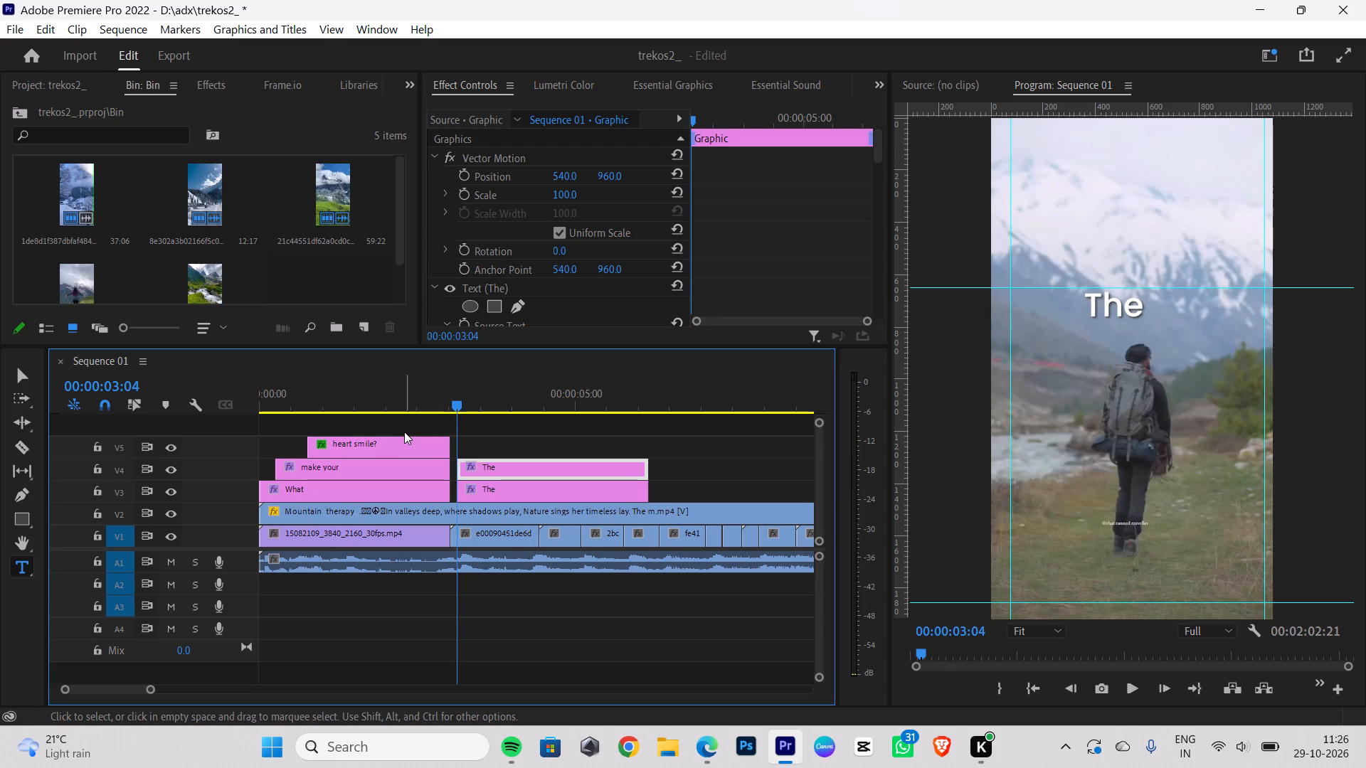
key(Right)
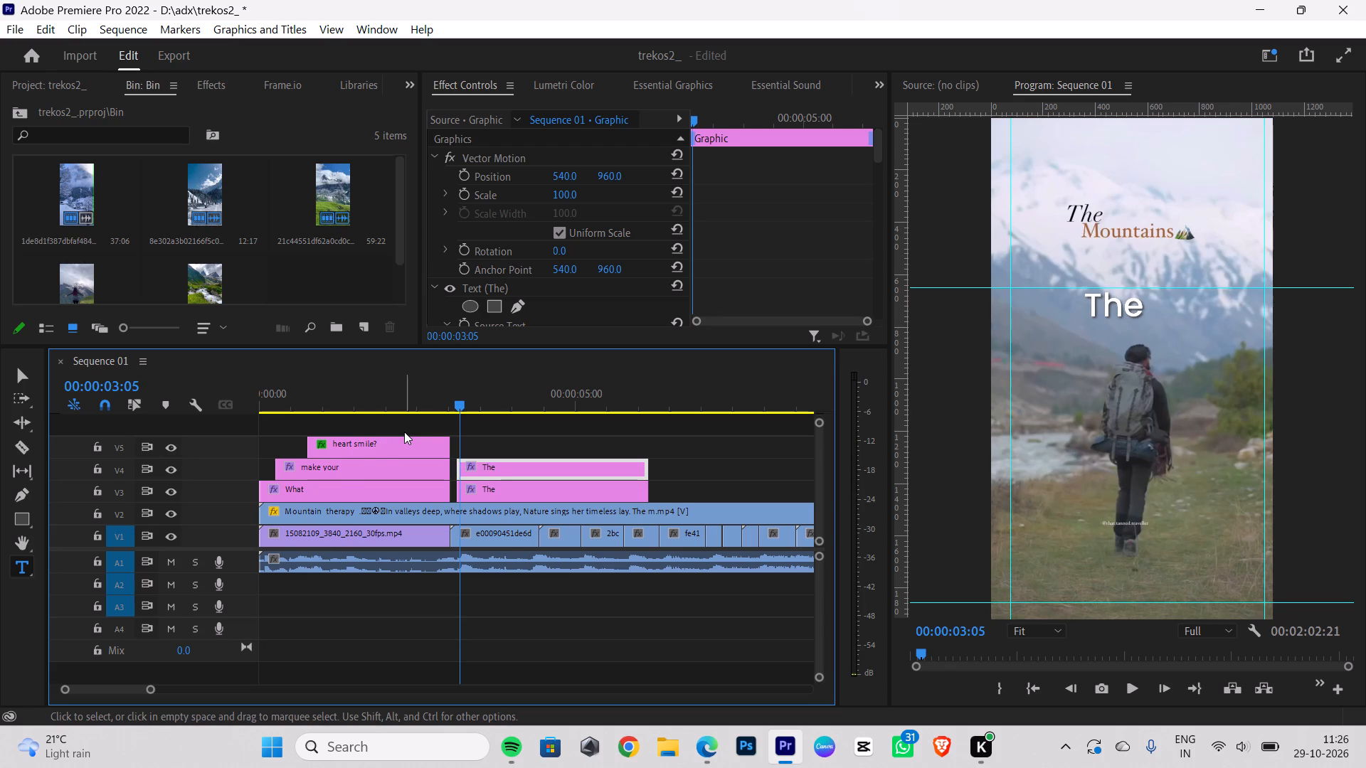
Cut both The title clips at 00:00:03:05 and delete the short parts before the cut.
drag(148, 688, 120, 681)
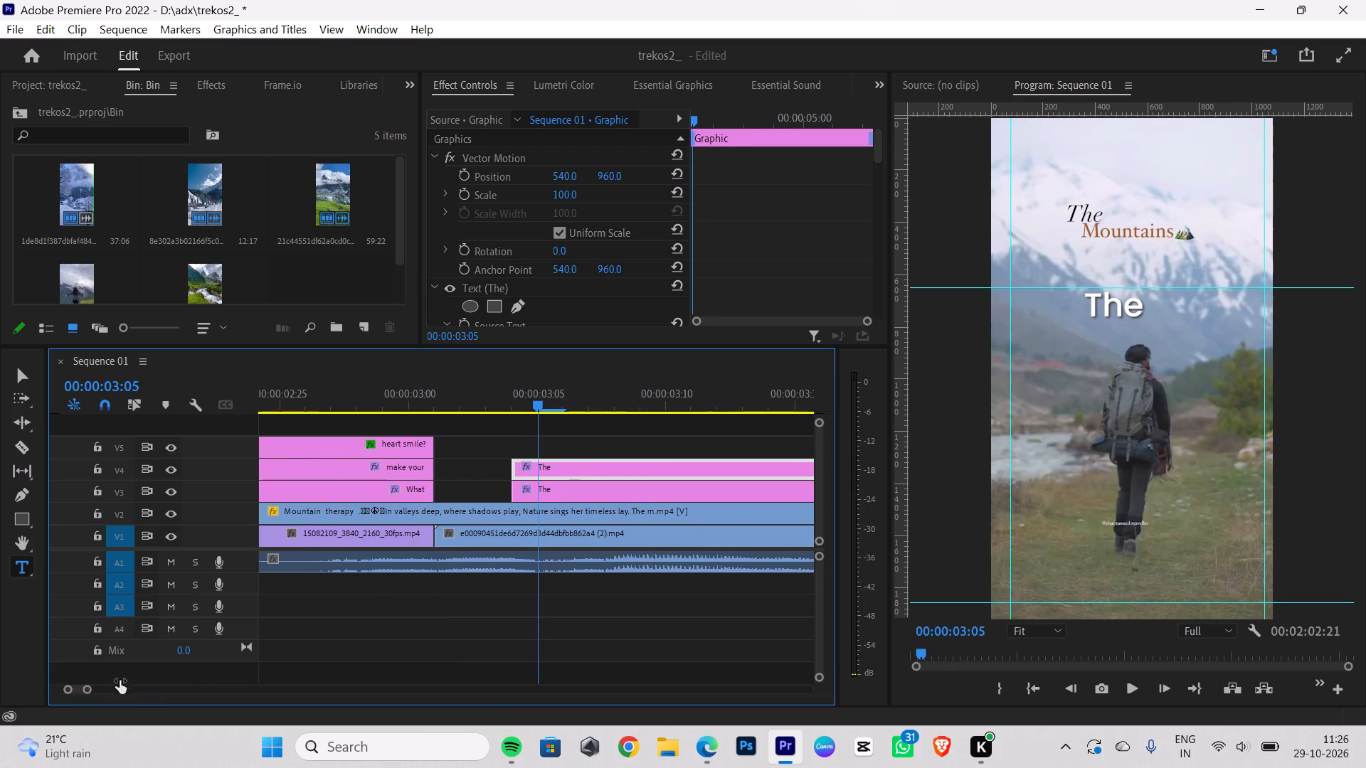
drag(120, 681, 108, 676)
click(20, 445)
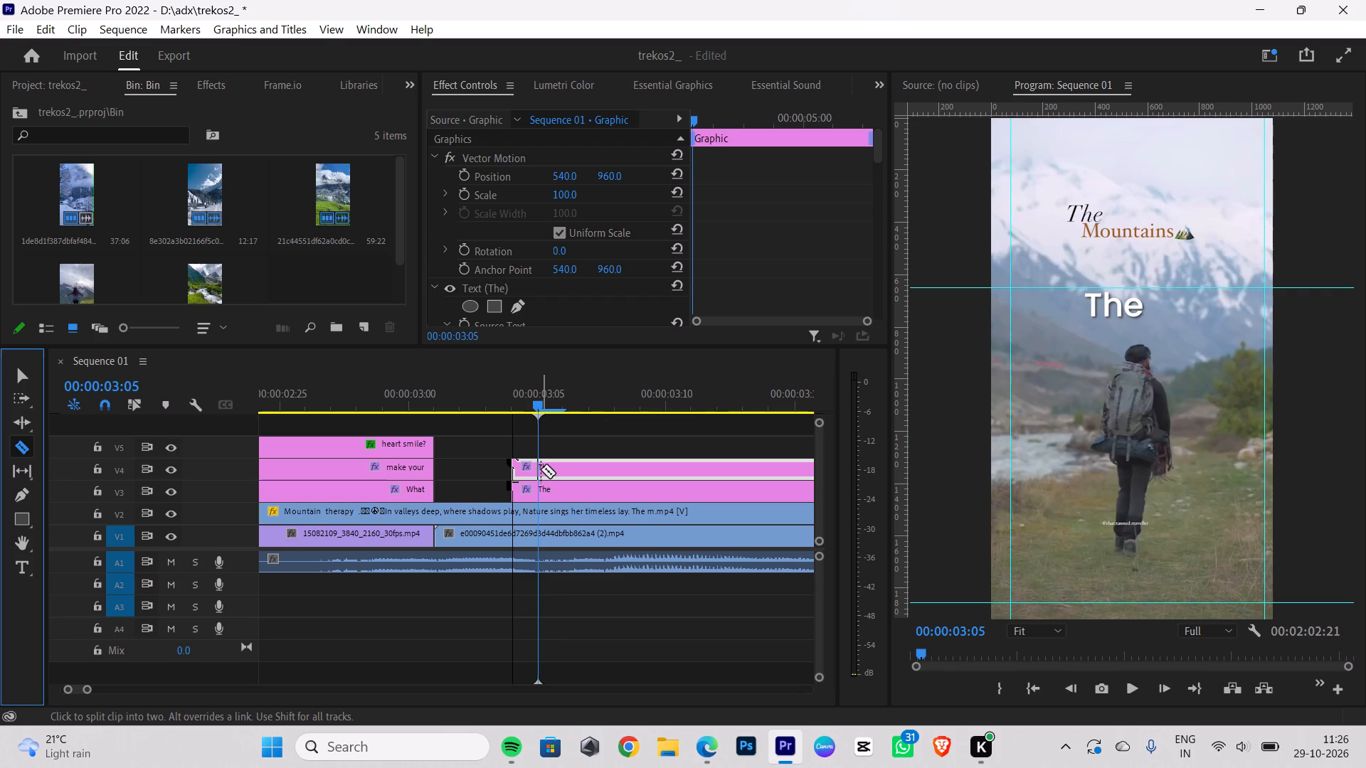
click(536, 466)
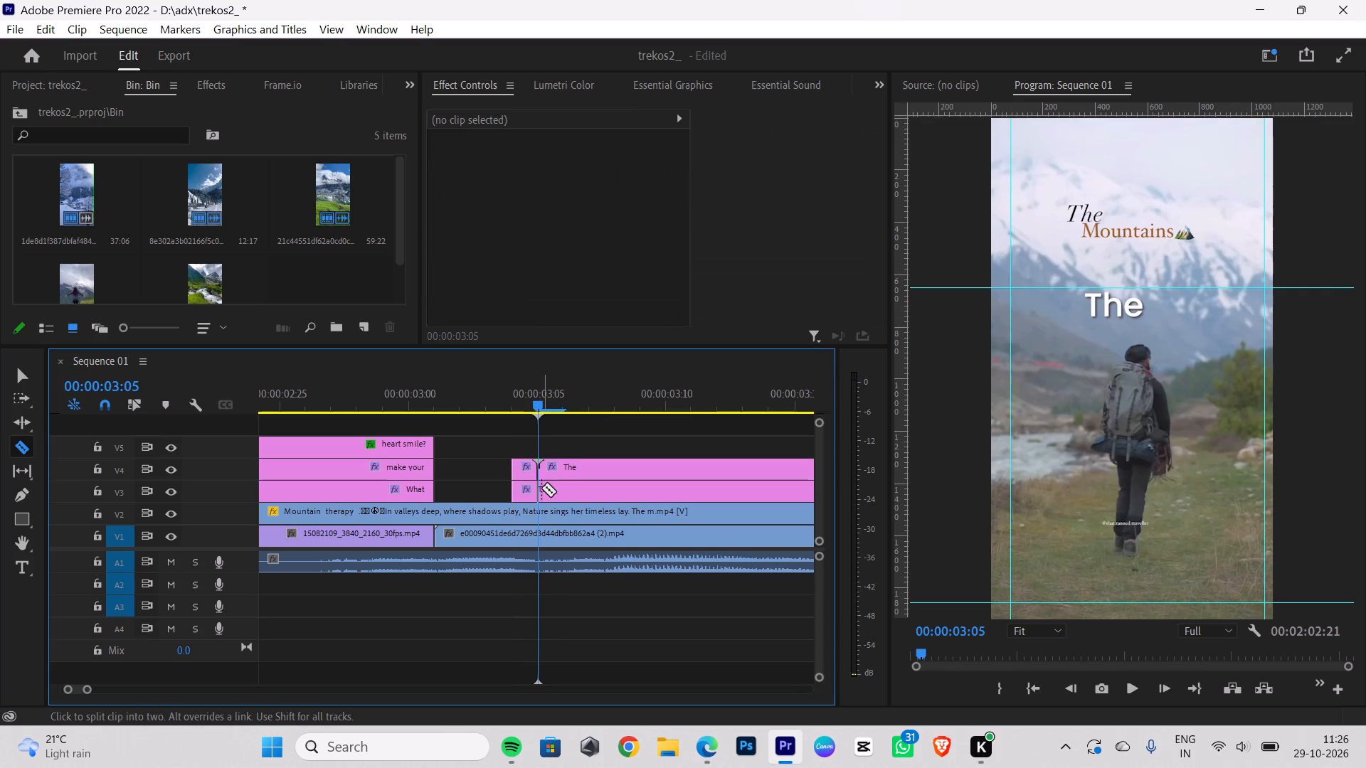
click(541, 489)
click(24, 373)
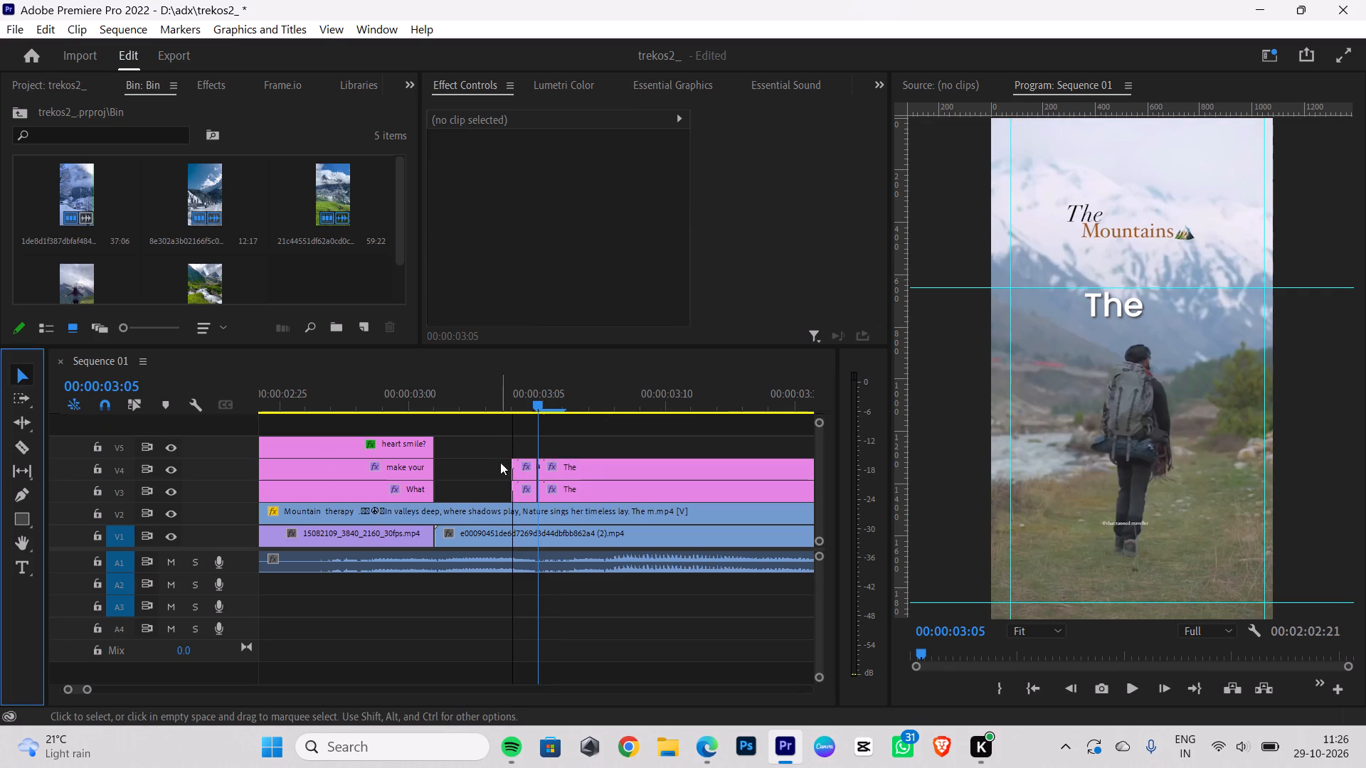
drag(519, 435, 513, 486)
key(BackSpace)
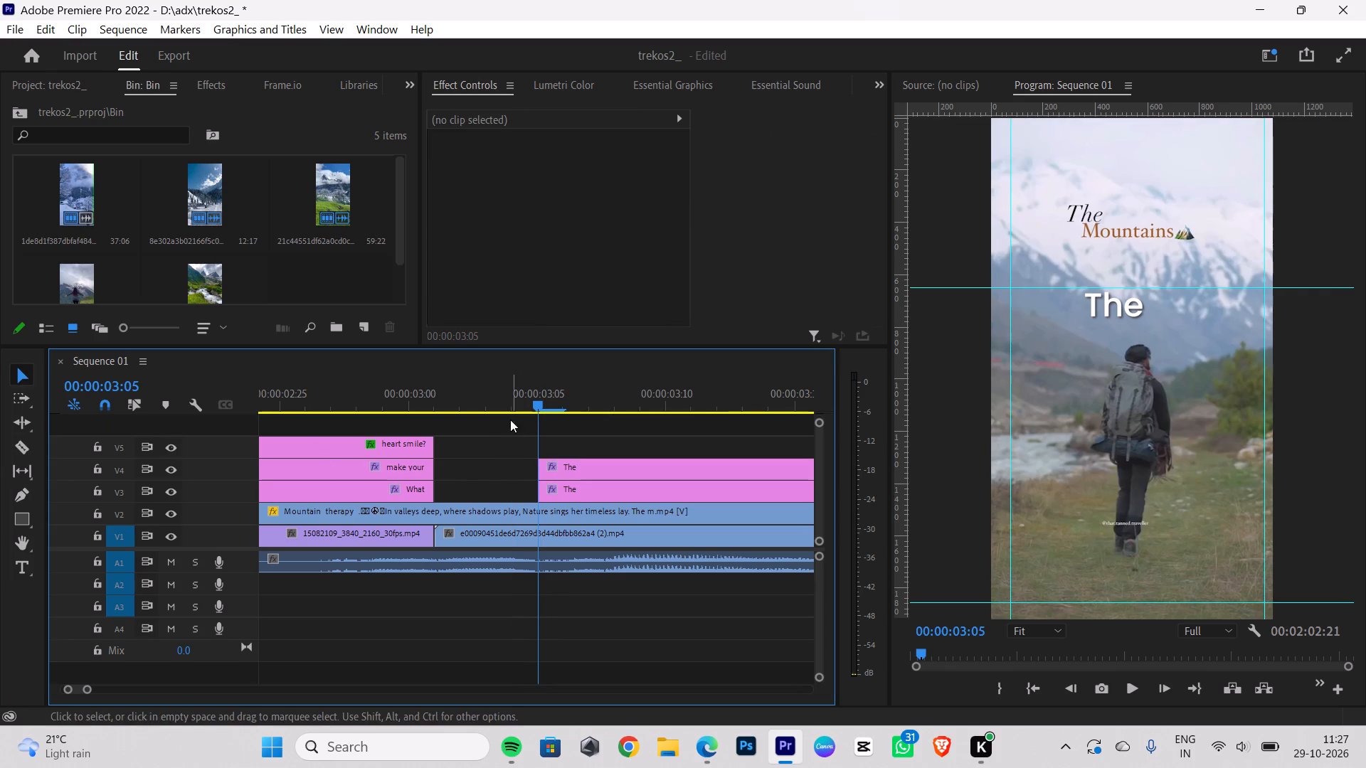
Play back the transition around 00:00:03:05 to check the The titles' start against the reference reel's text.
drag(544, 395, 489, 415)
key(space)
key(space)
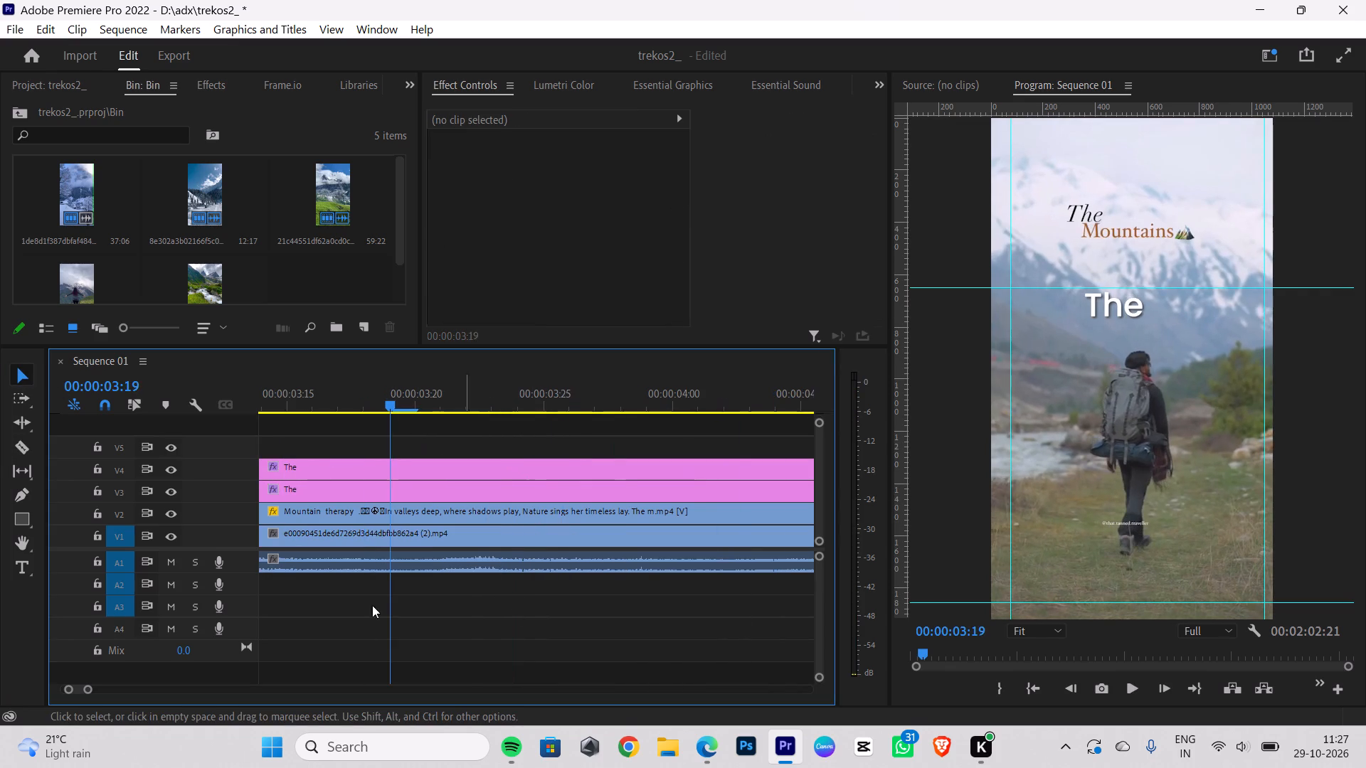
drag(91, 690, 181, 692)
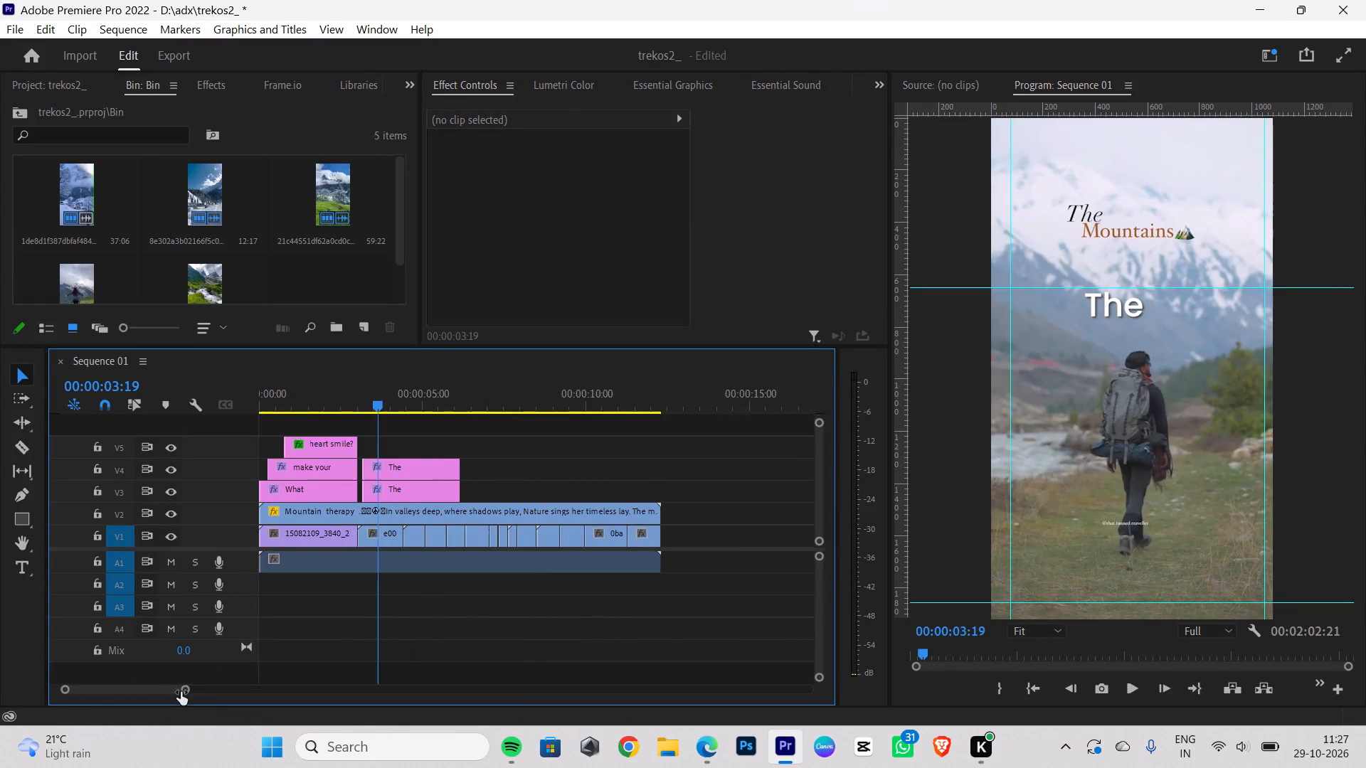
drag(181, 692, 188, 692)
drag(357, 409, 327, 417)
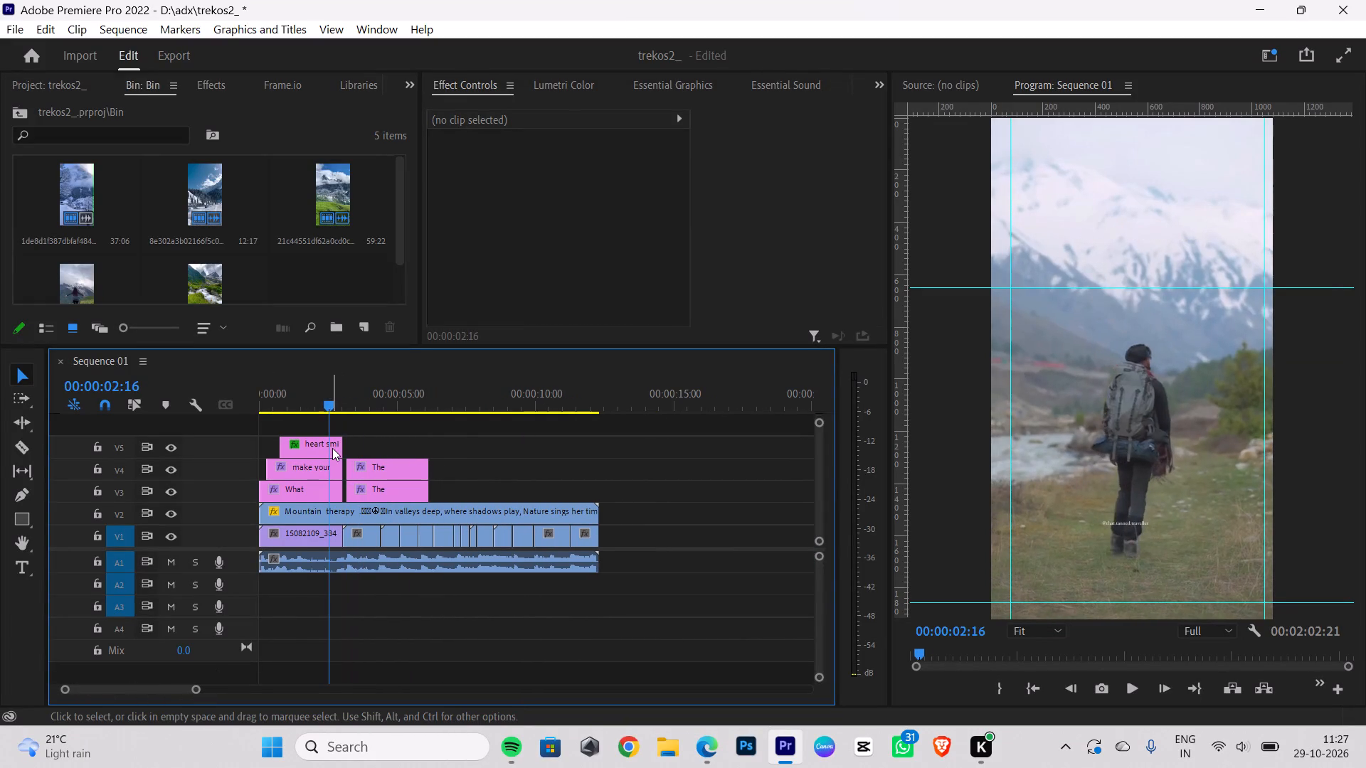
key(space)
key(space)
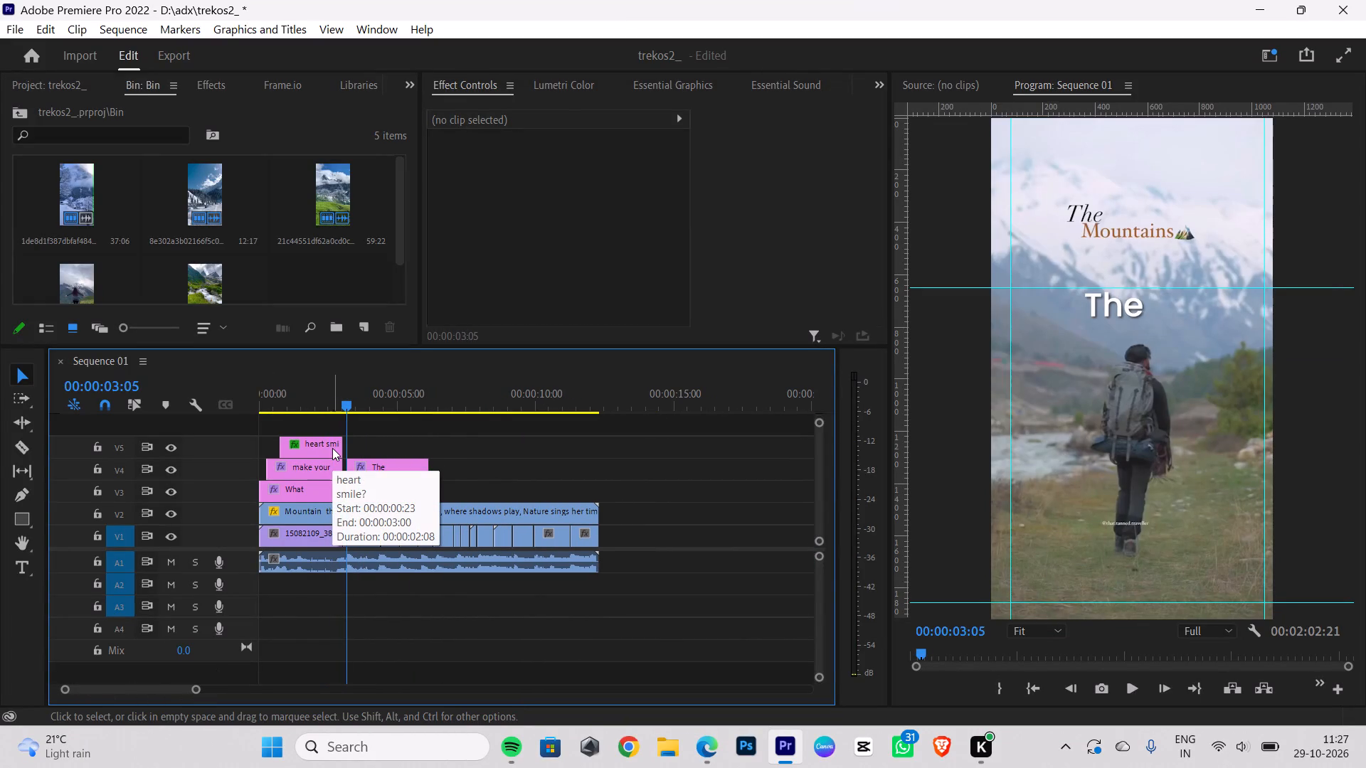
key(Left)
key(Right)
At 00:00:03:05, move the The title on track V4 down to just below the other The title.
click(600, 262)
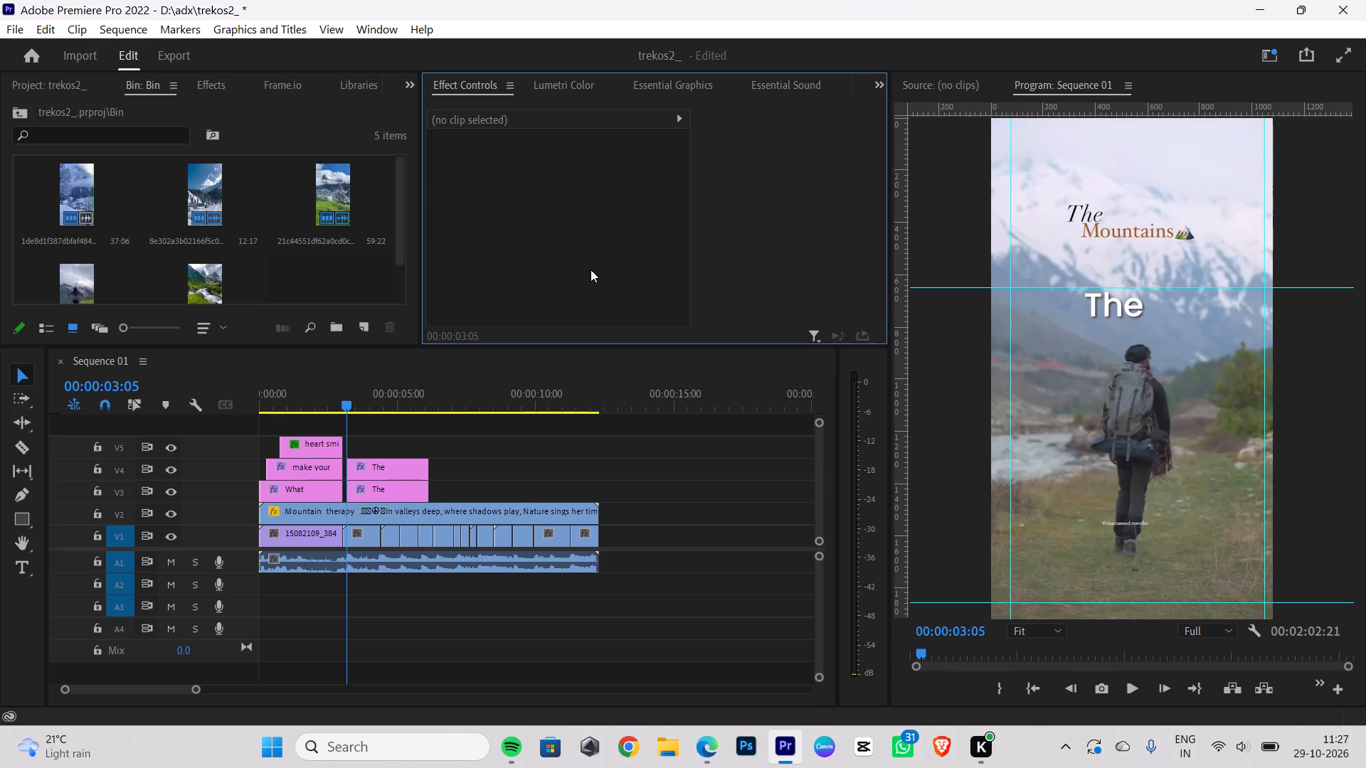
drag(1098, 302, 1094, 337)
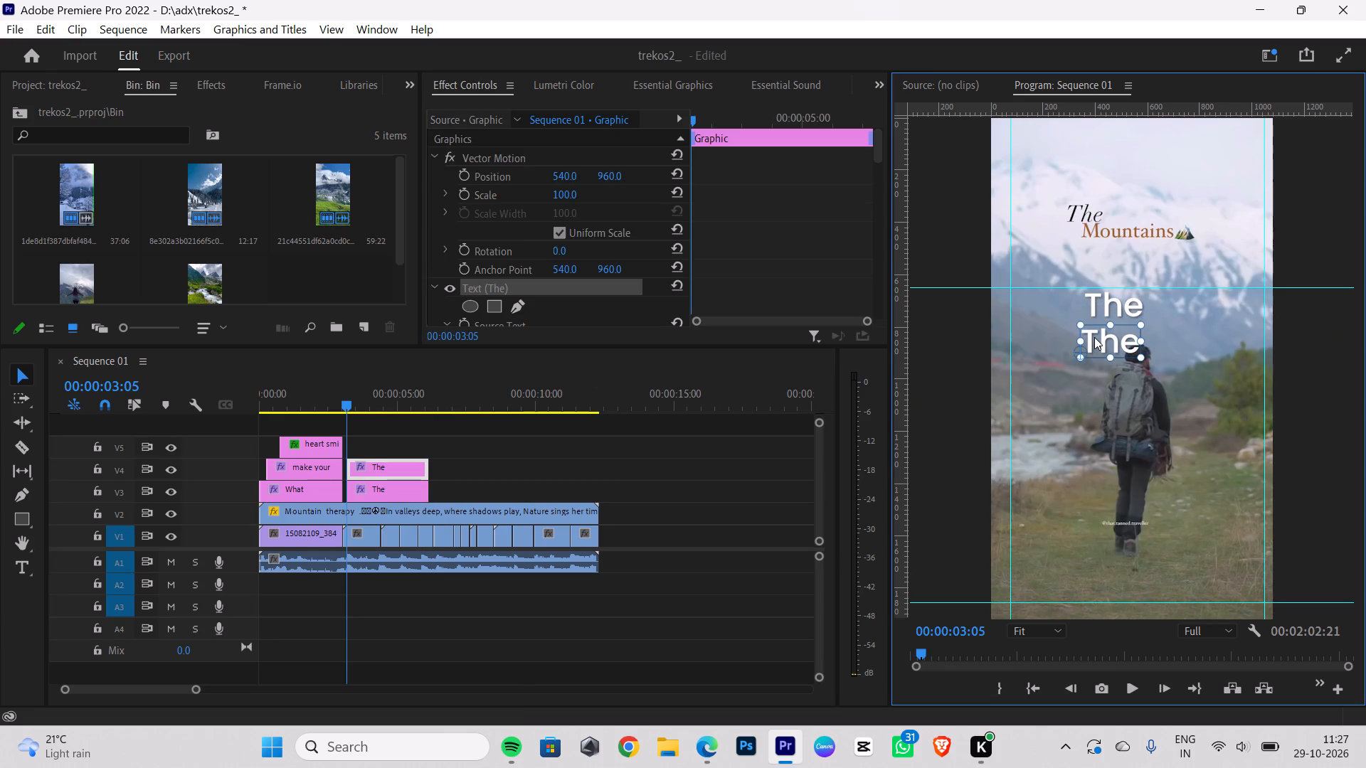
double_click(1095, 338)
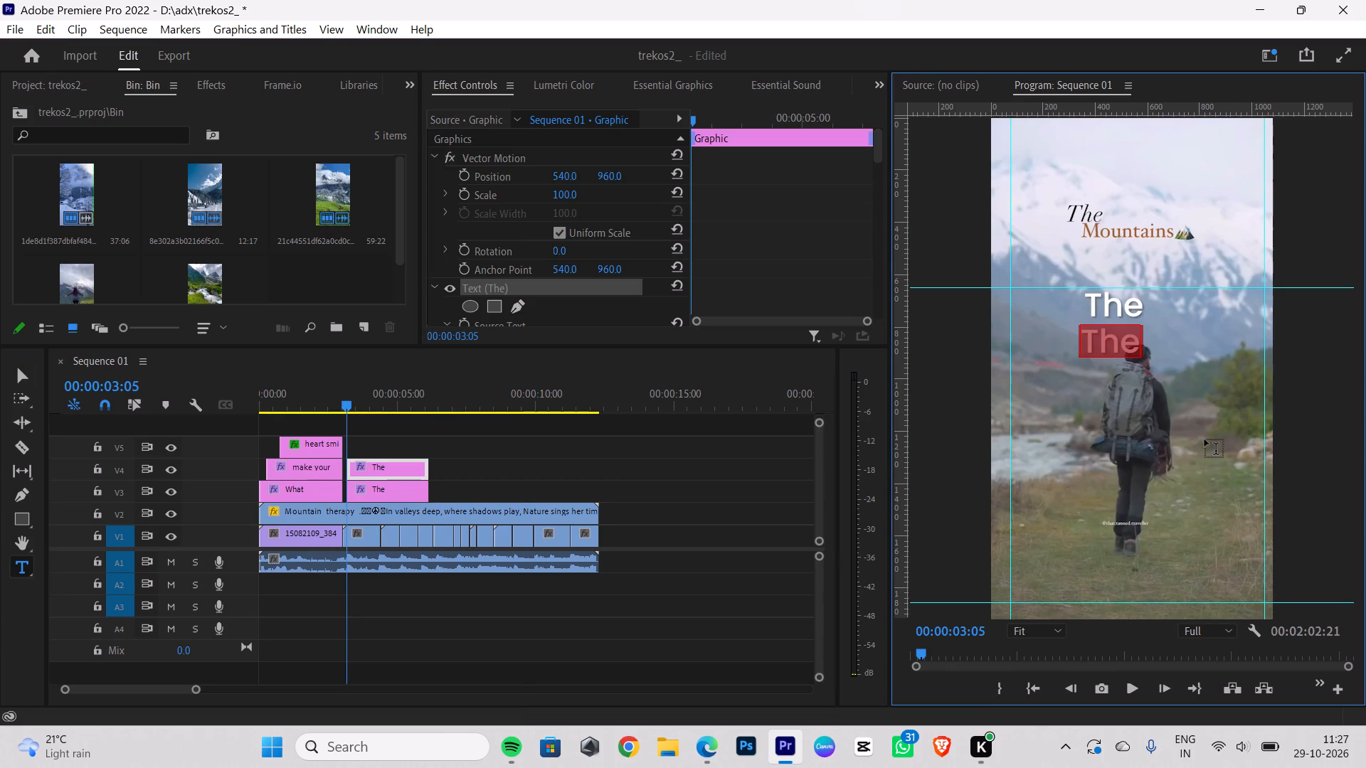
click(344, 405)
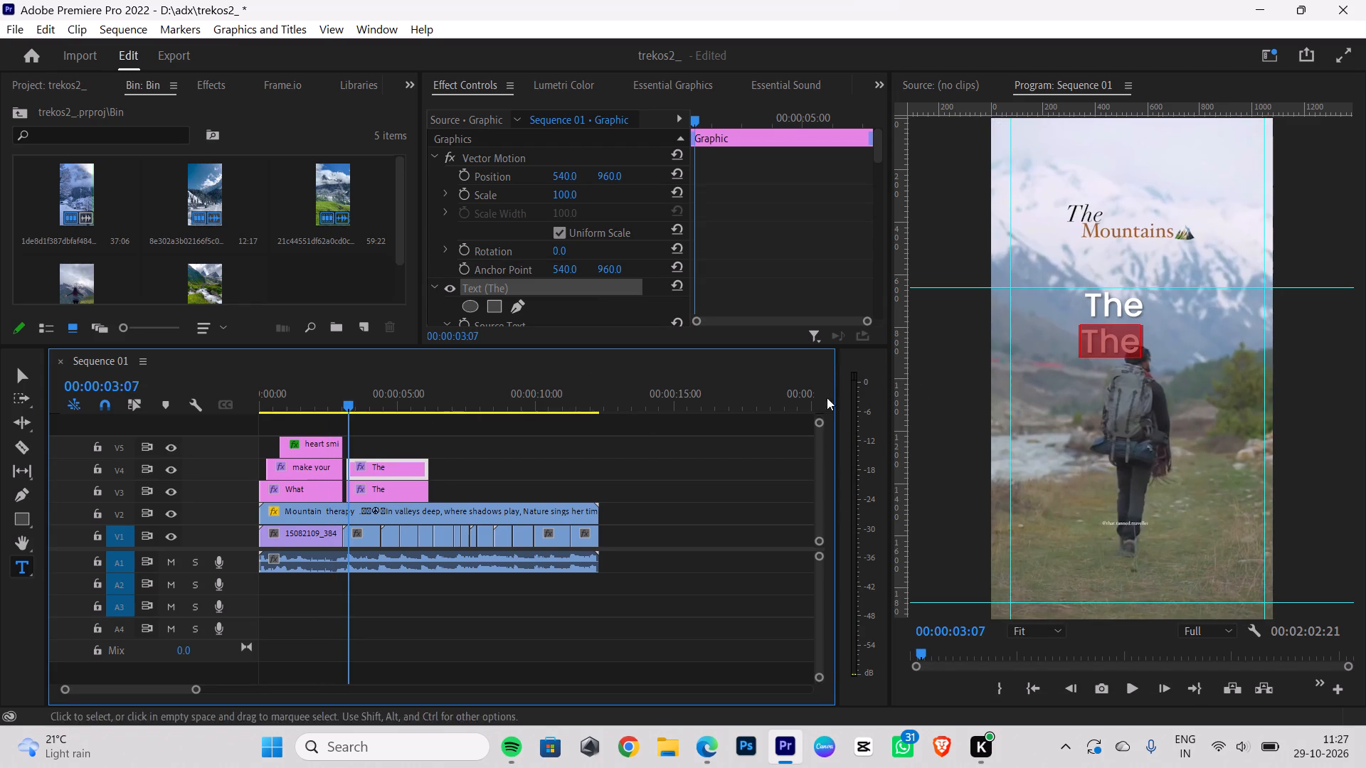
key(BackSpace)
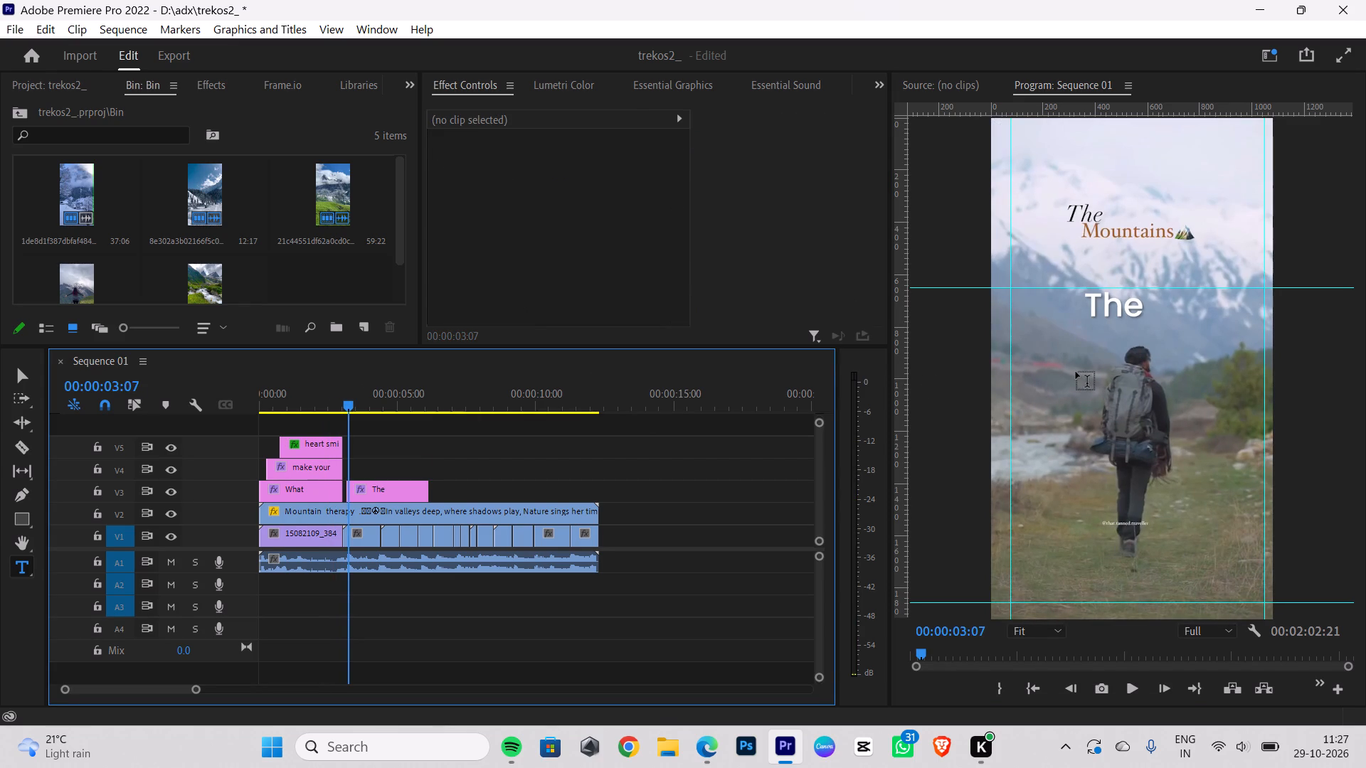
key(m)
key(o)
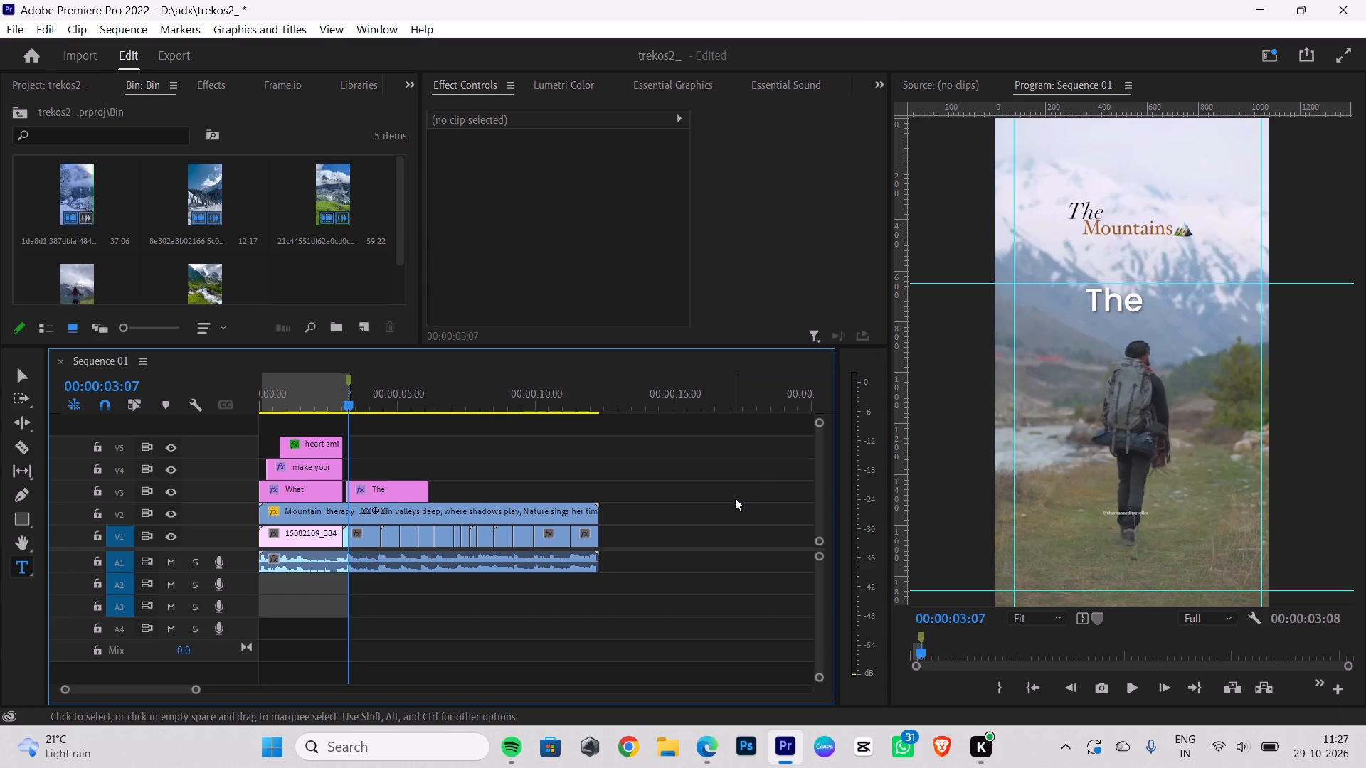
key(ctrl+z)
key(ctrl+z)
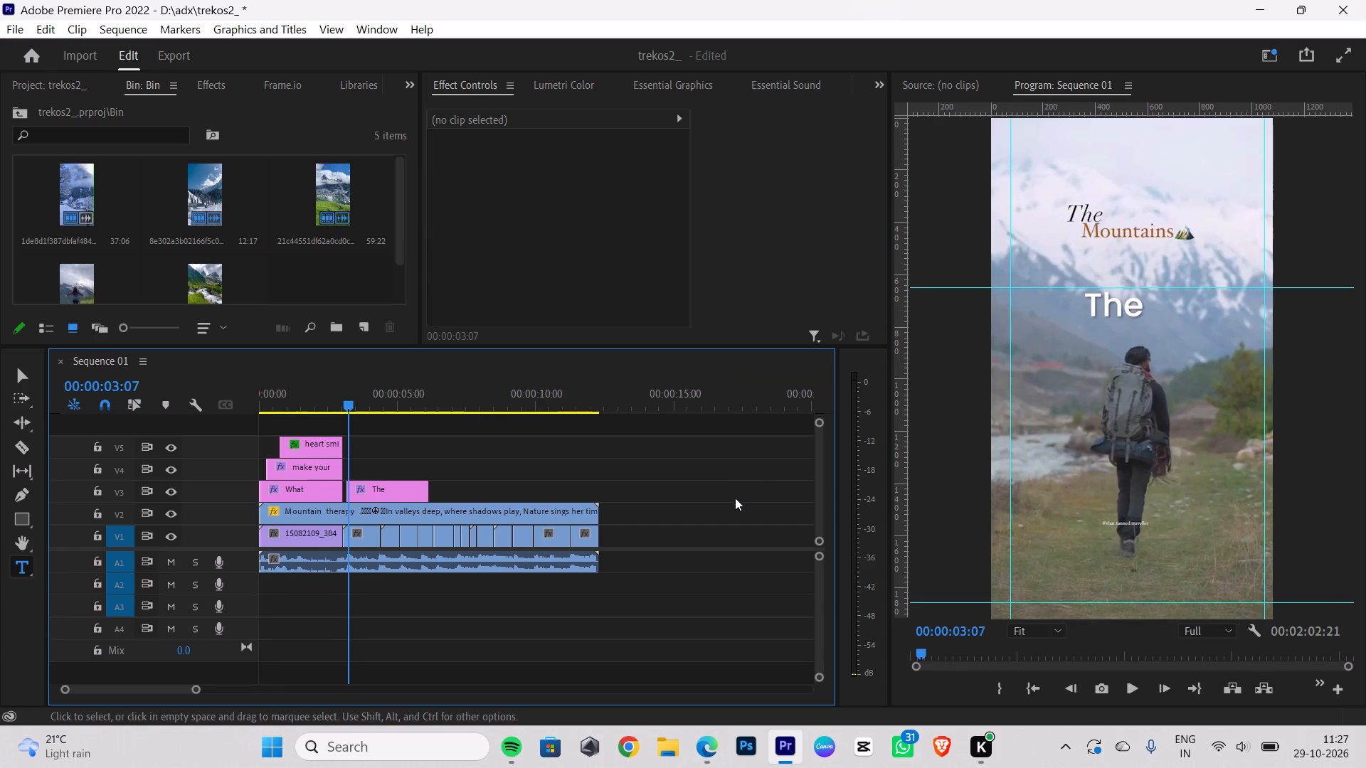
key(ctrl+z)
At 00:00:03:07, change the lower The title's text to Mountains and centre it roughly beneath the upper The.
click(397, 470)
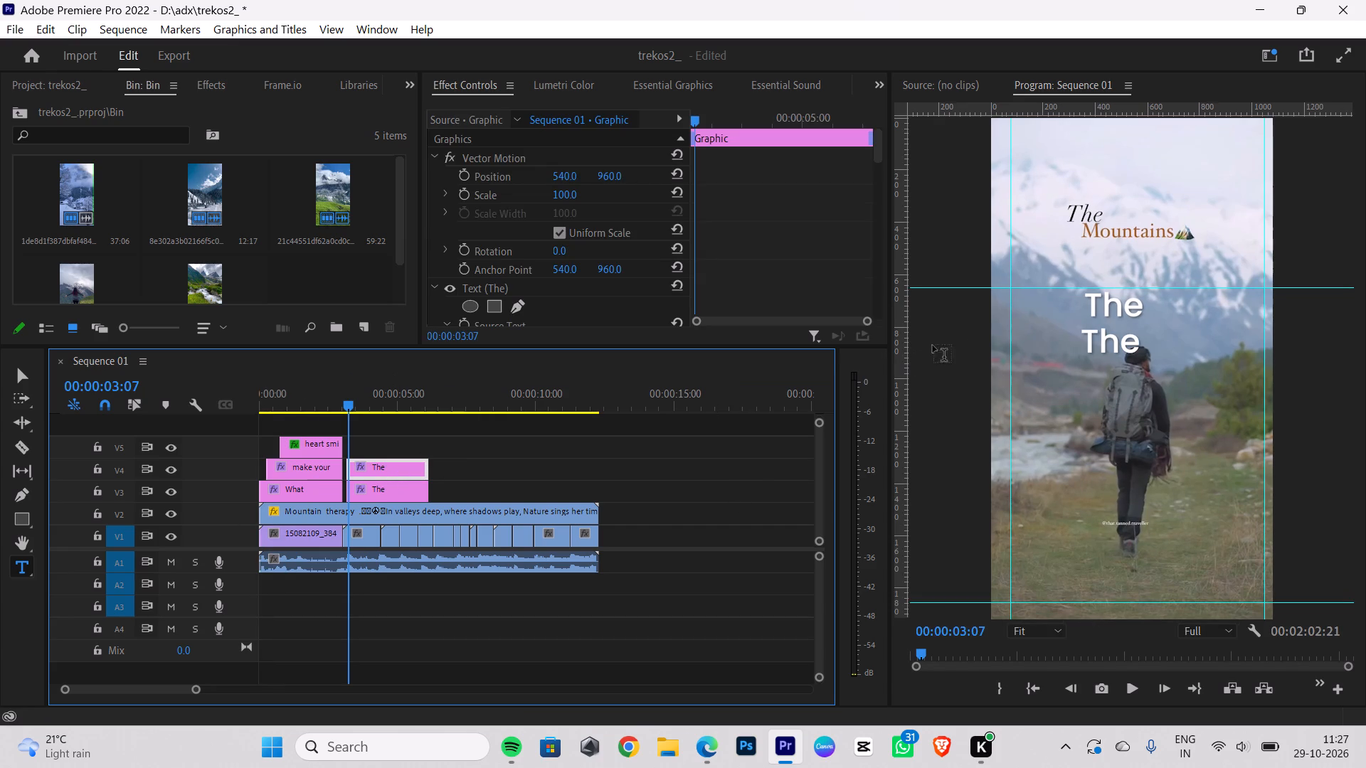
double_click(1103, 338)
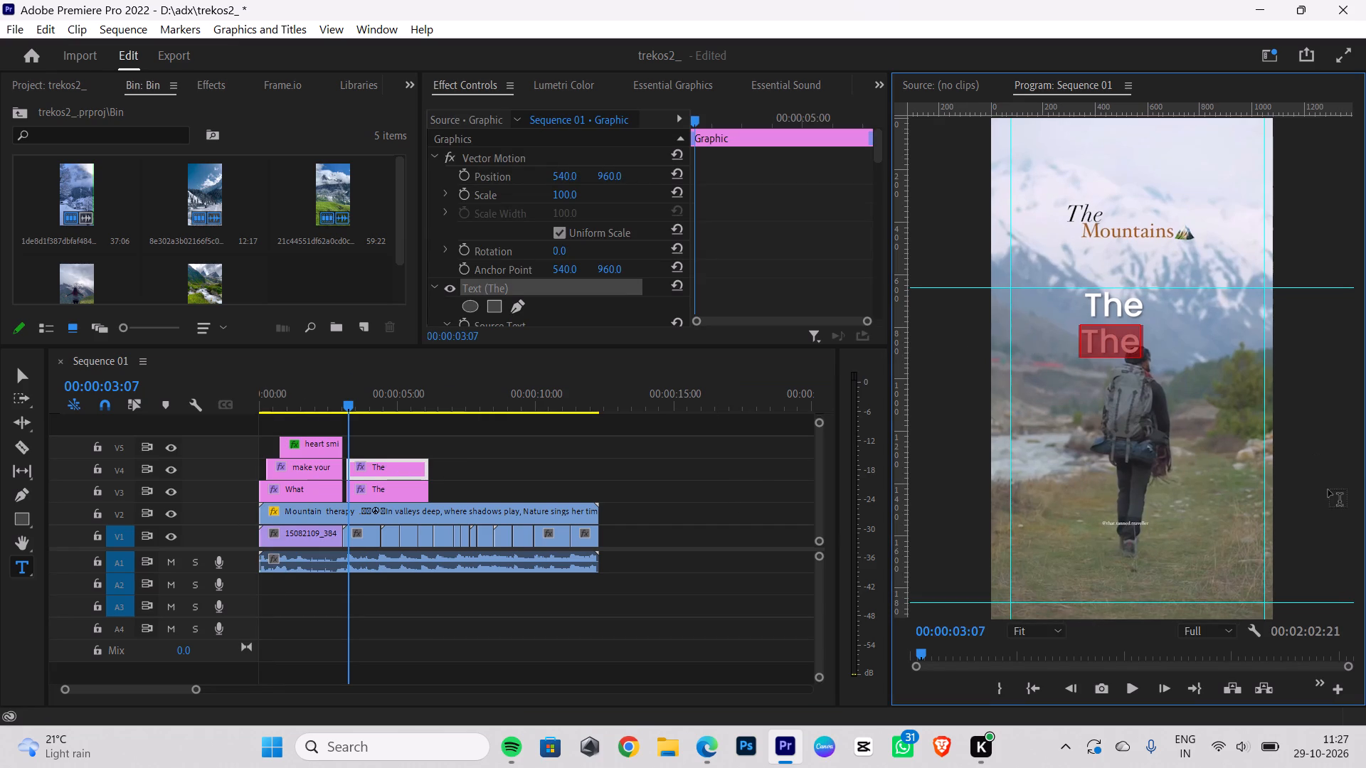
key(BackSpace)
text(ounatins)
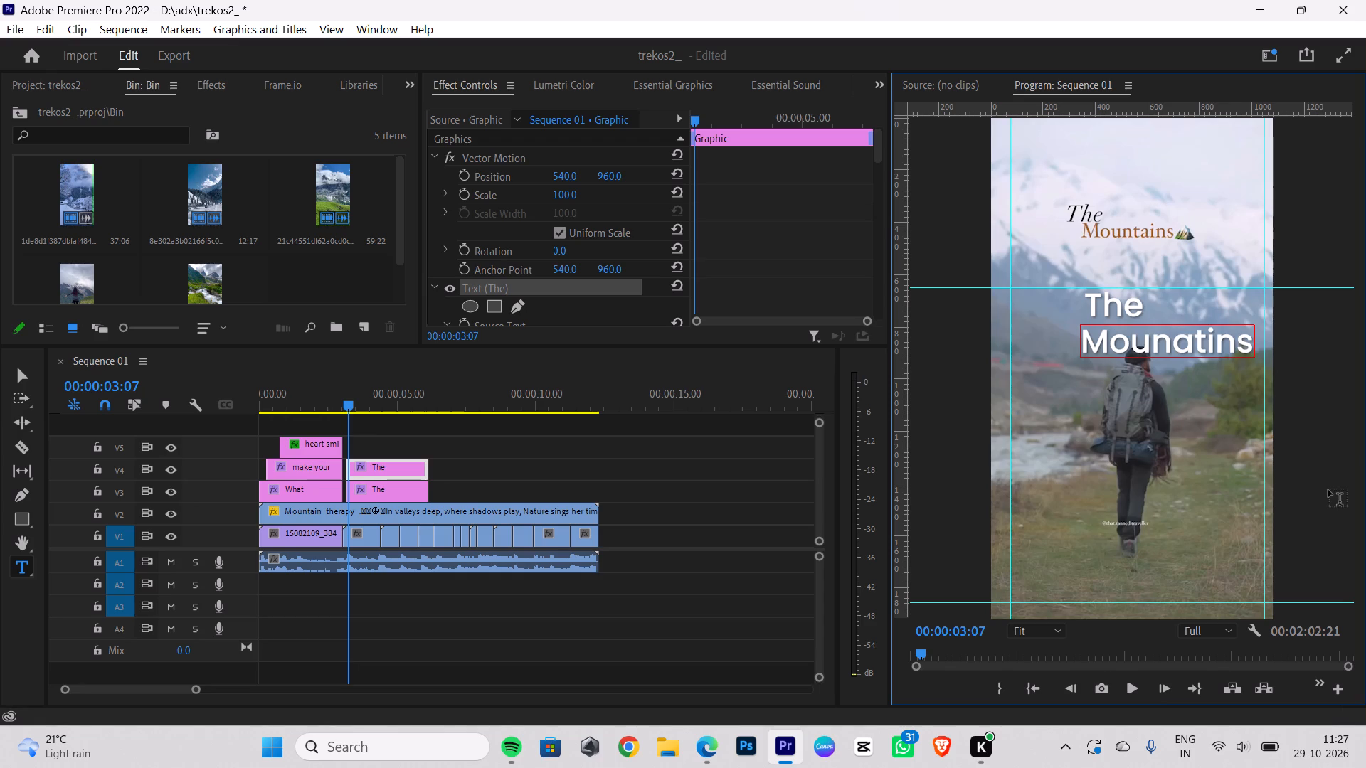
click(1196, 348)
key(BackSpace)
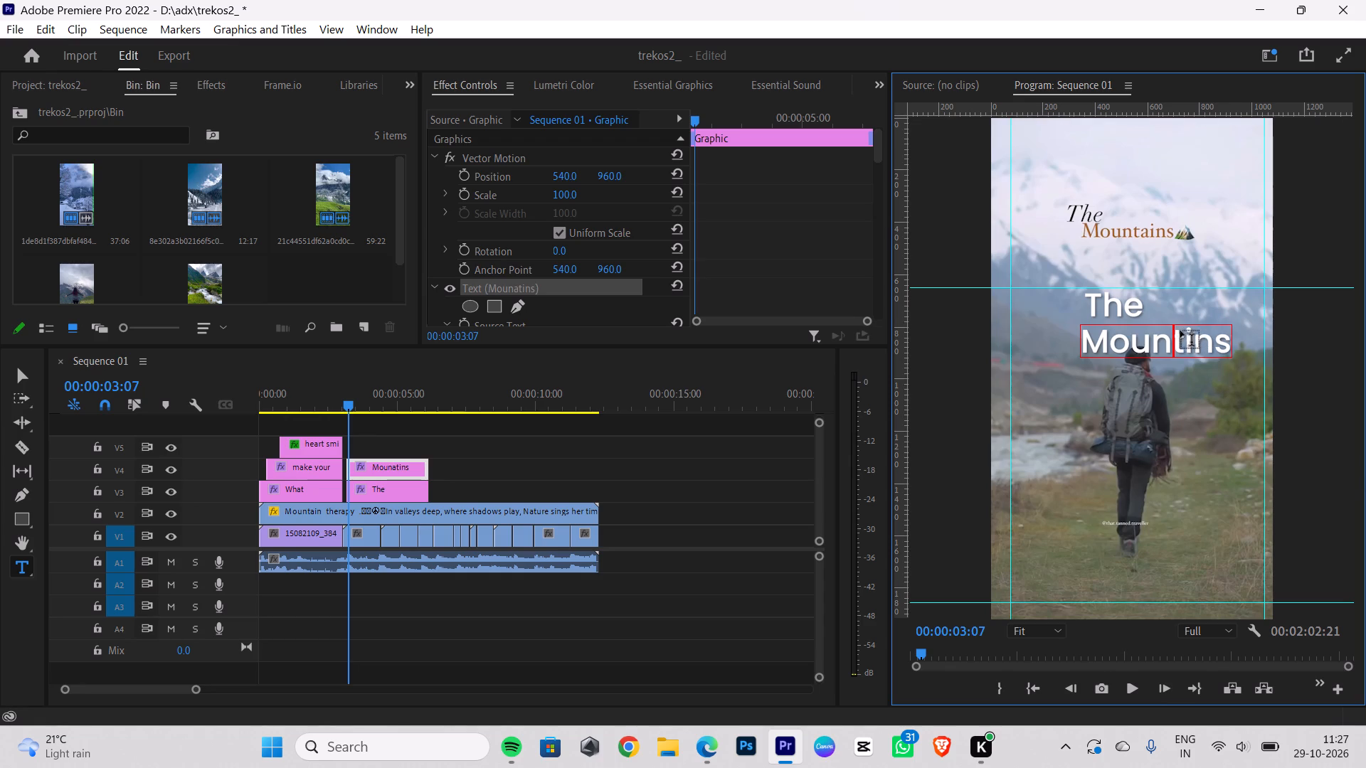
click(1187, 346)
key(a)
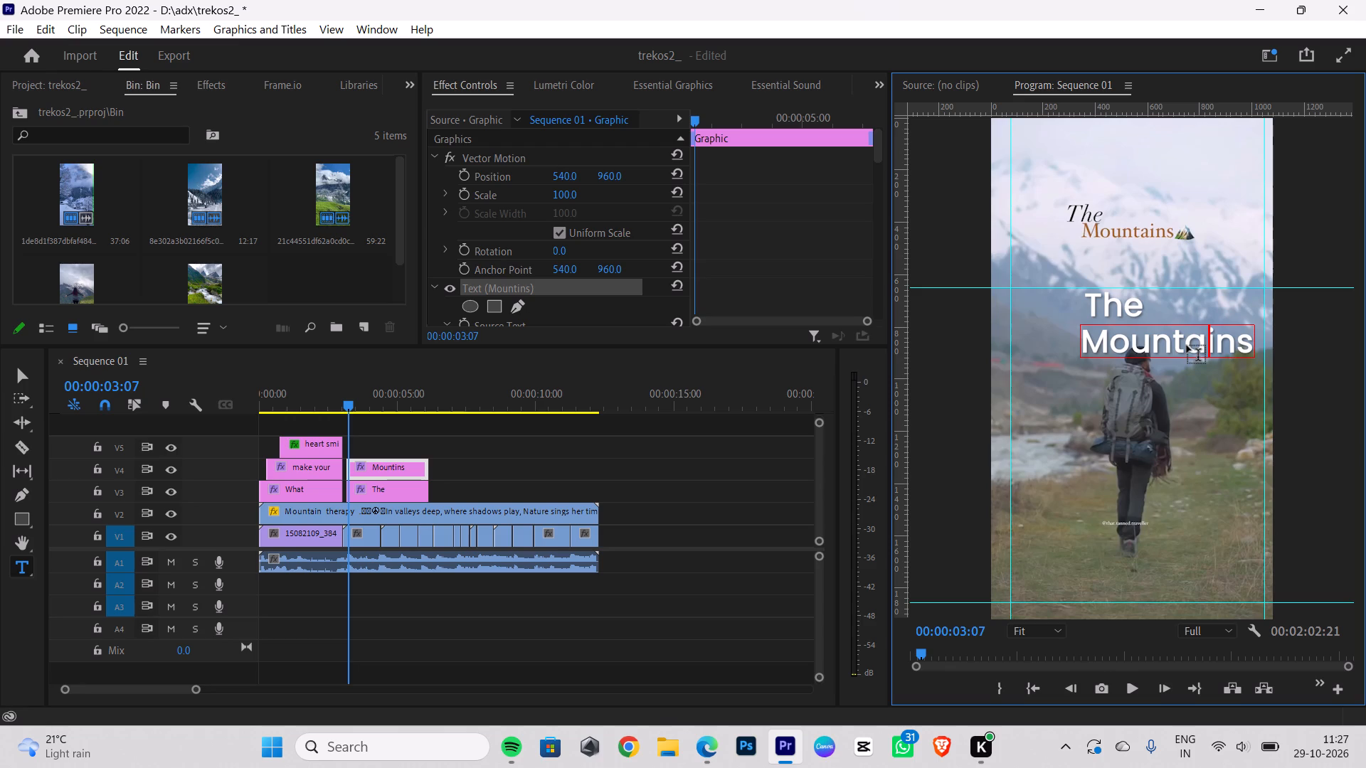
click(25, 380)
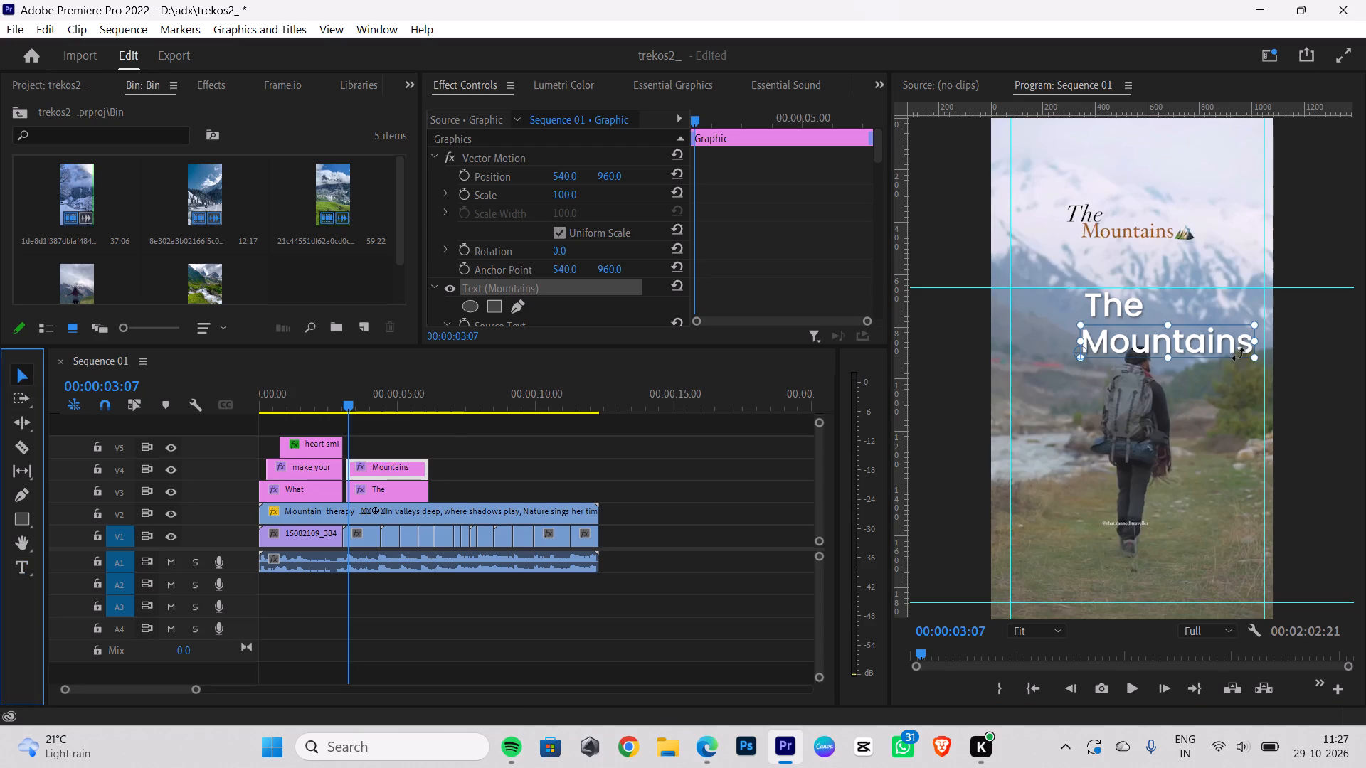
drag(1209, 343, 1170, 347)
Set the Mountains title's font to The Seasons and shift the title slightly right.
double_click(1170, 347)
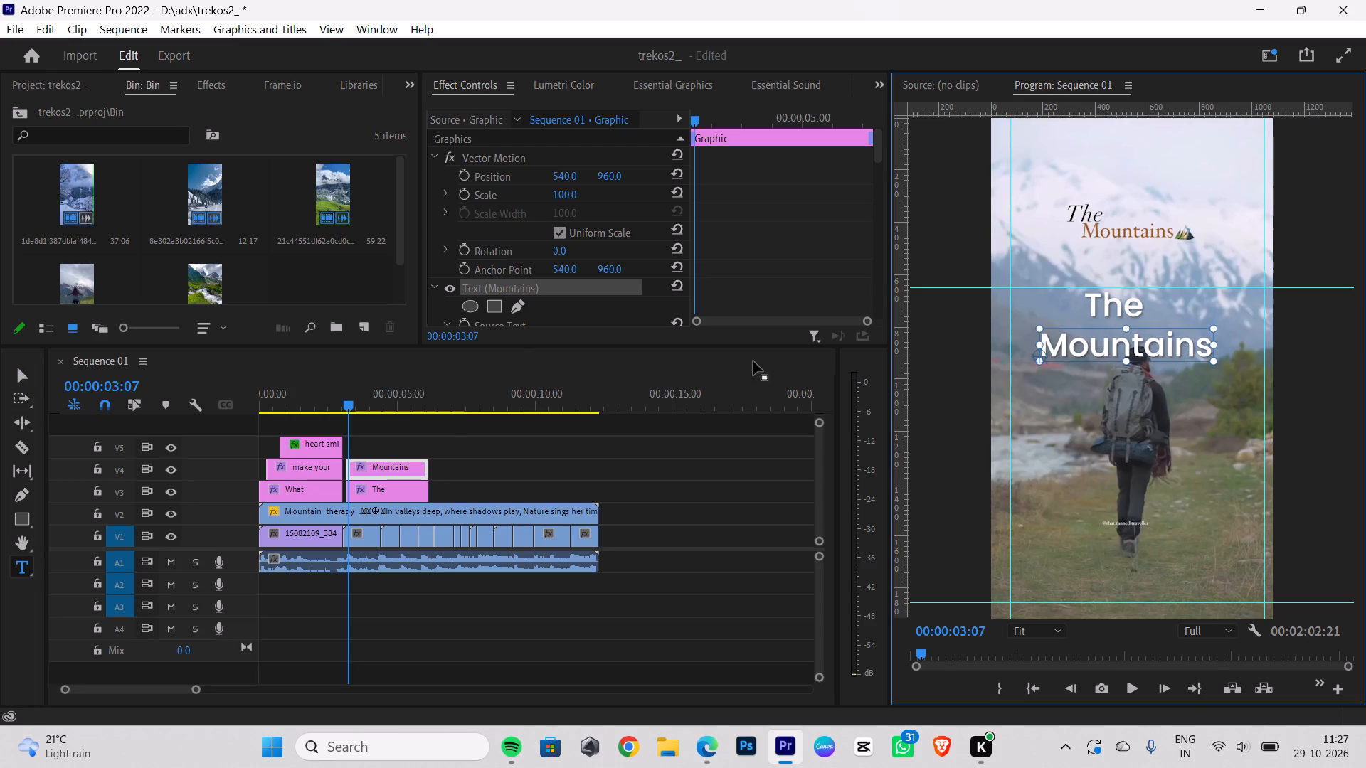
scroll(536, 311, down, 5)
click(672, 265)
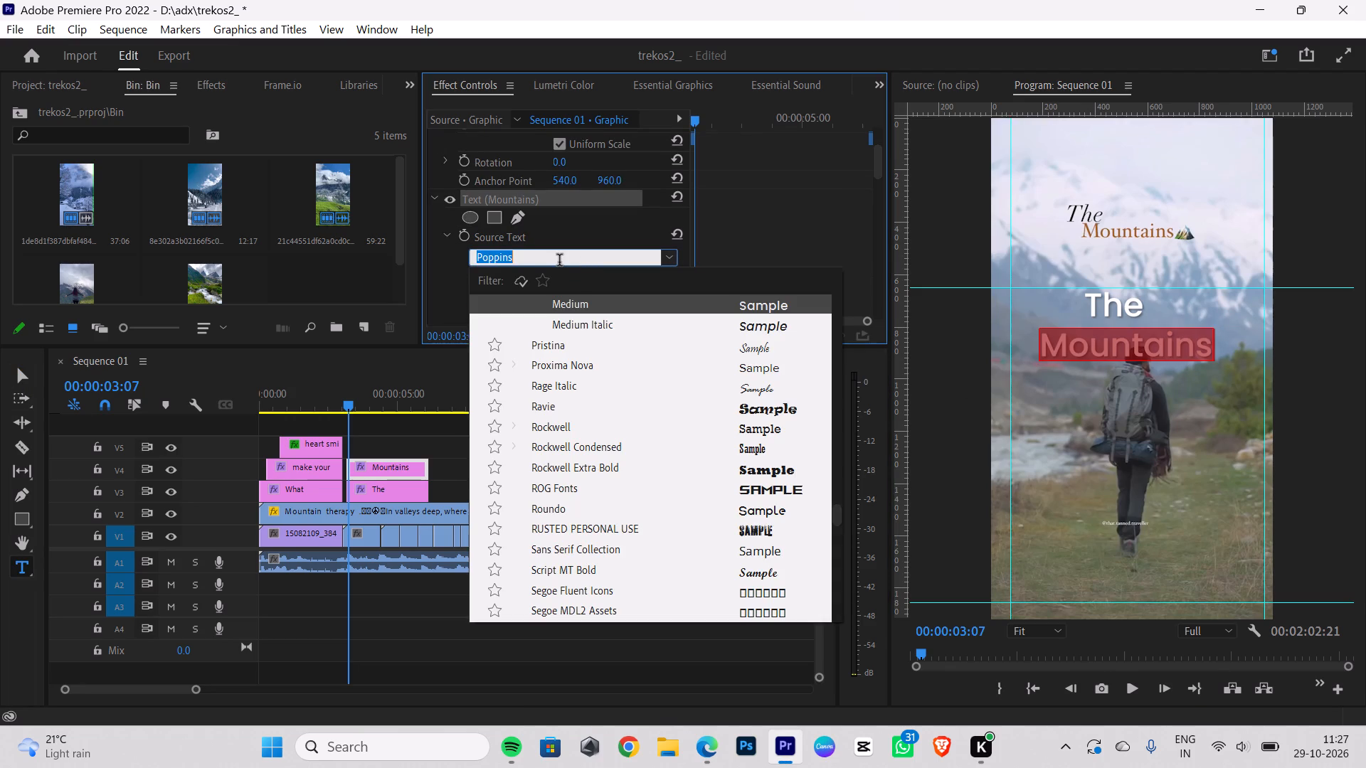
key(BackSpace)
text(sea)
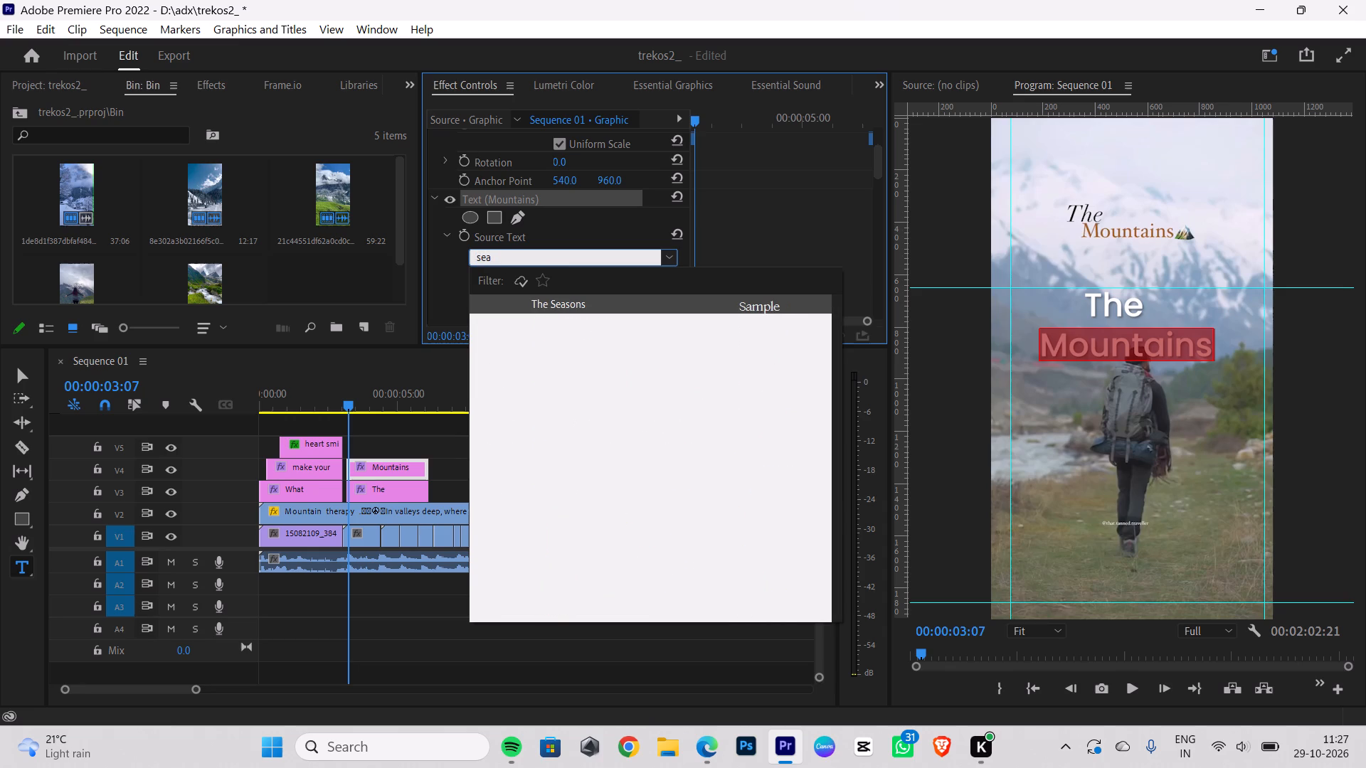
click(566, 306)
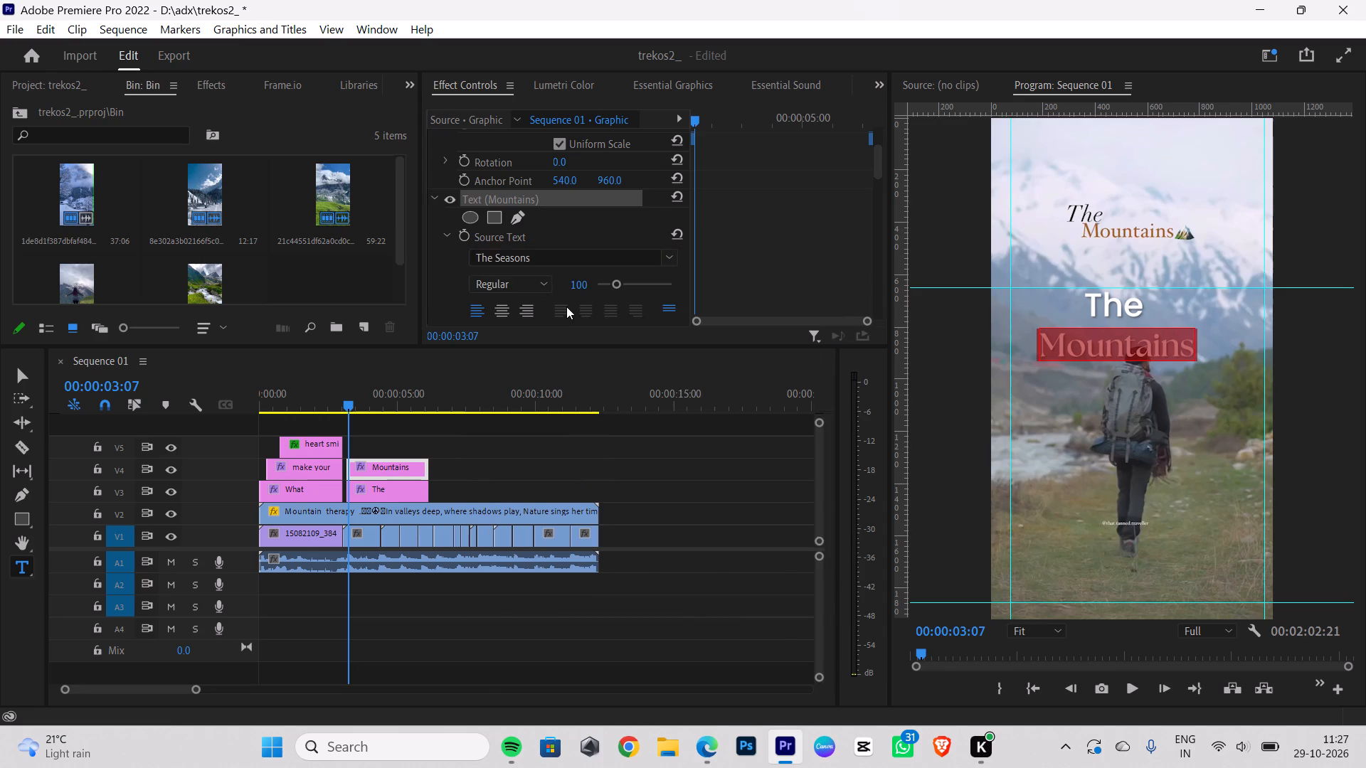
click(26, 385)
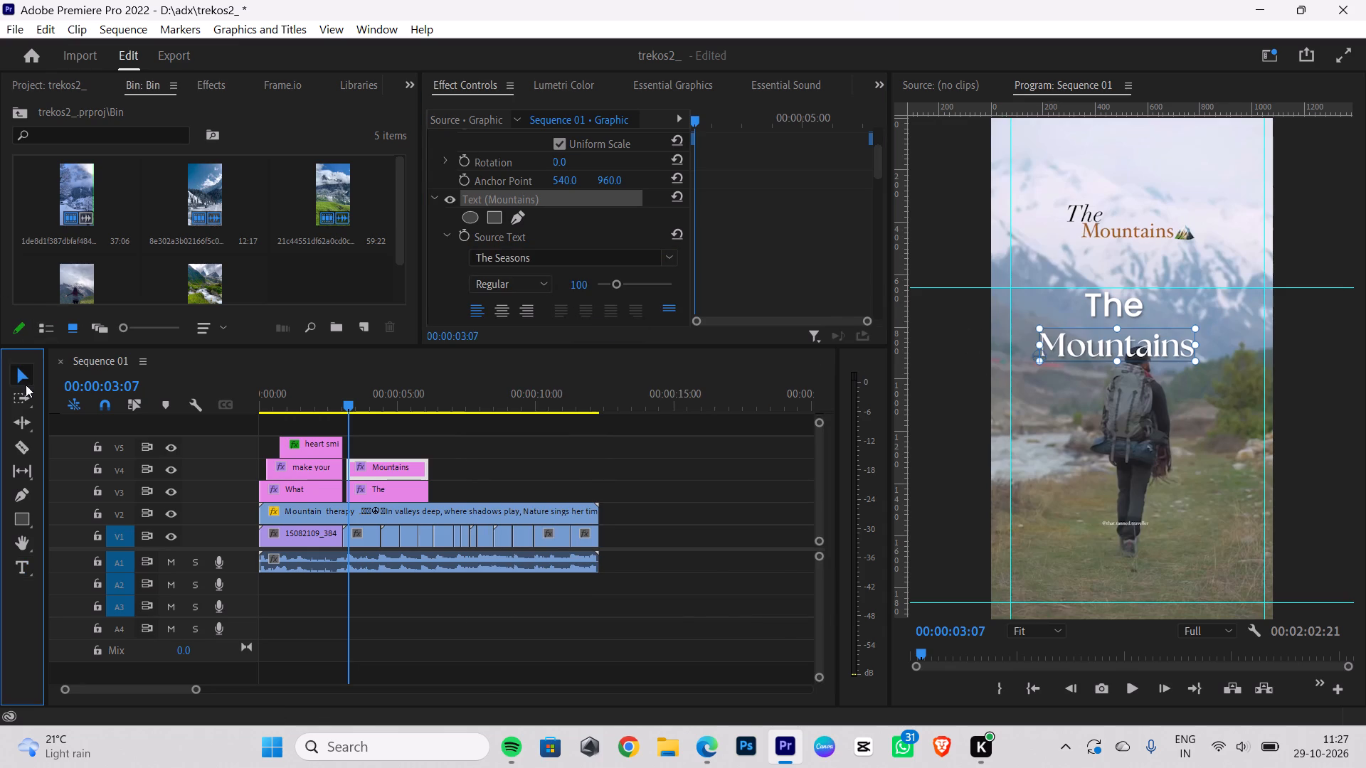
click(1096, 516)
drag(1104, 348, 1113, 347)
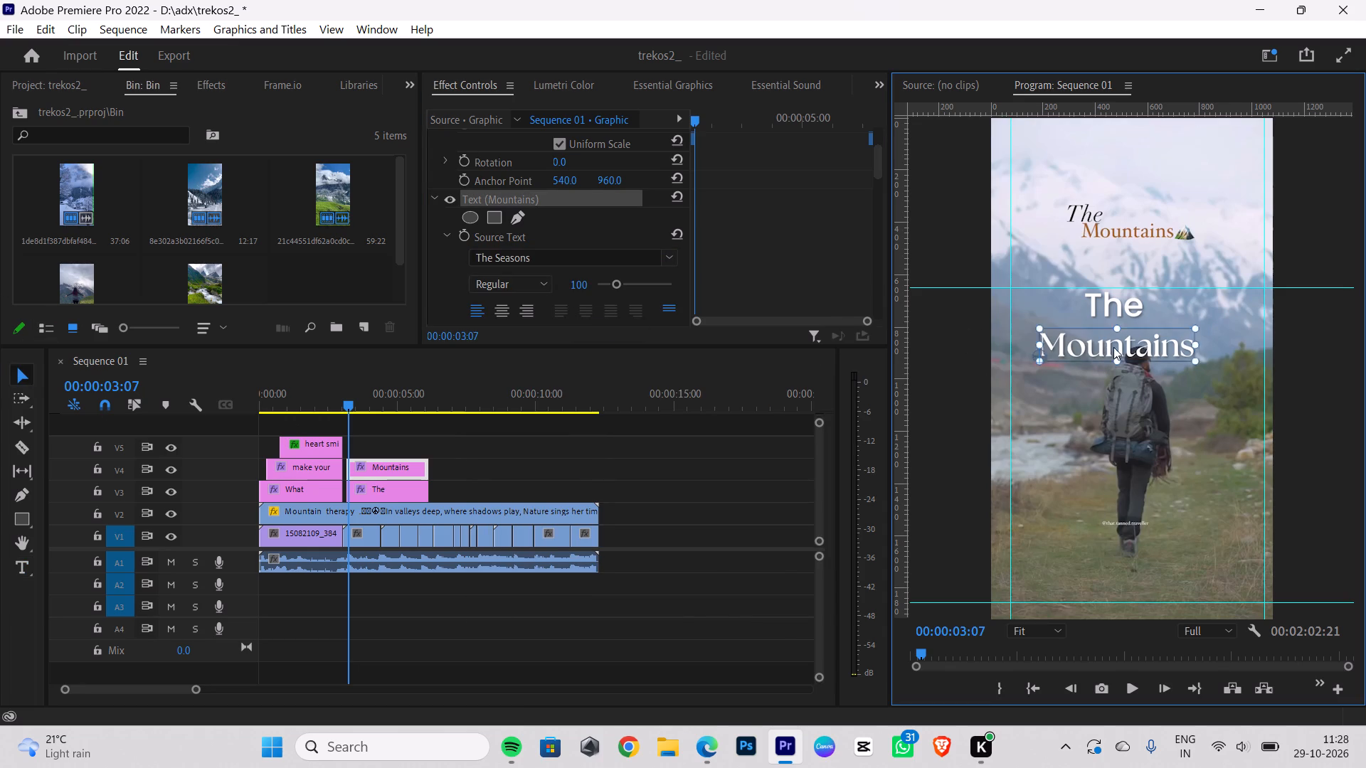
drag(1113, 347, 1133, 347)
Set the The title's font to The Seasons.
double_click(1119, 306)
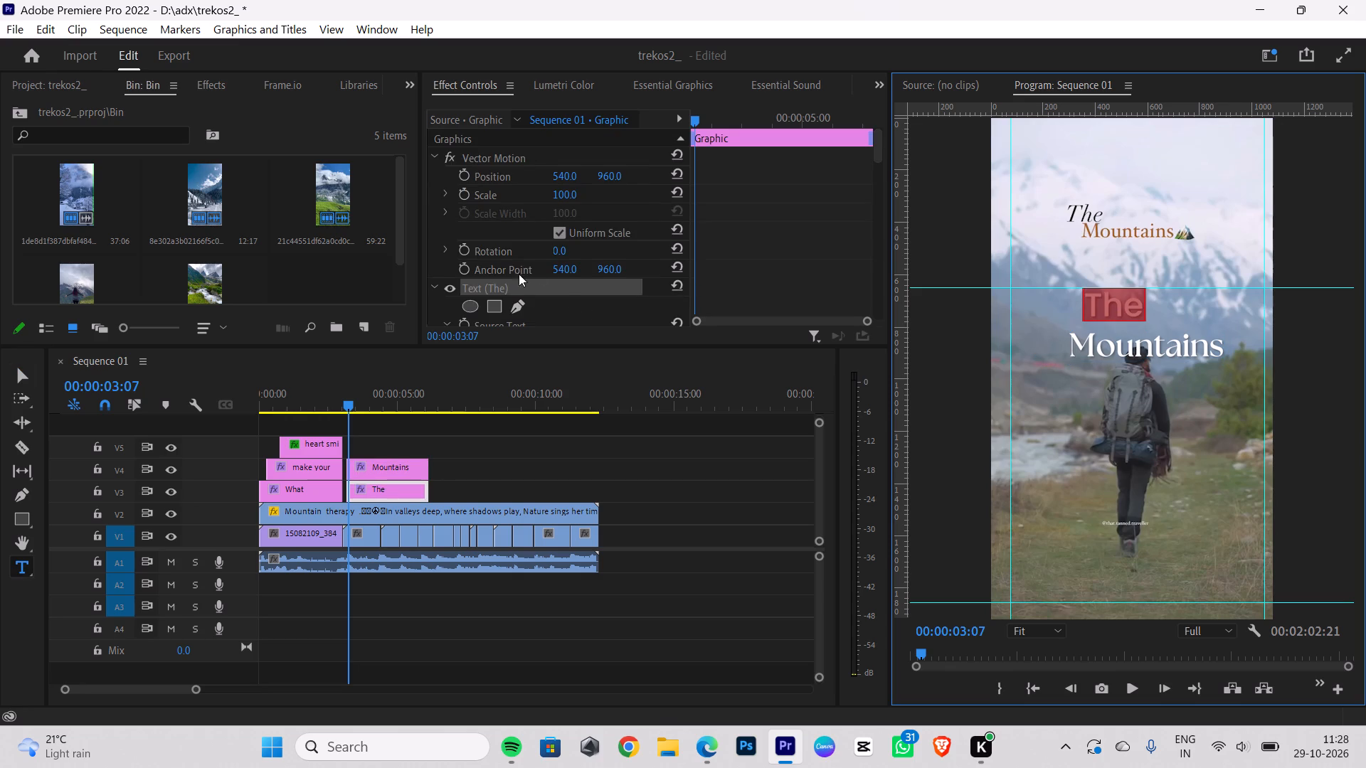
scroll(559, 259, down, 3)
click(536, 296)
key(BackSpace)
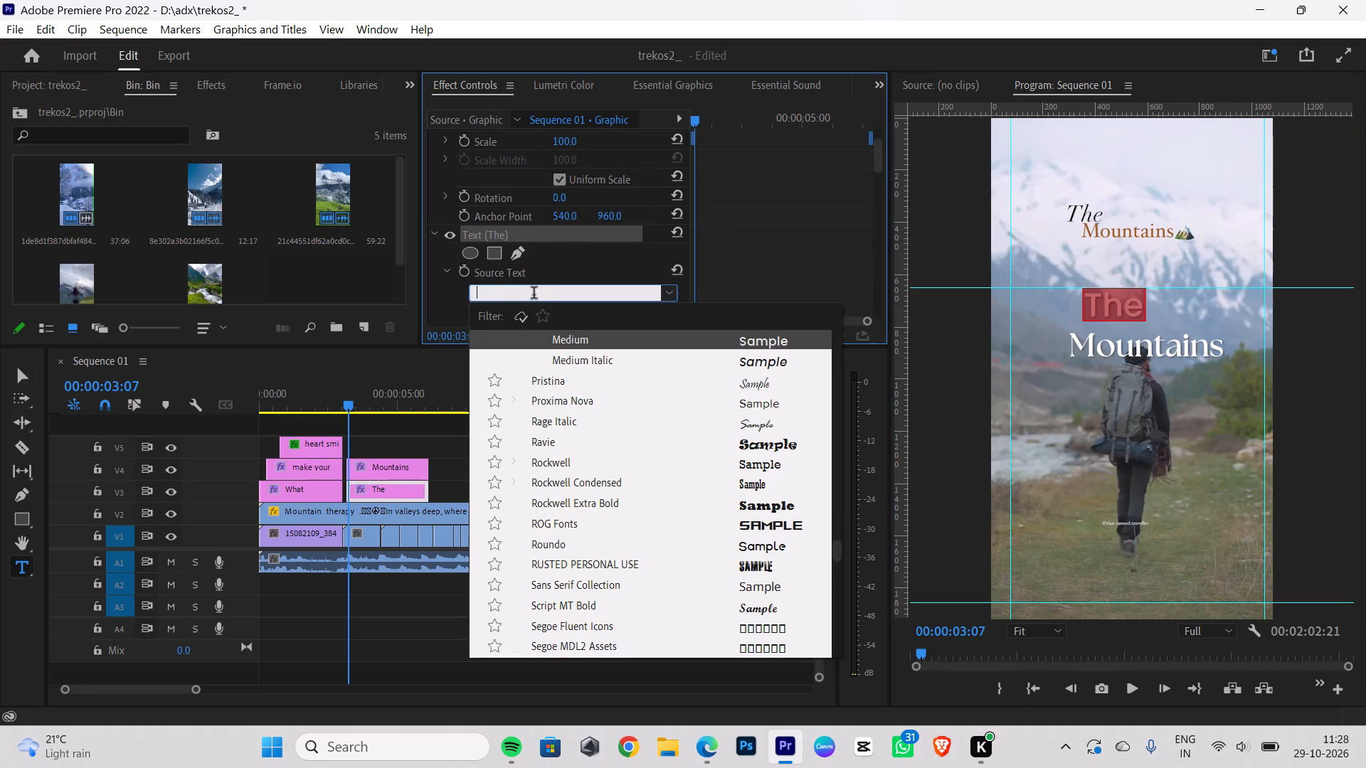
text(seas)
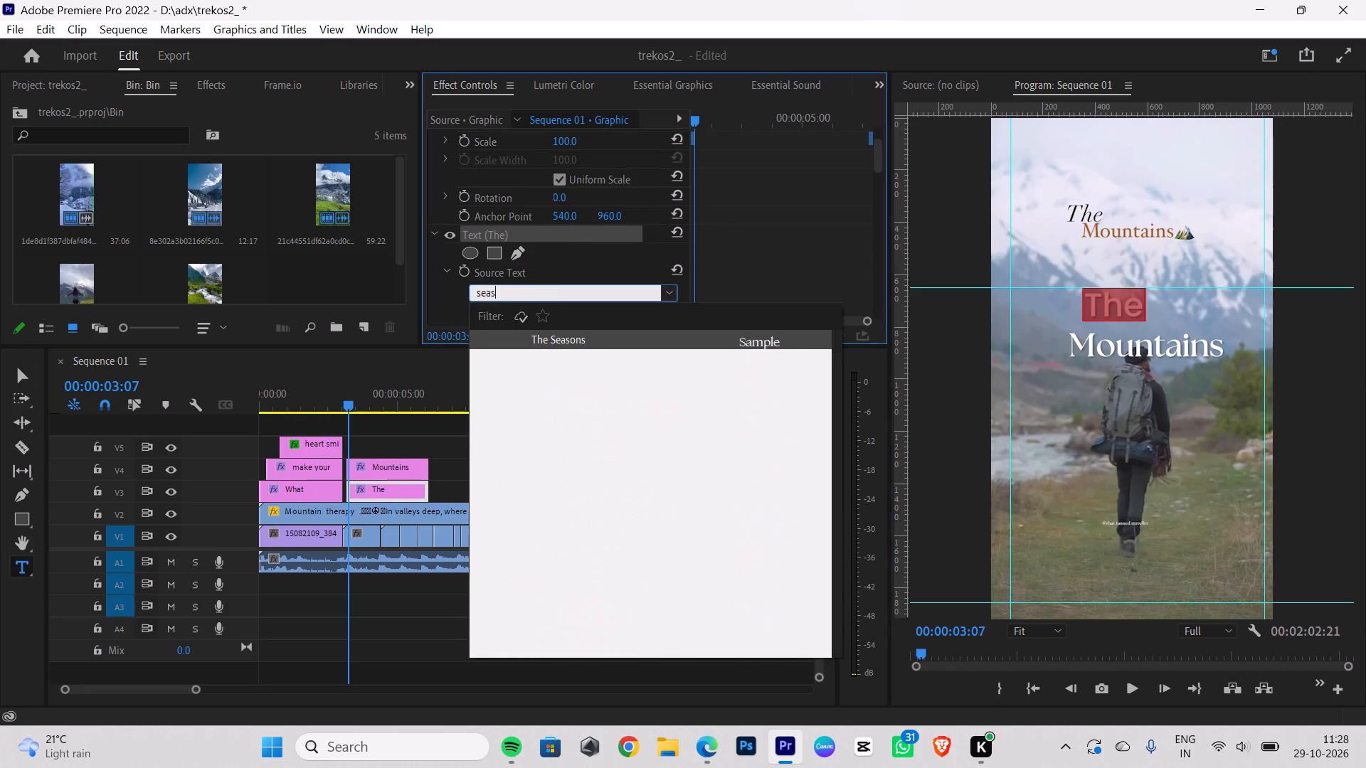
click(571, 341)
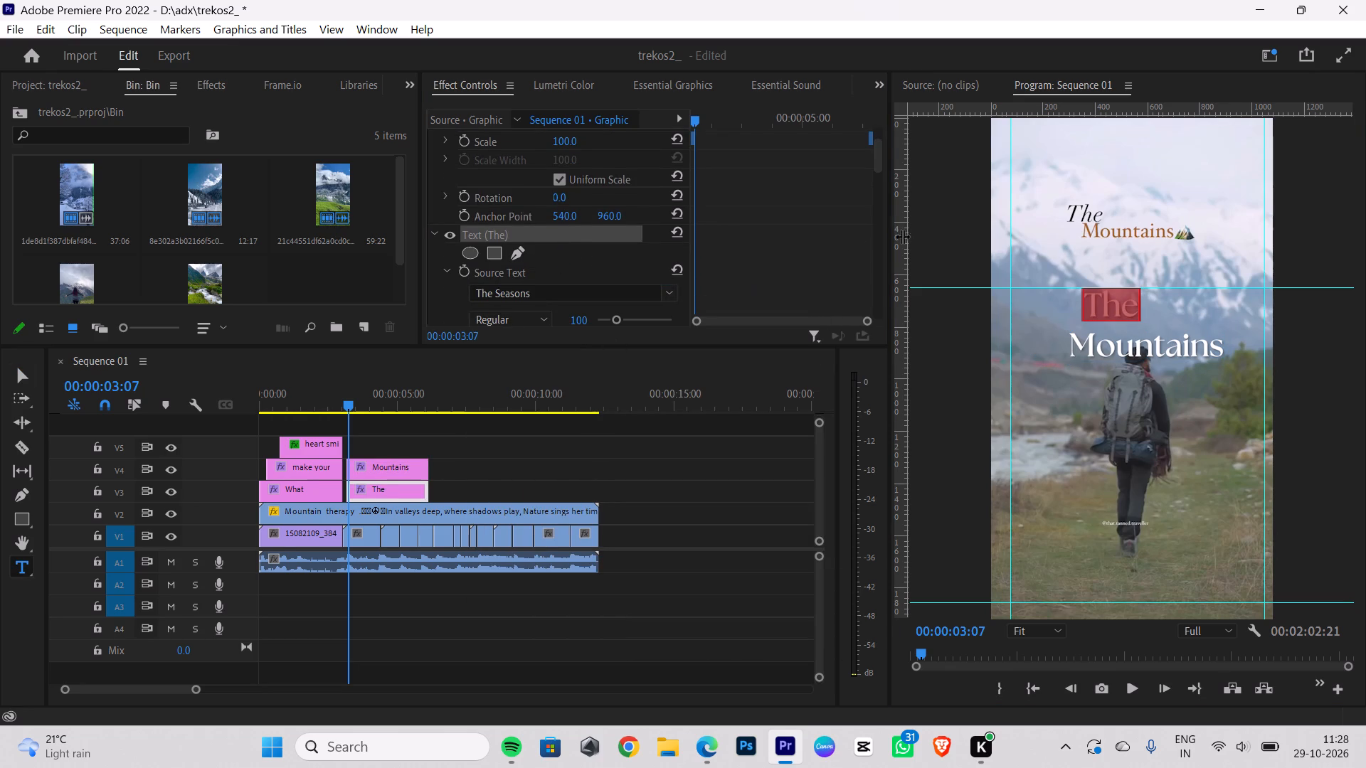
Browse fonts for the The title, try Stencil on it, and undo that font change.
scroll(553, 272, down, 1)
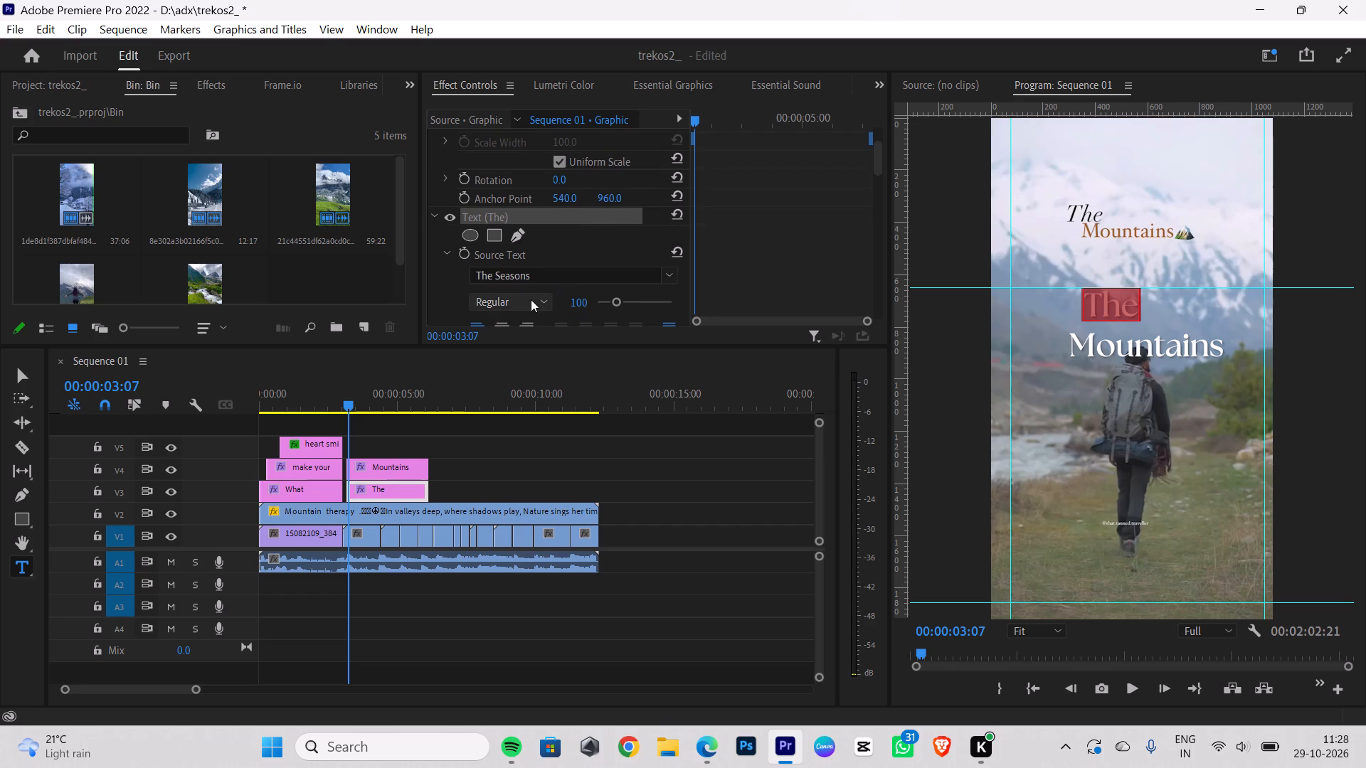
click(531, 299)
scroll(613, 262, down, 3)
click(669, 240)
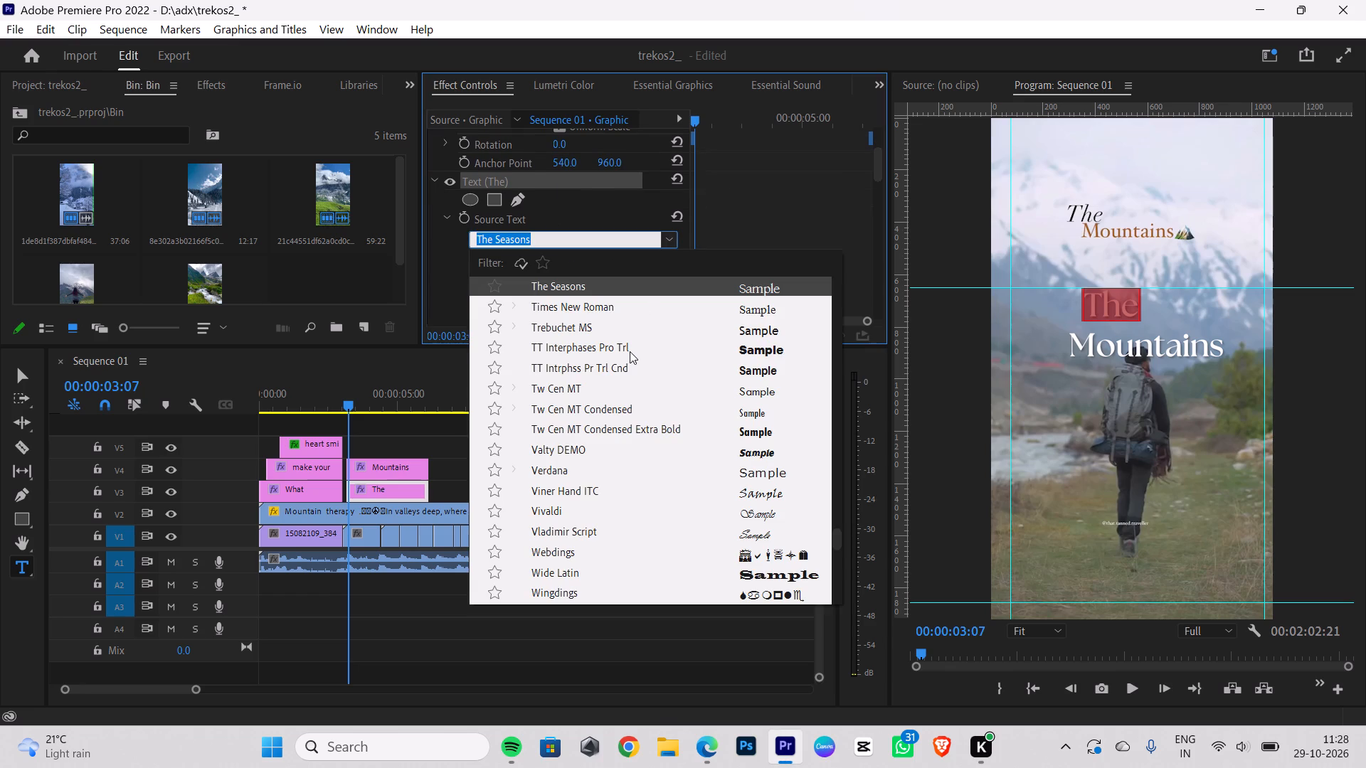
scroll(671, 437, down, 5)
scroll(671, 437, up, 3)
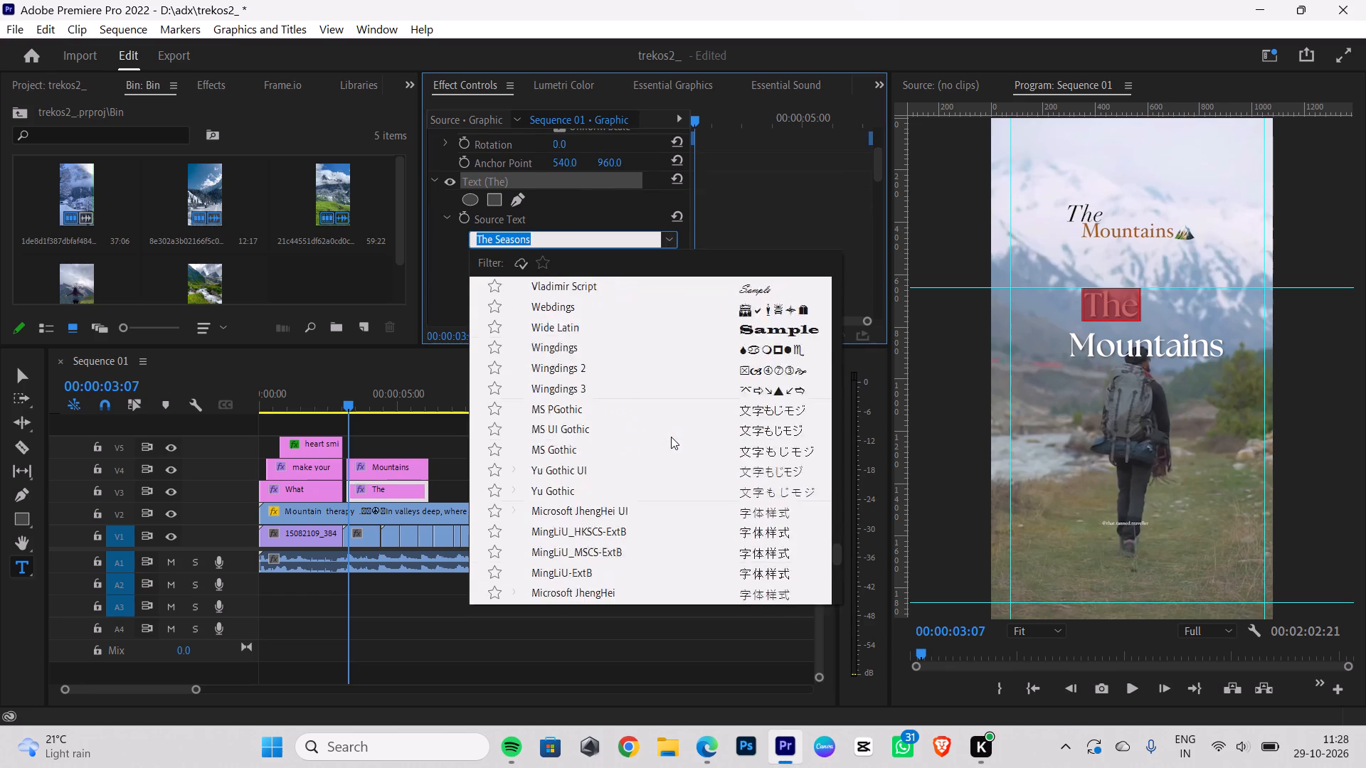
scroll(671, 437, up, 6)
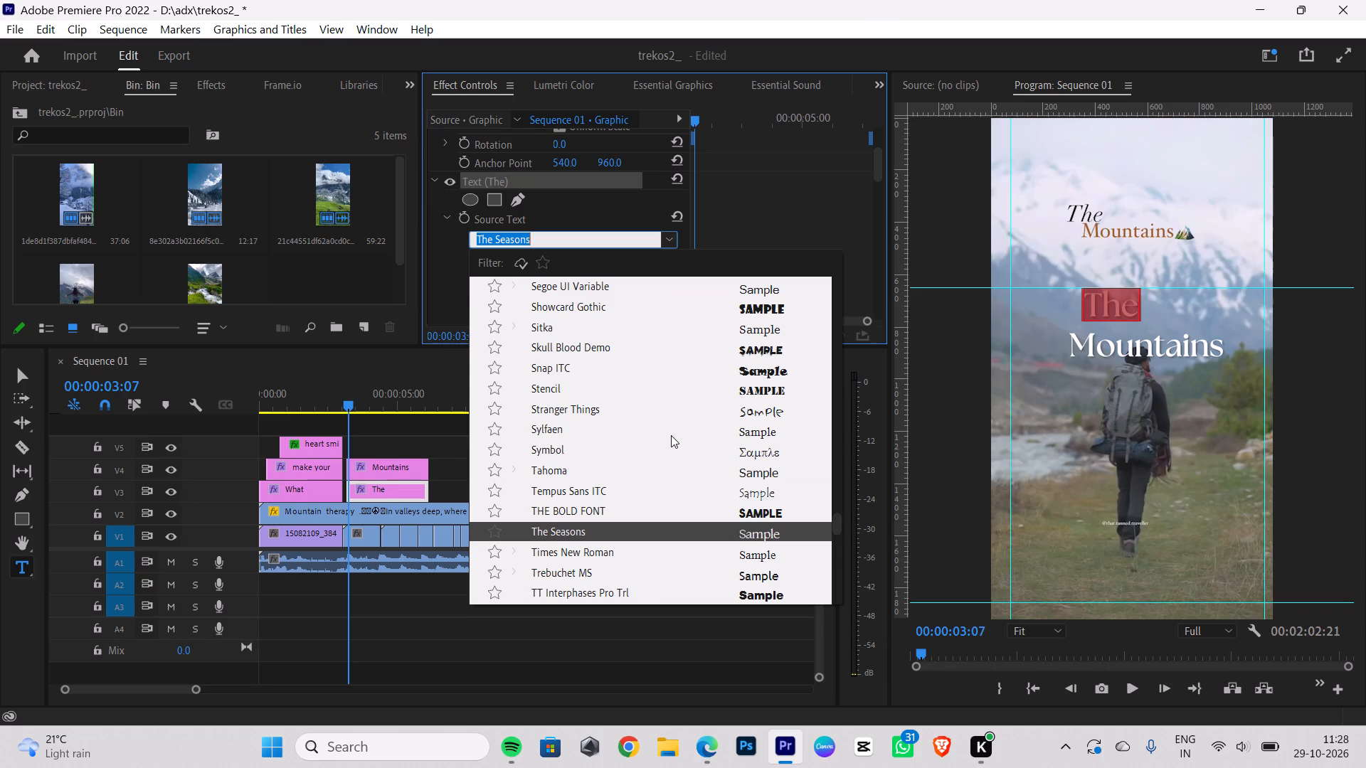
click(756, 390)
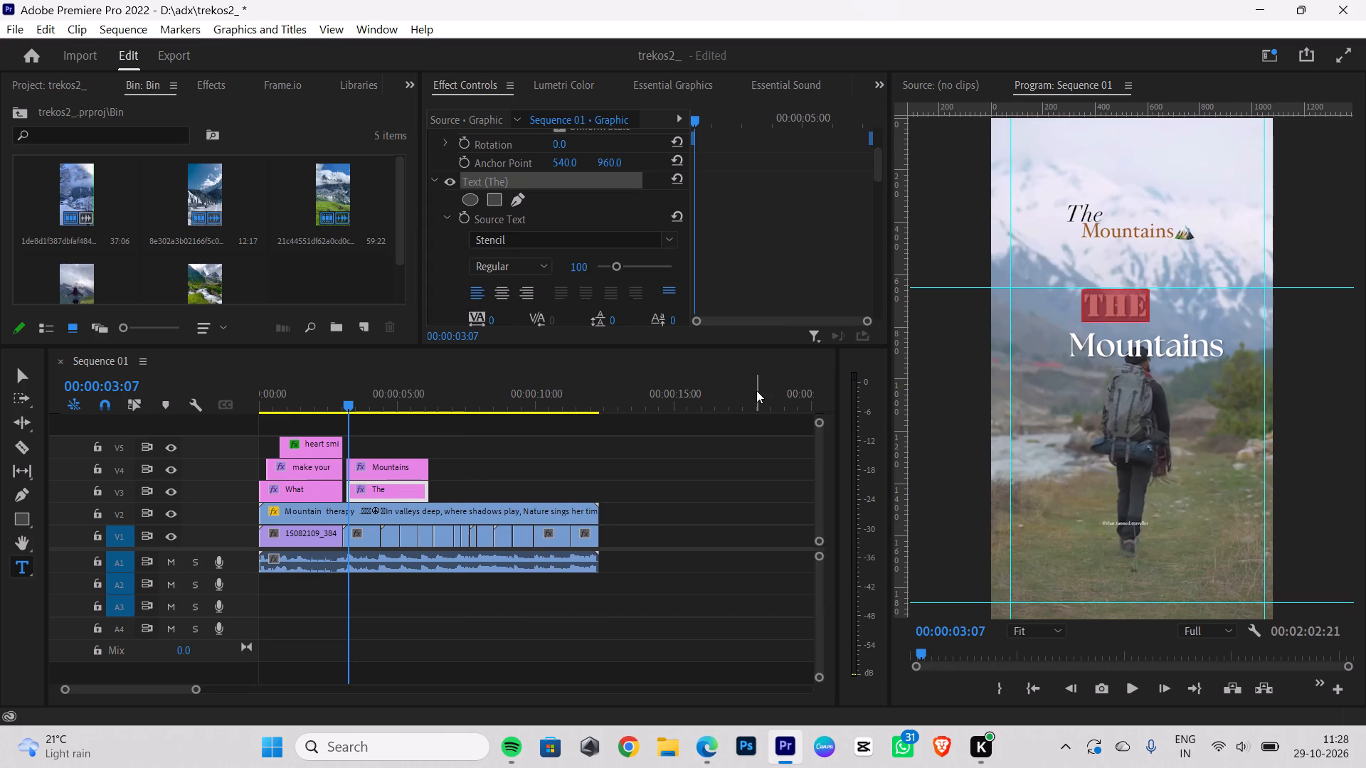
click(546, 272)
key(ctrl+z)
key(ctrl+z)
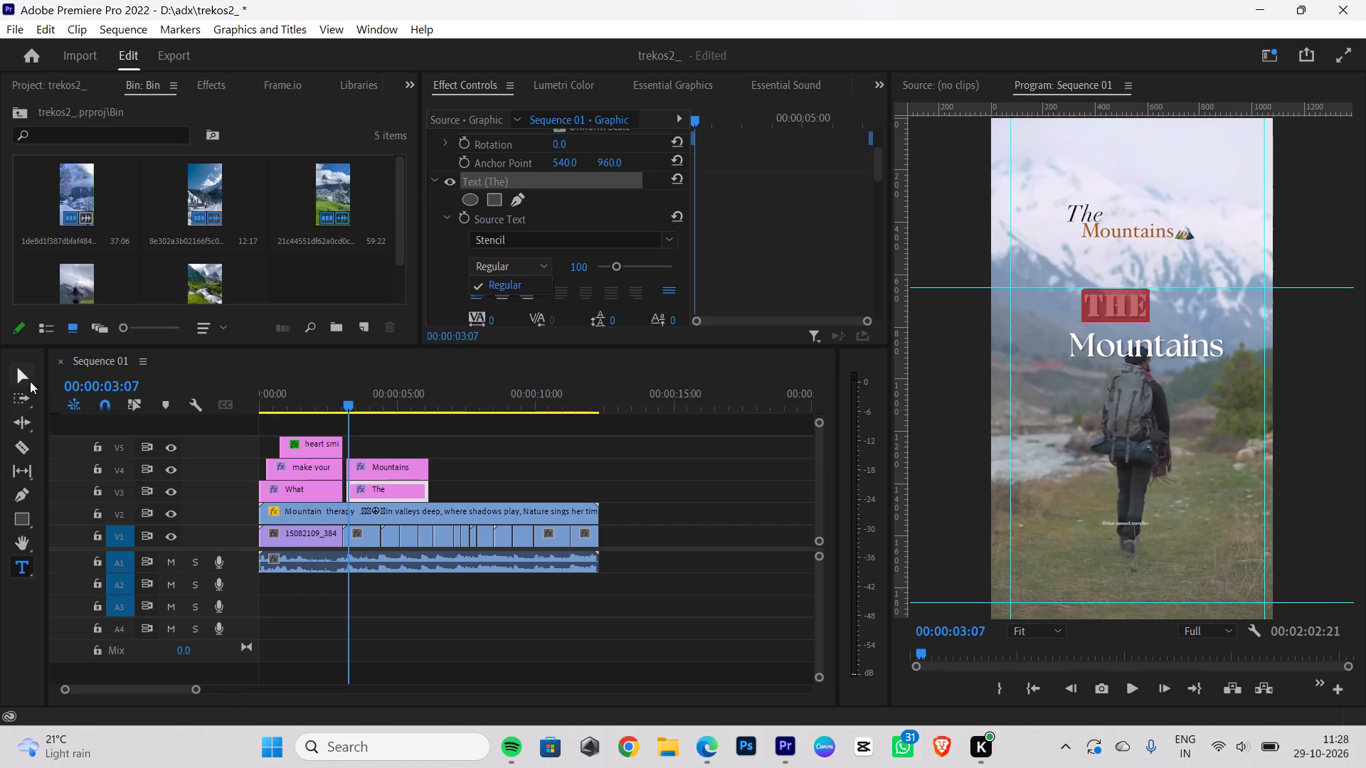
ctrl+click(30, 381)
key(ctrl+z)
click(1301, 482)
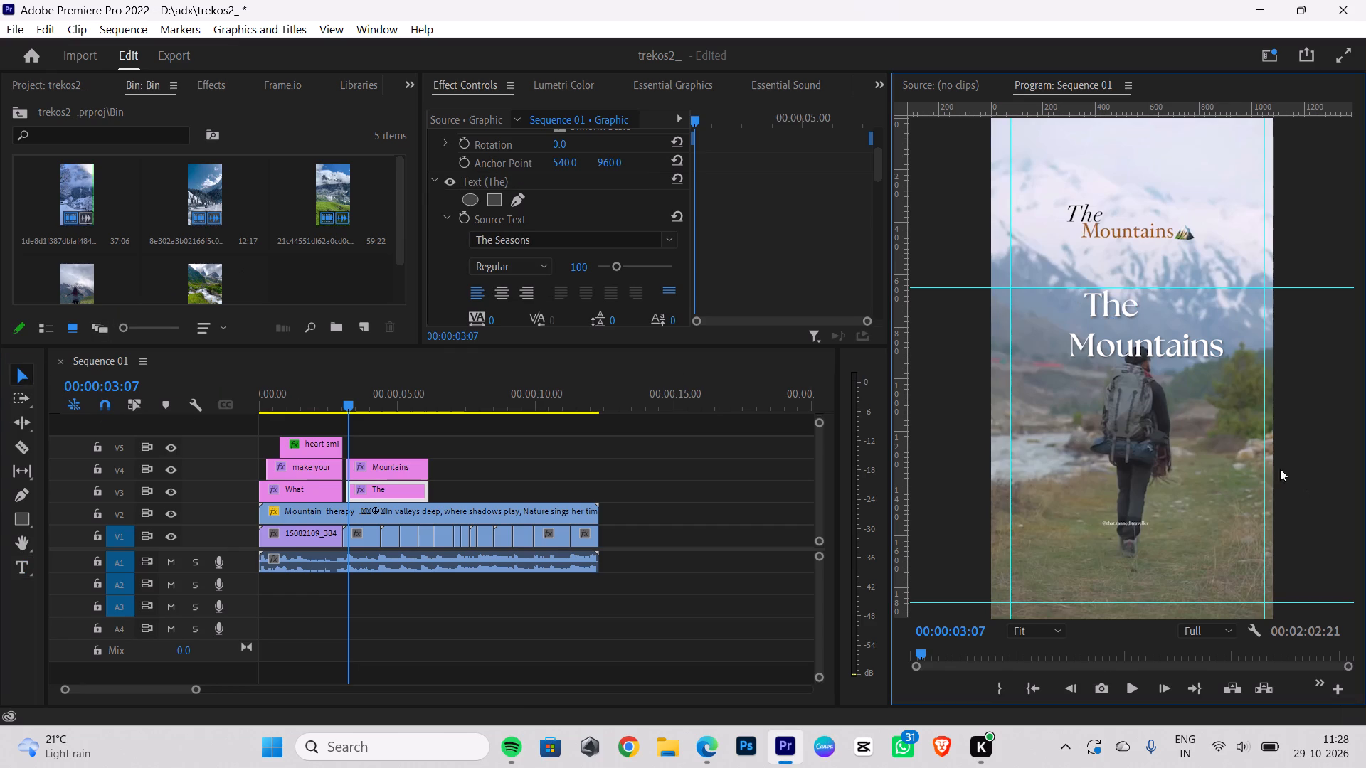
Move the The title up onto the reference reel's The text.
drag(1110, 303, 1089, 206)
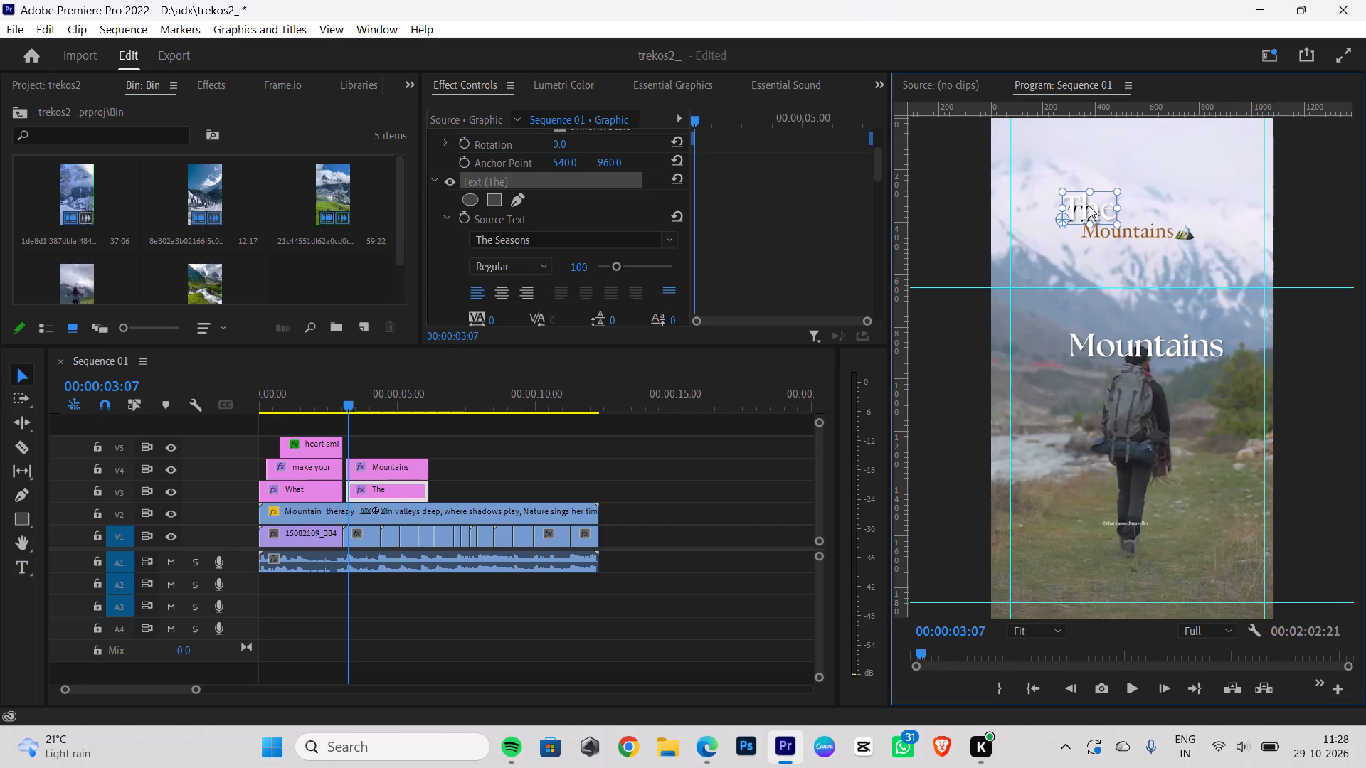
drag(1089, 206, 1089, 213)
click(1122, 405)
Move the Mountains title up over the reference reel's Mountains text and scale it down slightly.
drag(1120, 347, 1120, 323)
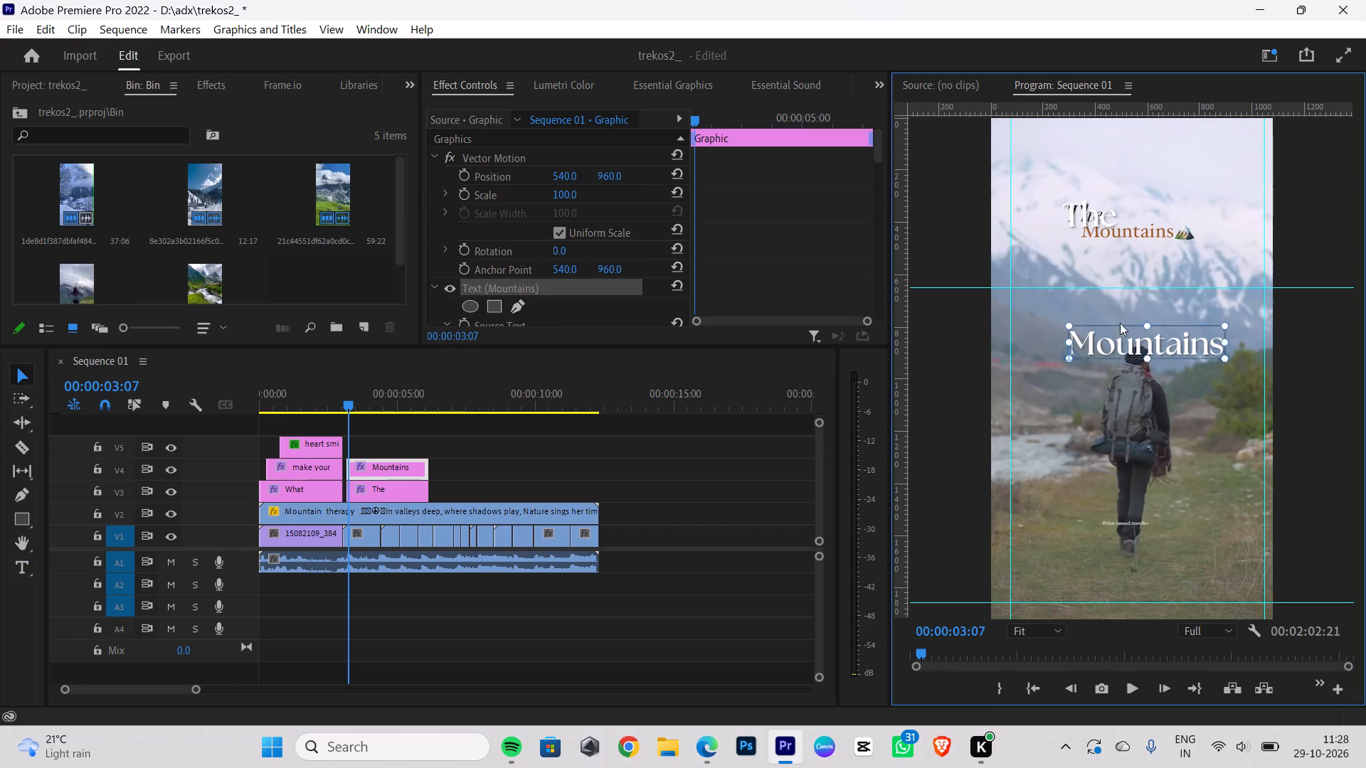
drag(1120, 323, 1144, 221)
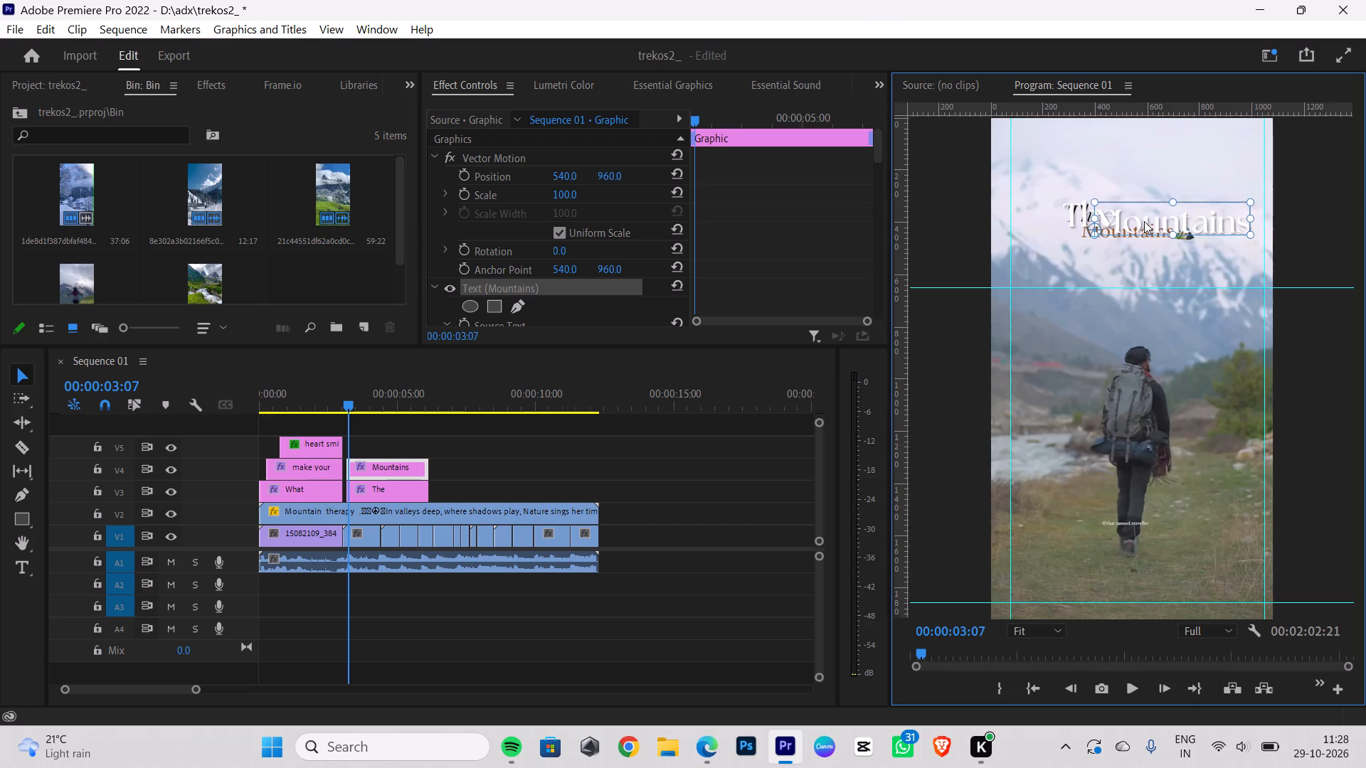
drag(1251, 220, 1238, 222)
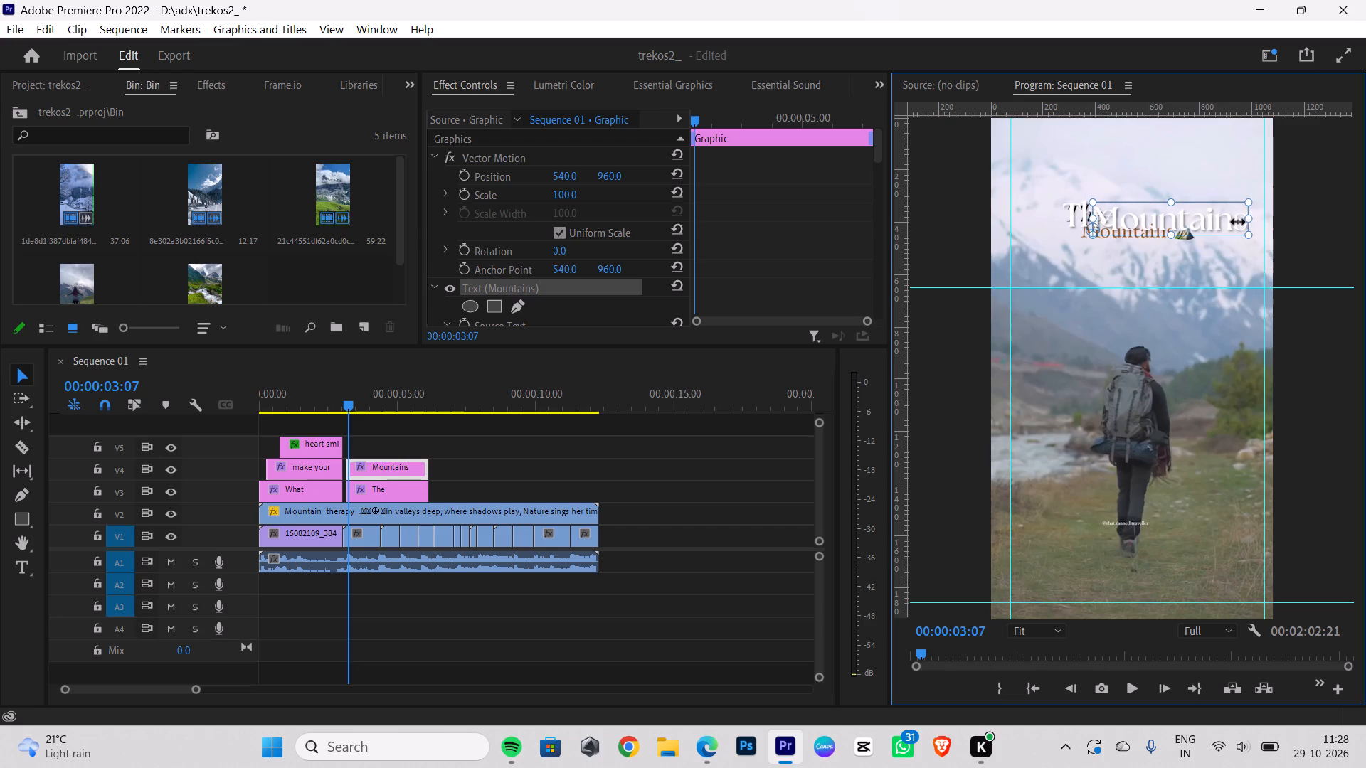
drag(1238, 222, 1225, 226)
click(1124, 366)
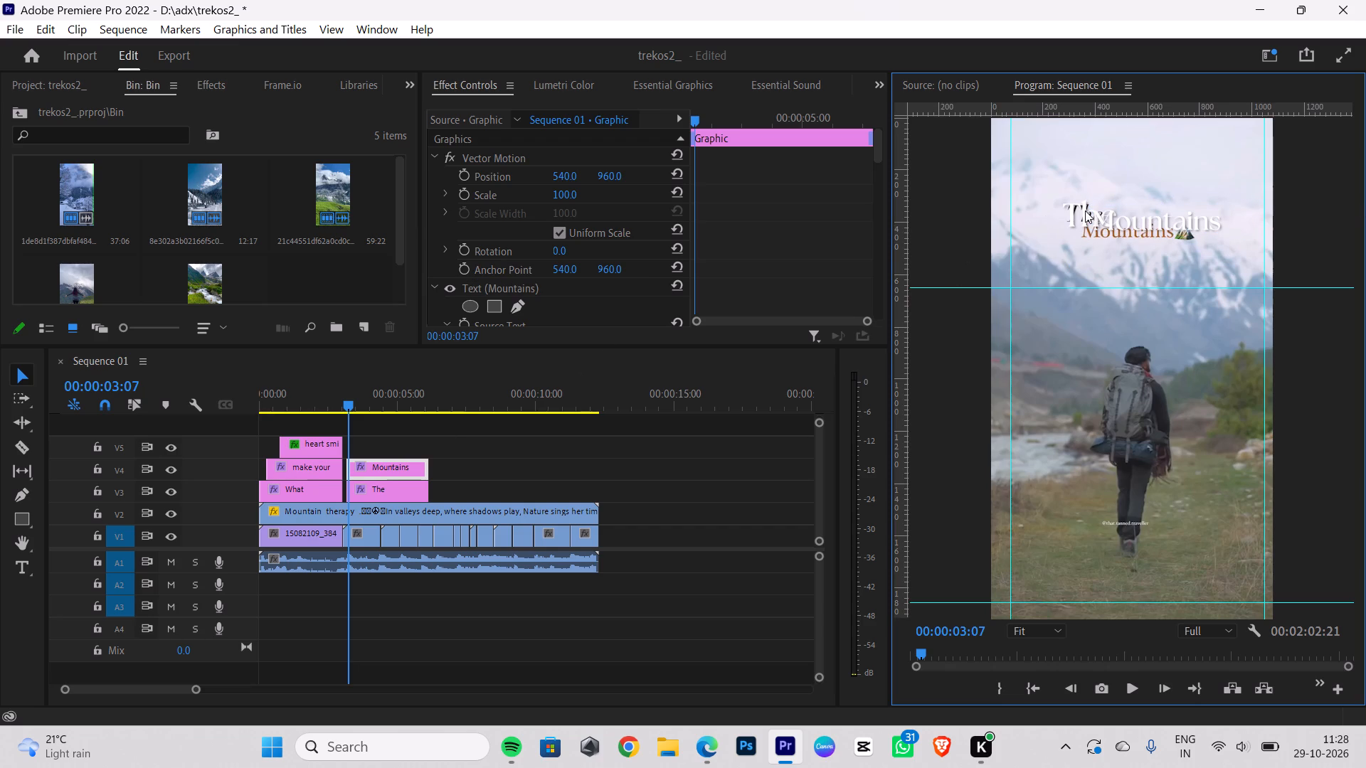
Apply faux italic to the The title.
click(1084, 216)
scroll(530, 303, down, 5)
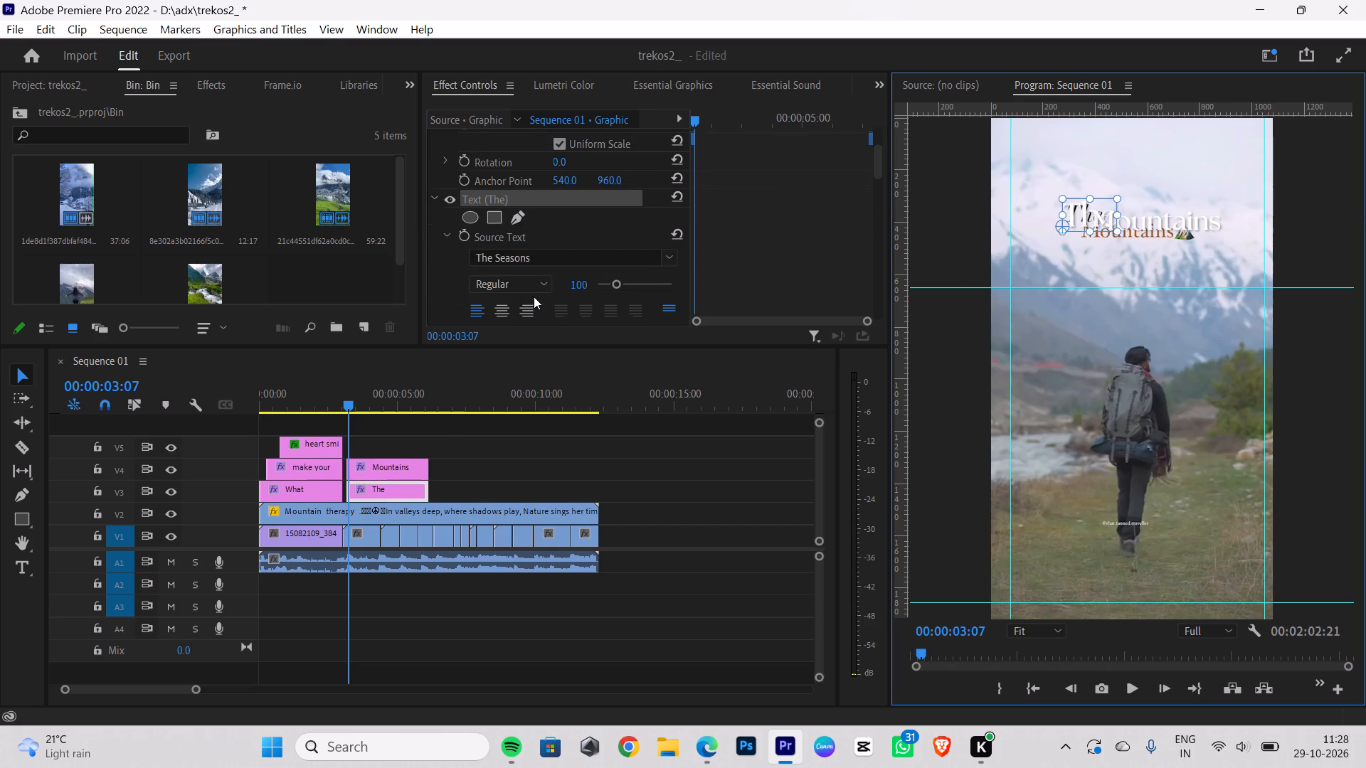
scroll(534, 279, down, 3)
click(810, 242)
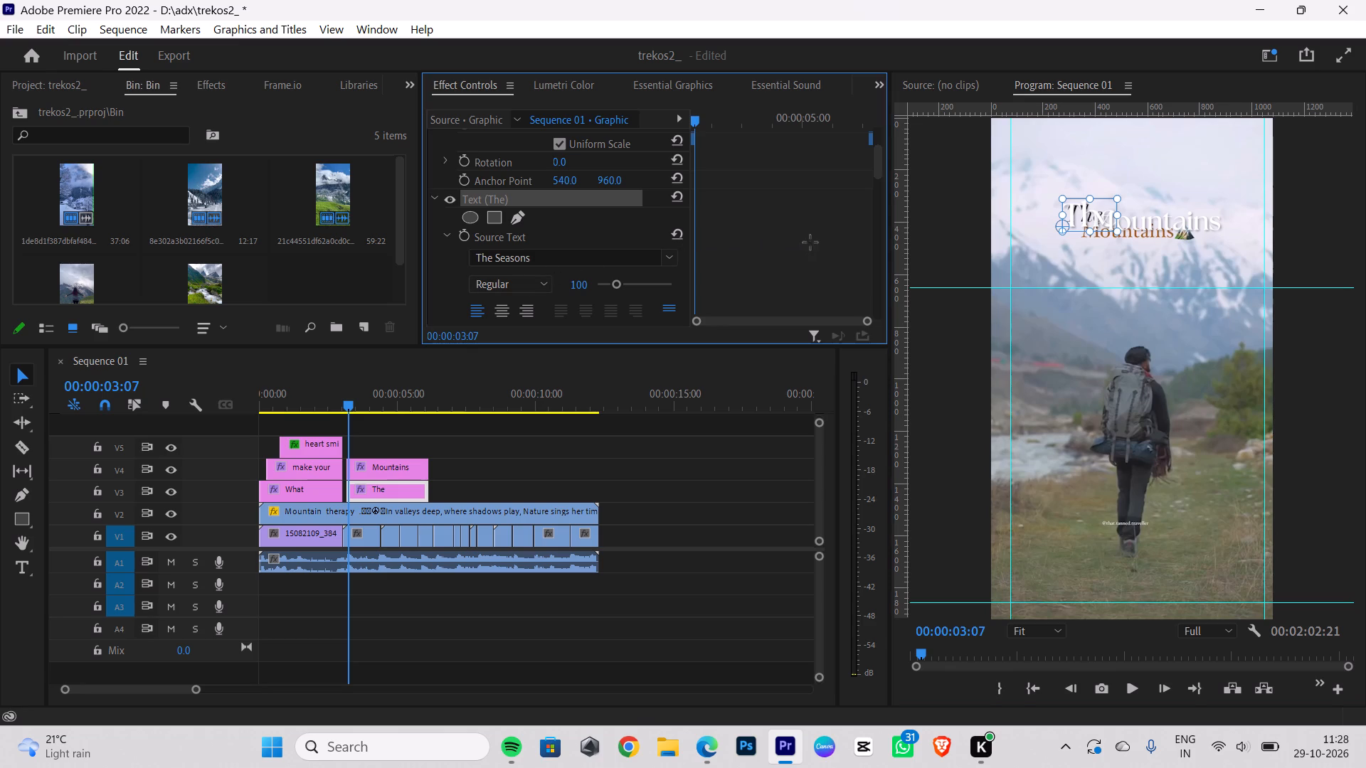
scroll(731, 252, down, 6)
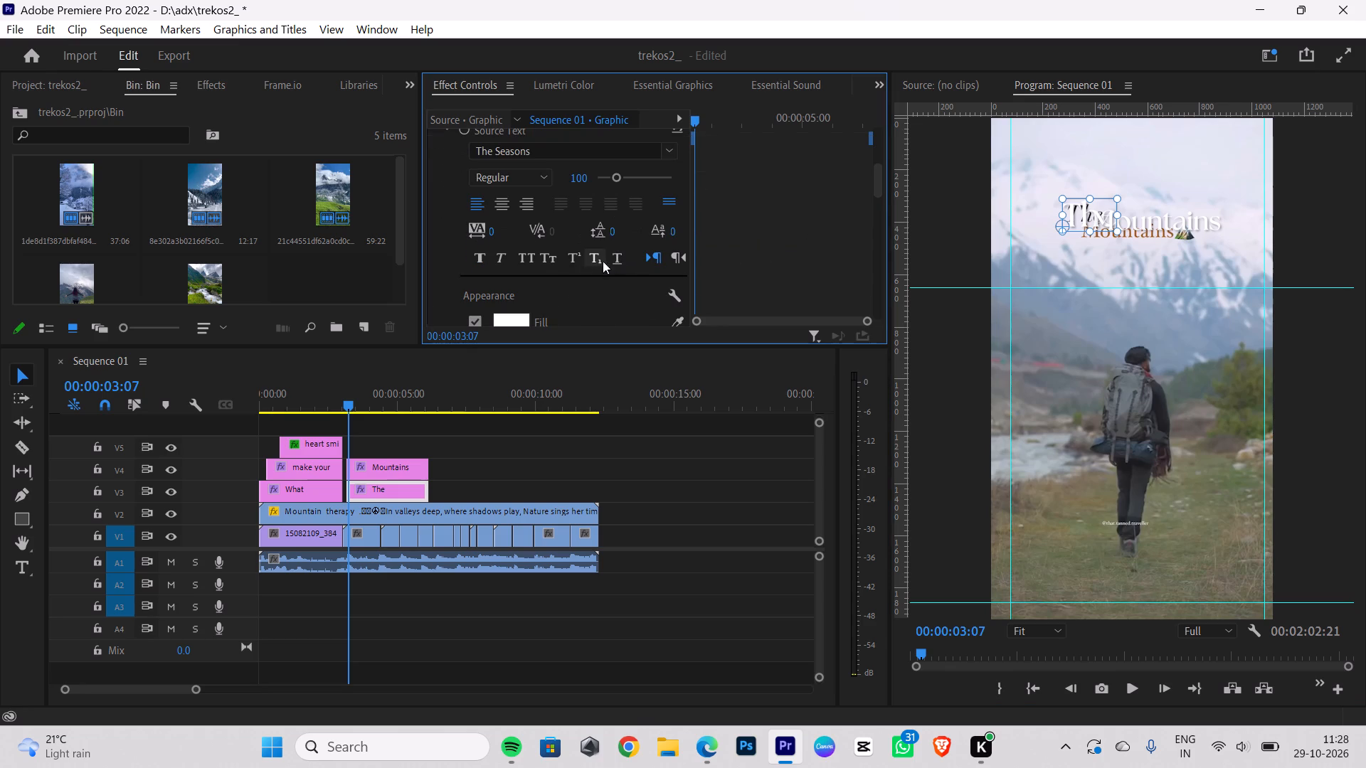
click(507, 263)
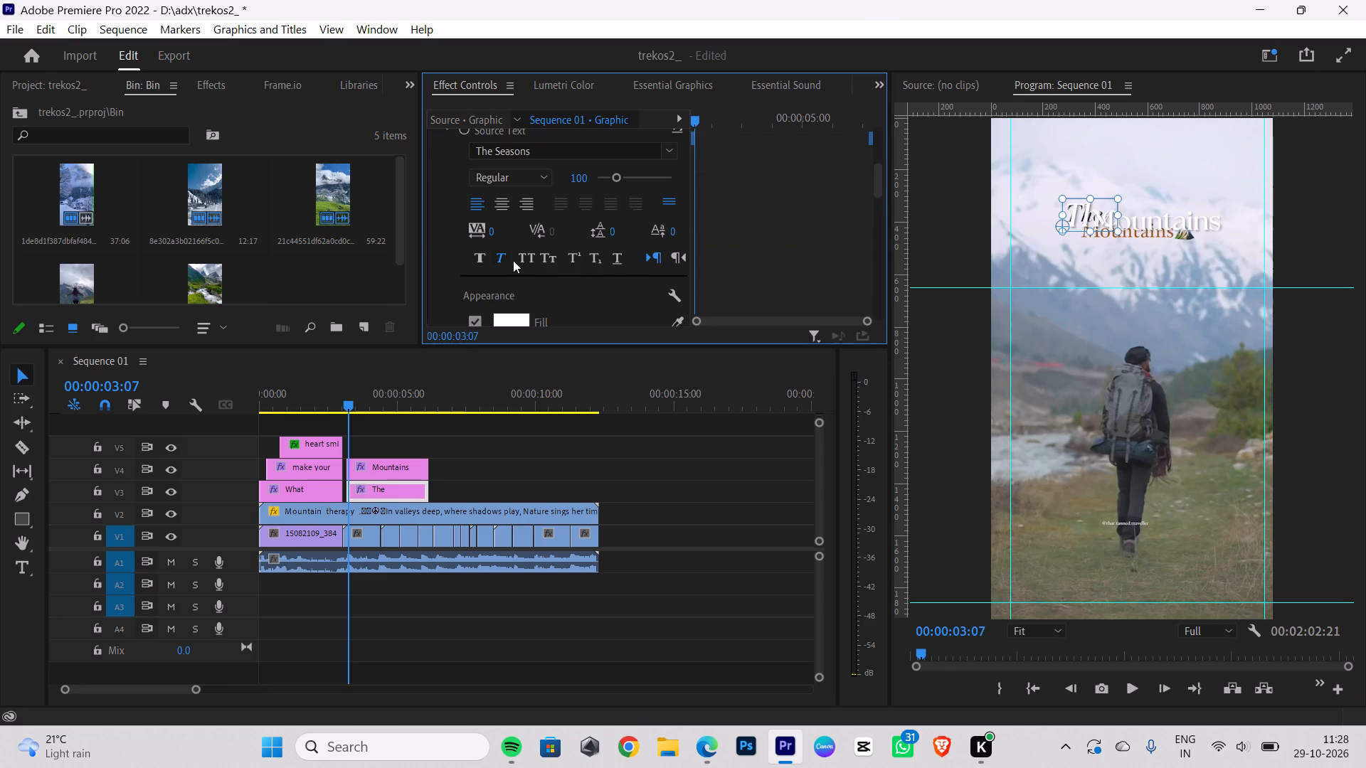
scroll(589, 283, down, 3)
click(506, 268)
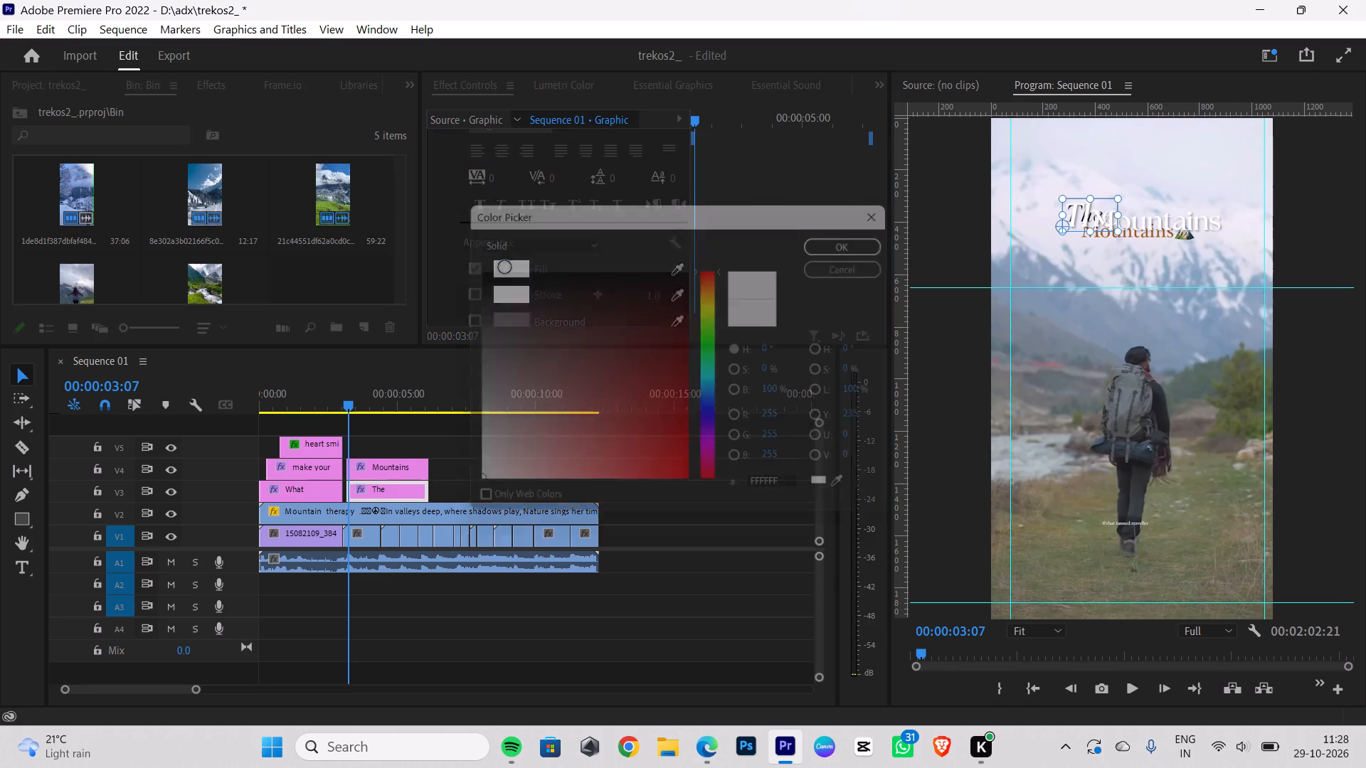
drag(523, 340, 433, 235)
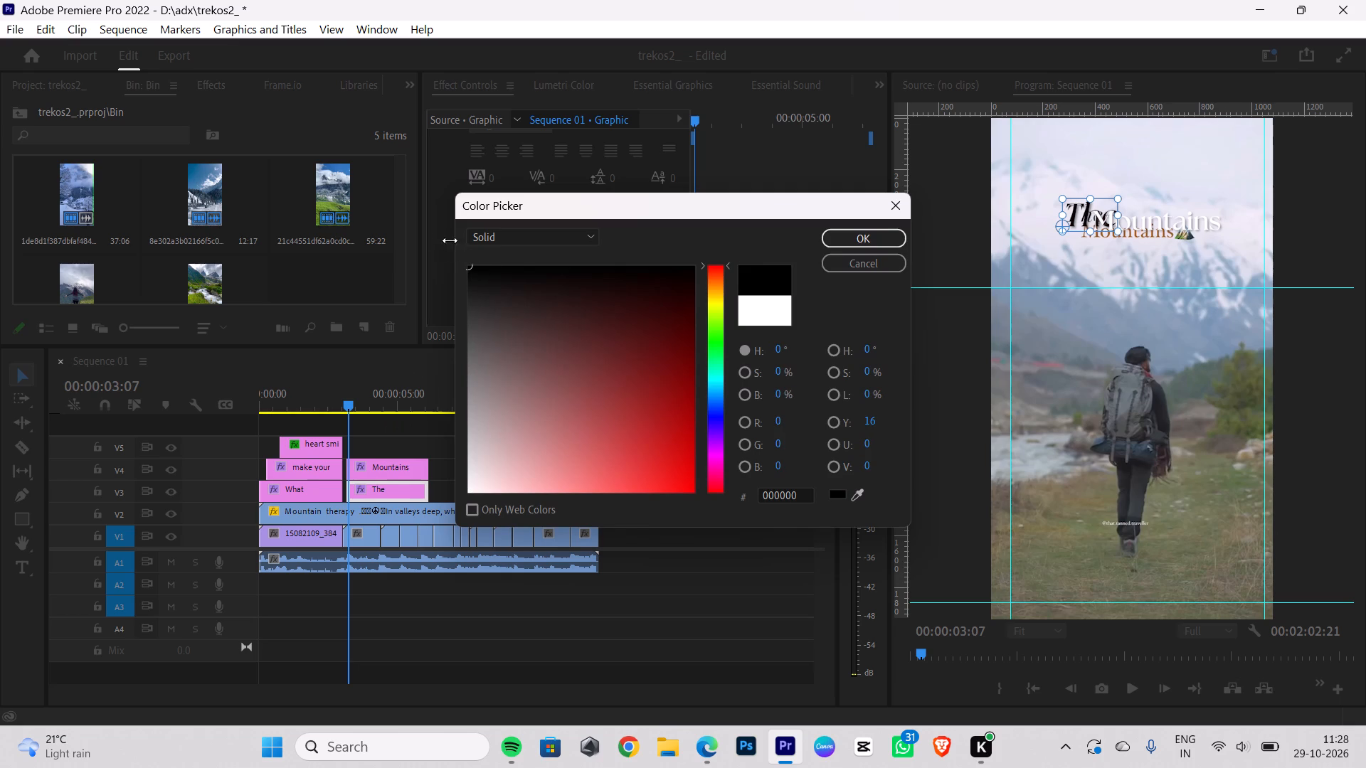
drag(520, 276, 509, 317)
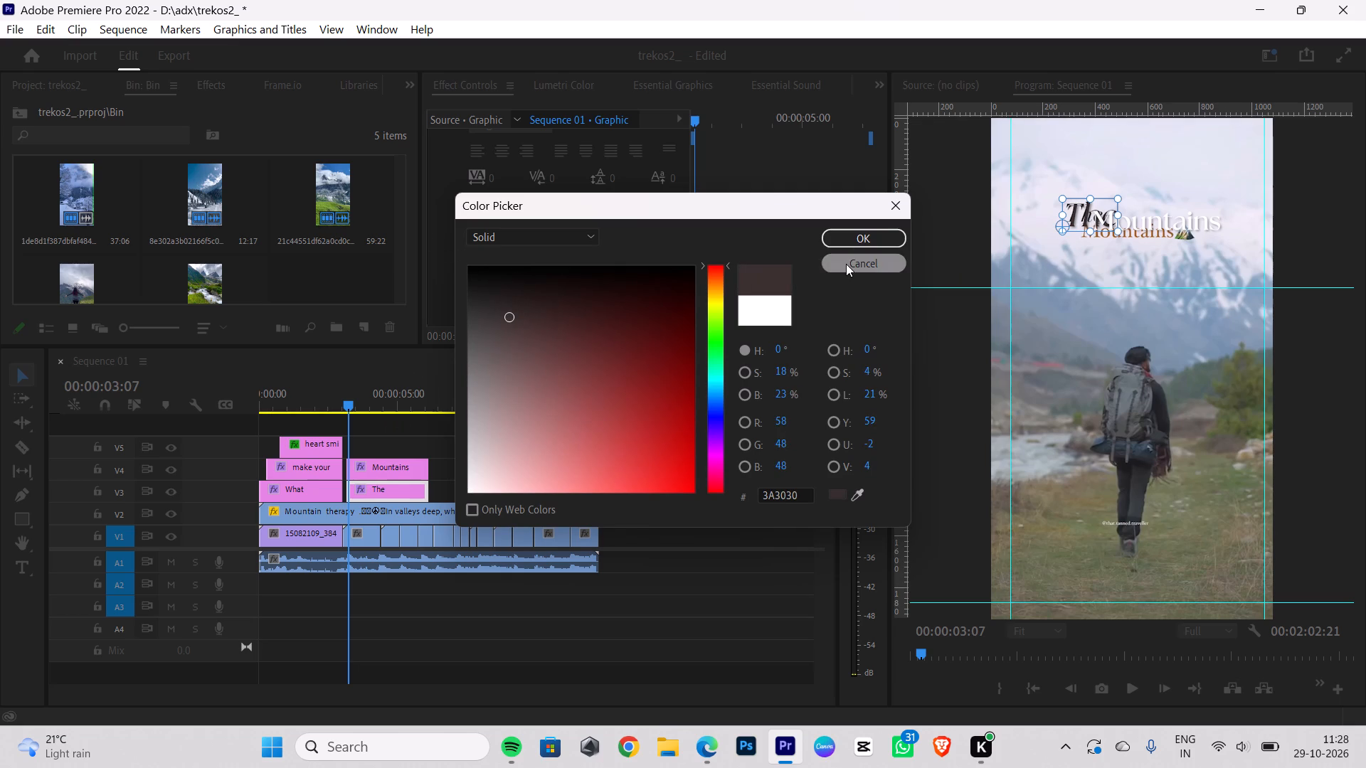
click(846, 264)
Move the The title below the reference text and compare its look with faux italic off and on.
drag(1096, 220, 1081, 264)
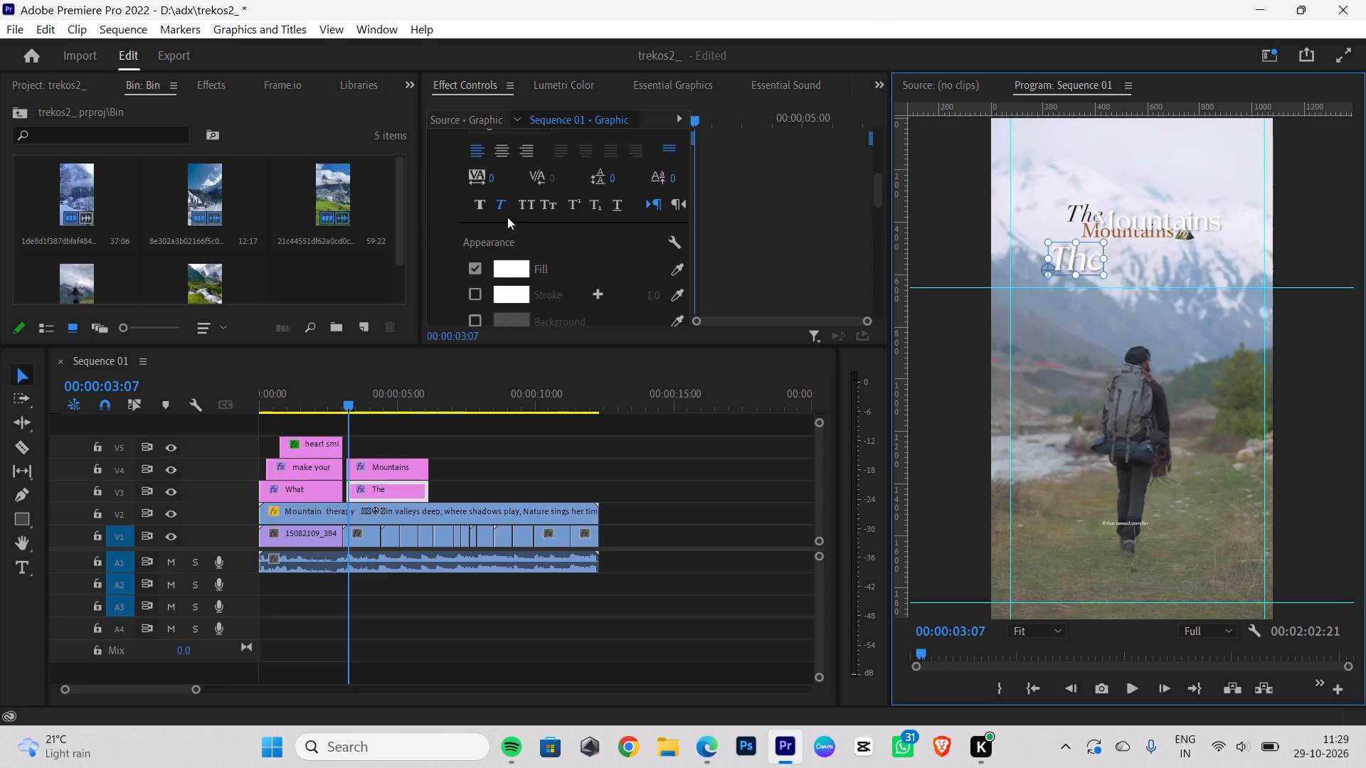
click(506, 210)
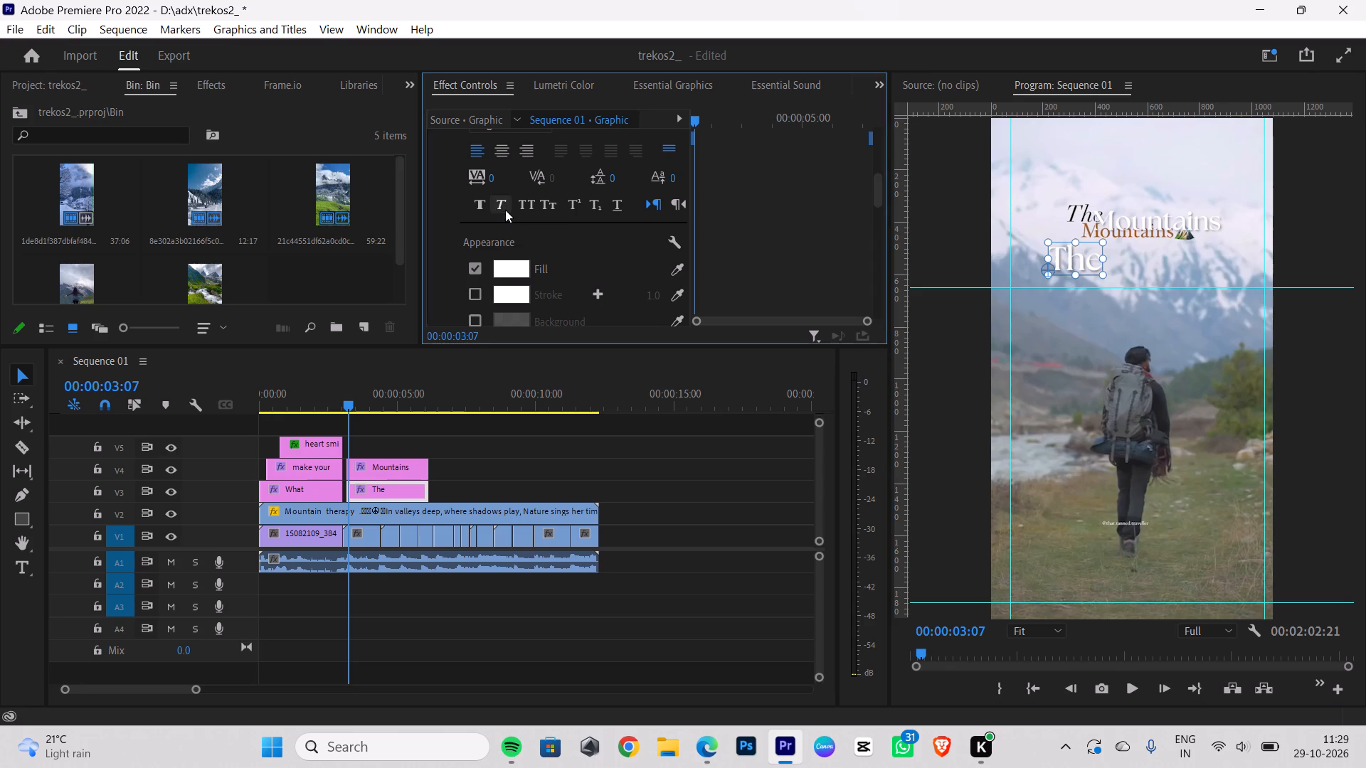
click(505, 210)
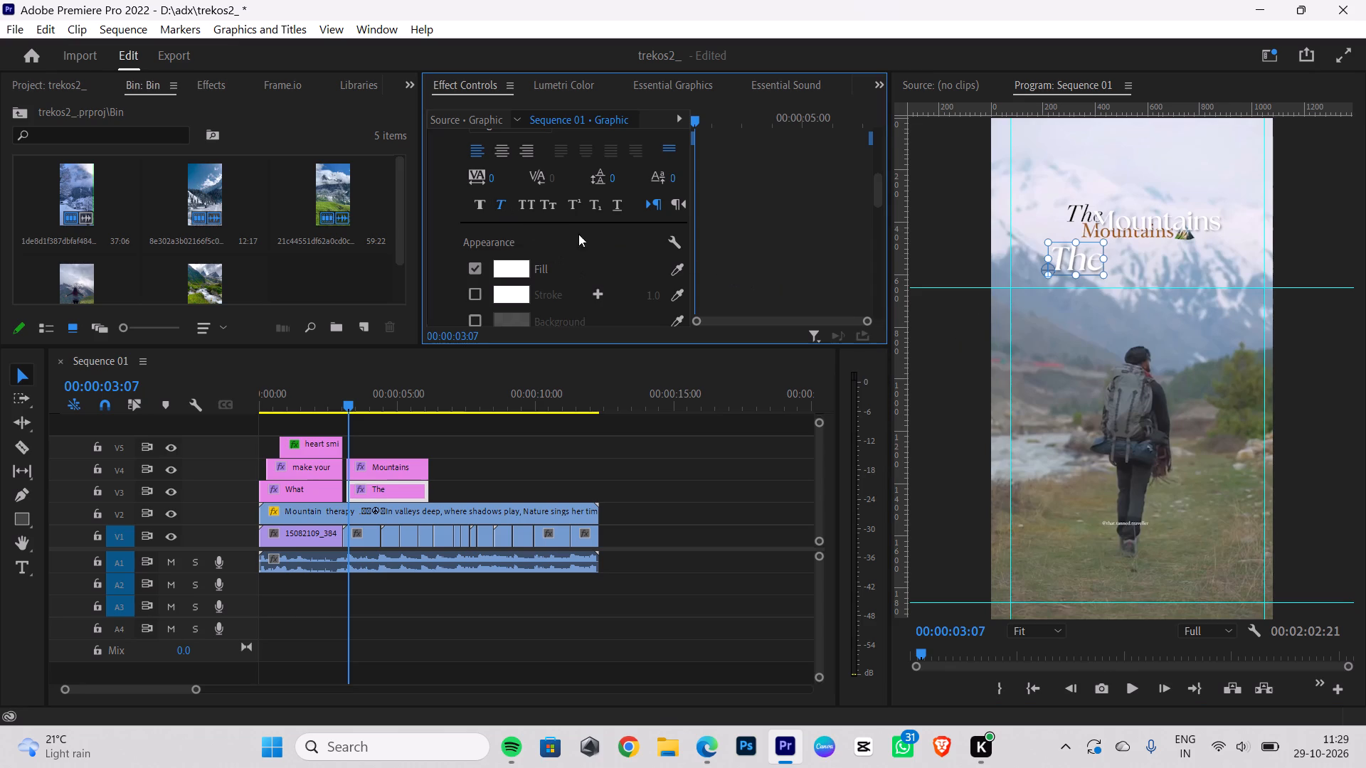
Set the The title's fill to a near-black colour.
scroll(596, 223, up, 1)
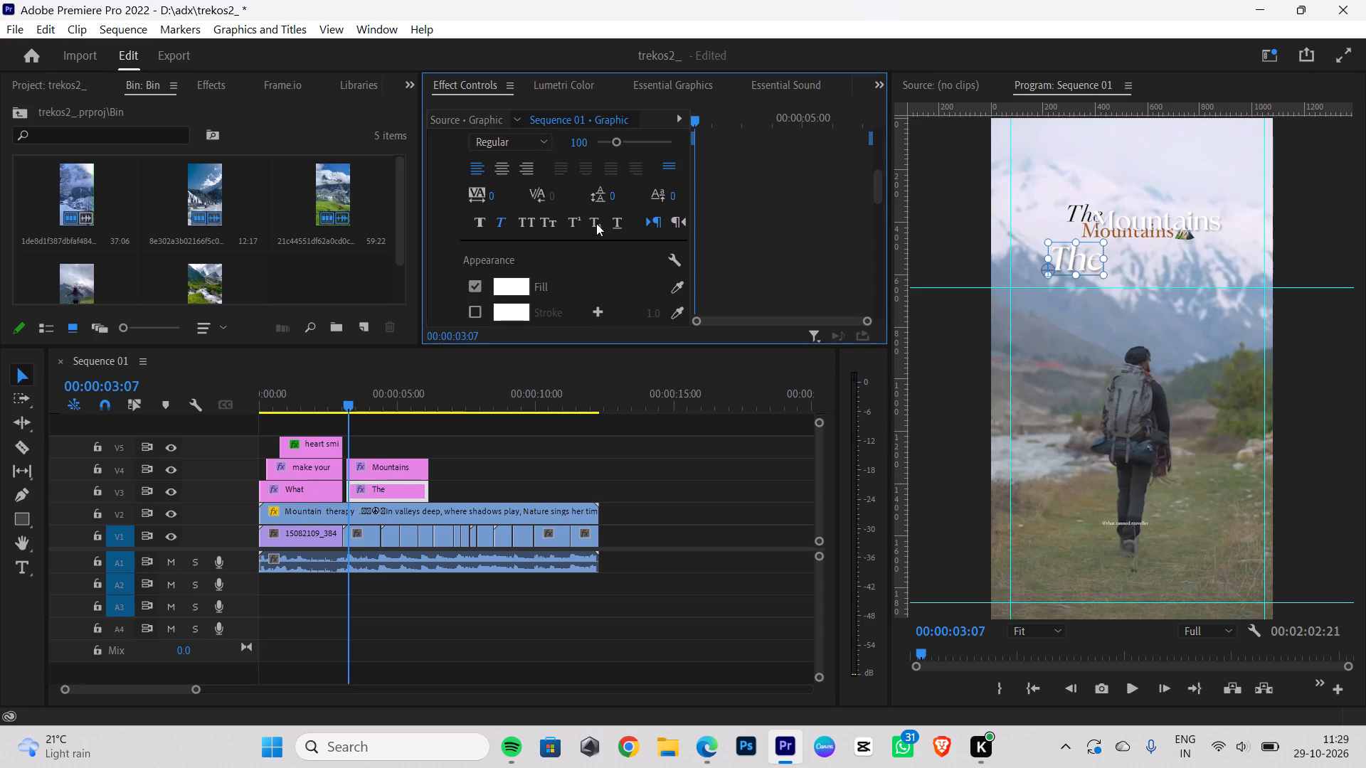
scroll(596, 223, up, 3)
scroll(596, 223, down, 5)
click(517, 256)
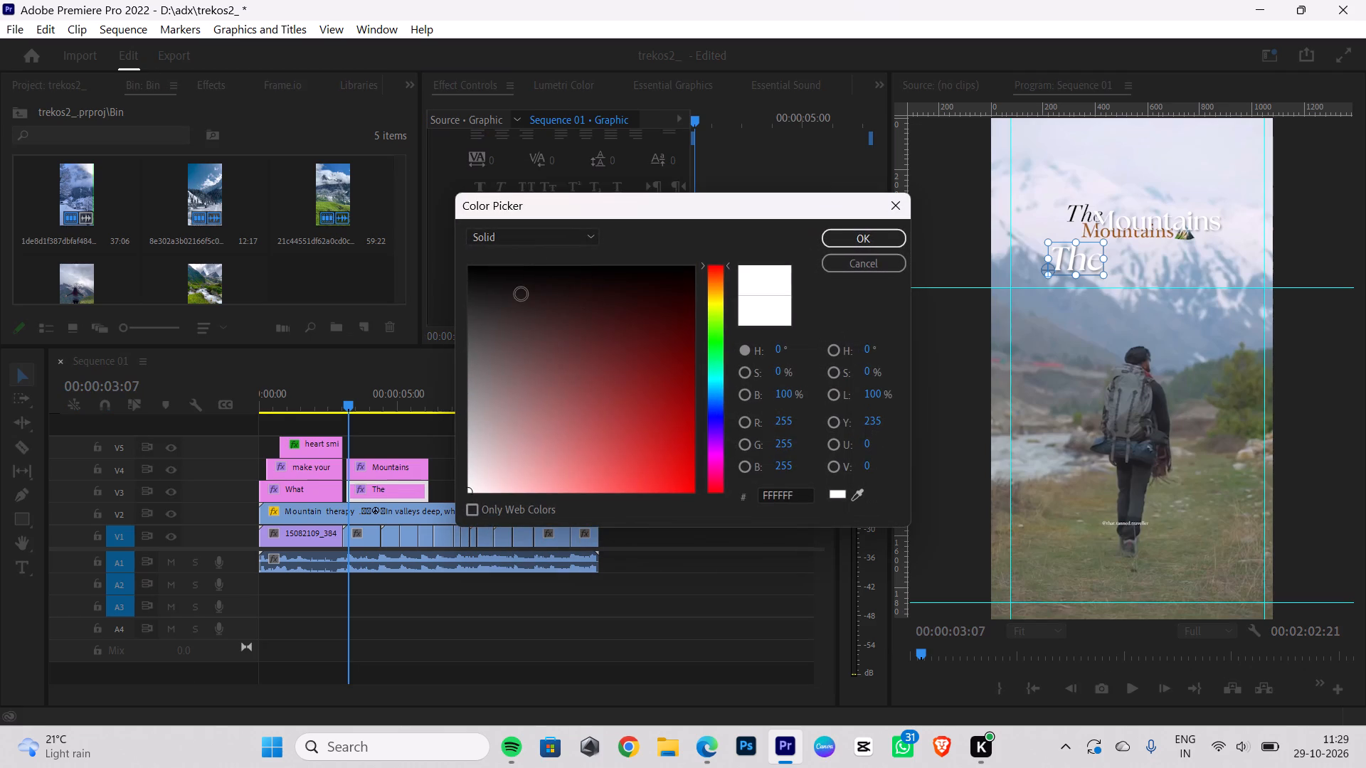
drag(517, 296, 536, 348)
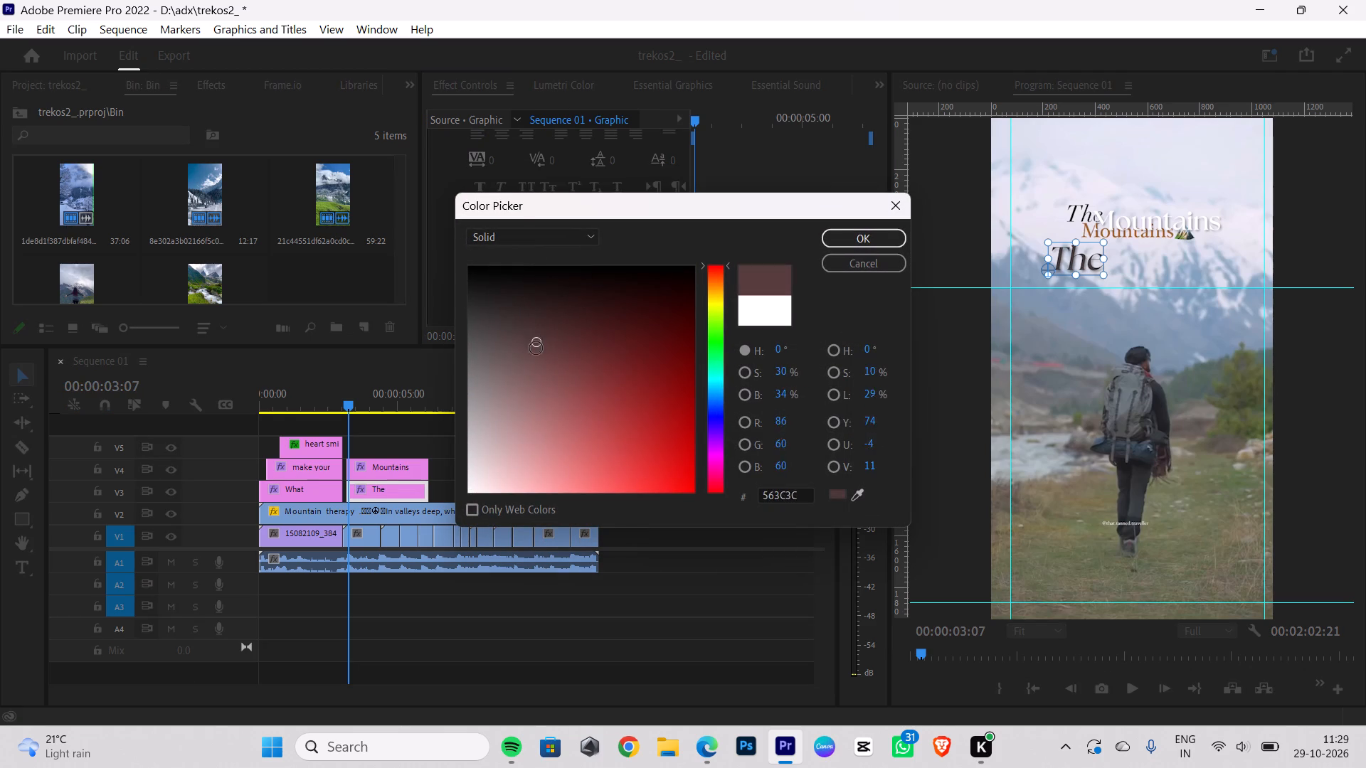
drag(536, 348, 505, 338)
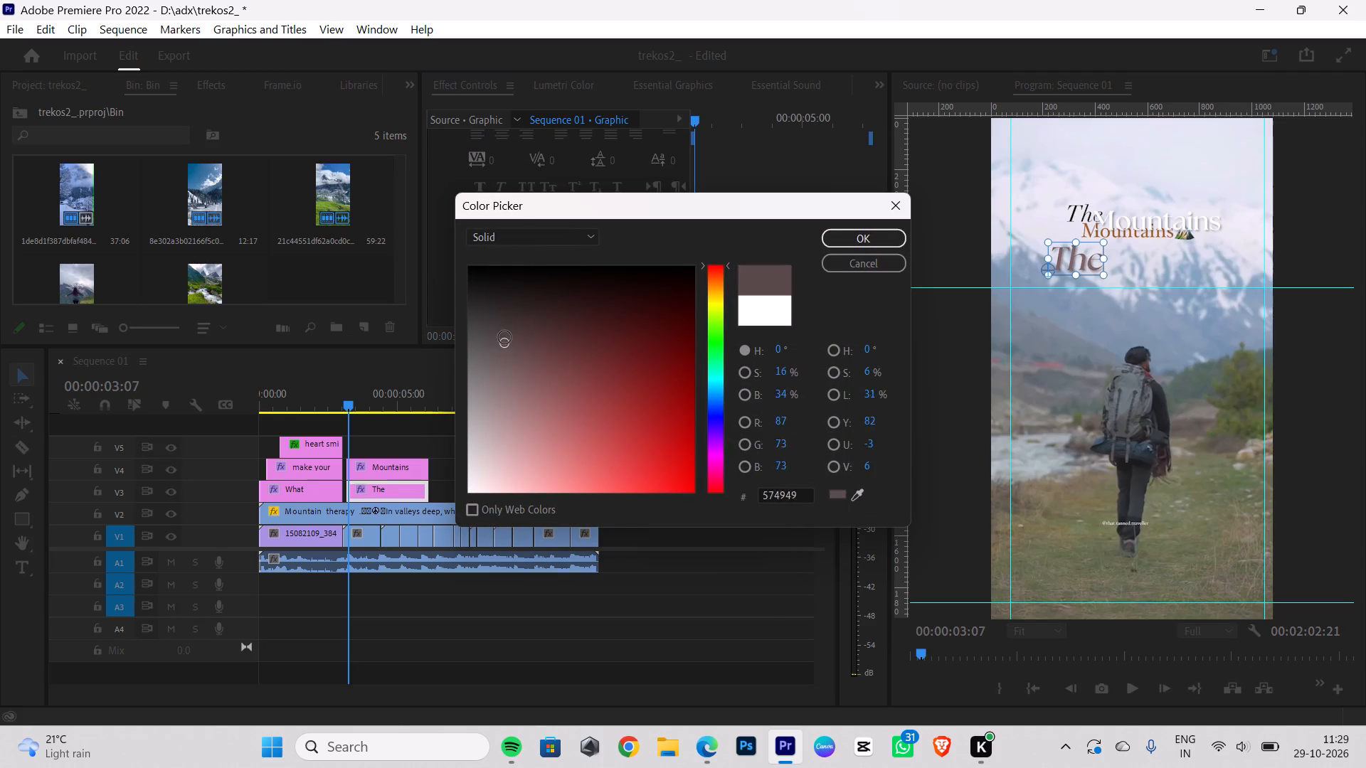
drag(505, 338, 557, 296)
click(854, 233)
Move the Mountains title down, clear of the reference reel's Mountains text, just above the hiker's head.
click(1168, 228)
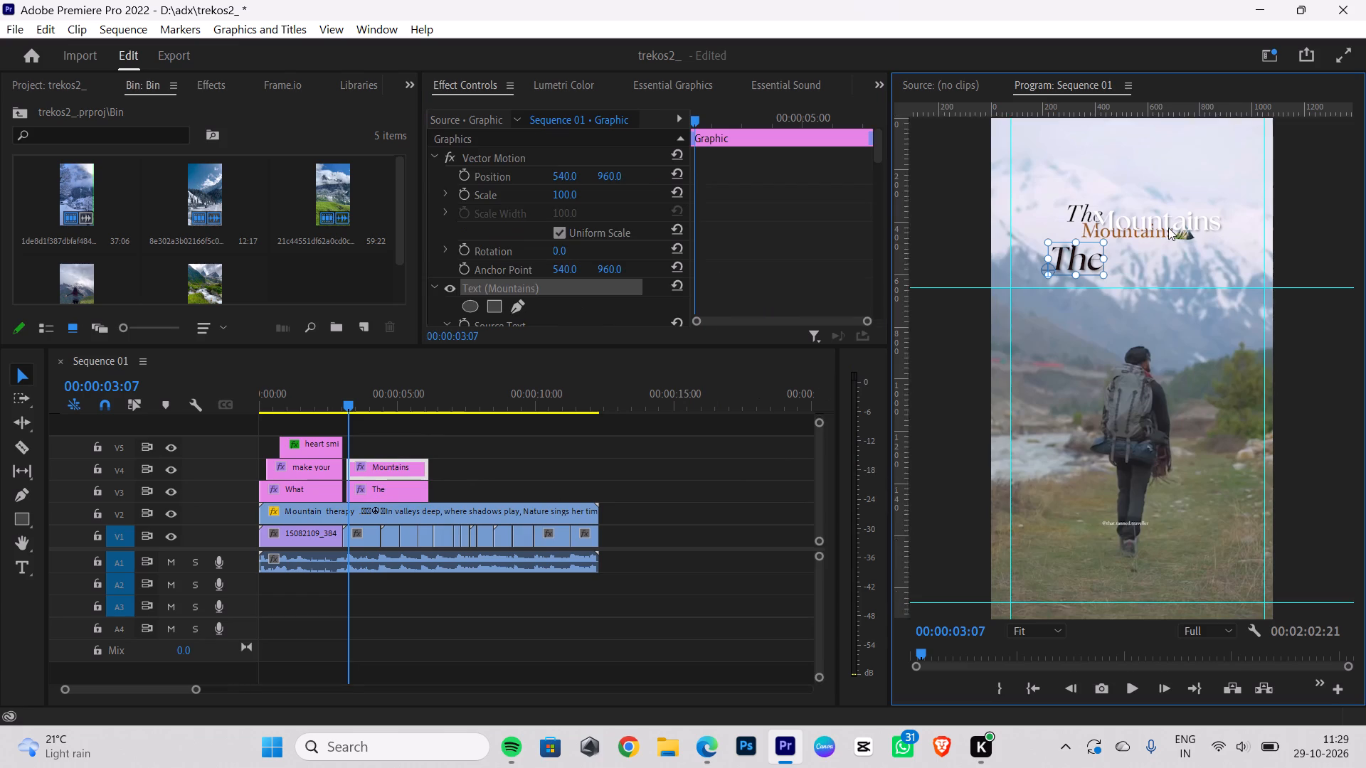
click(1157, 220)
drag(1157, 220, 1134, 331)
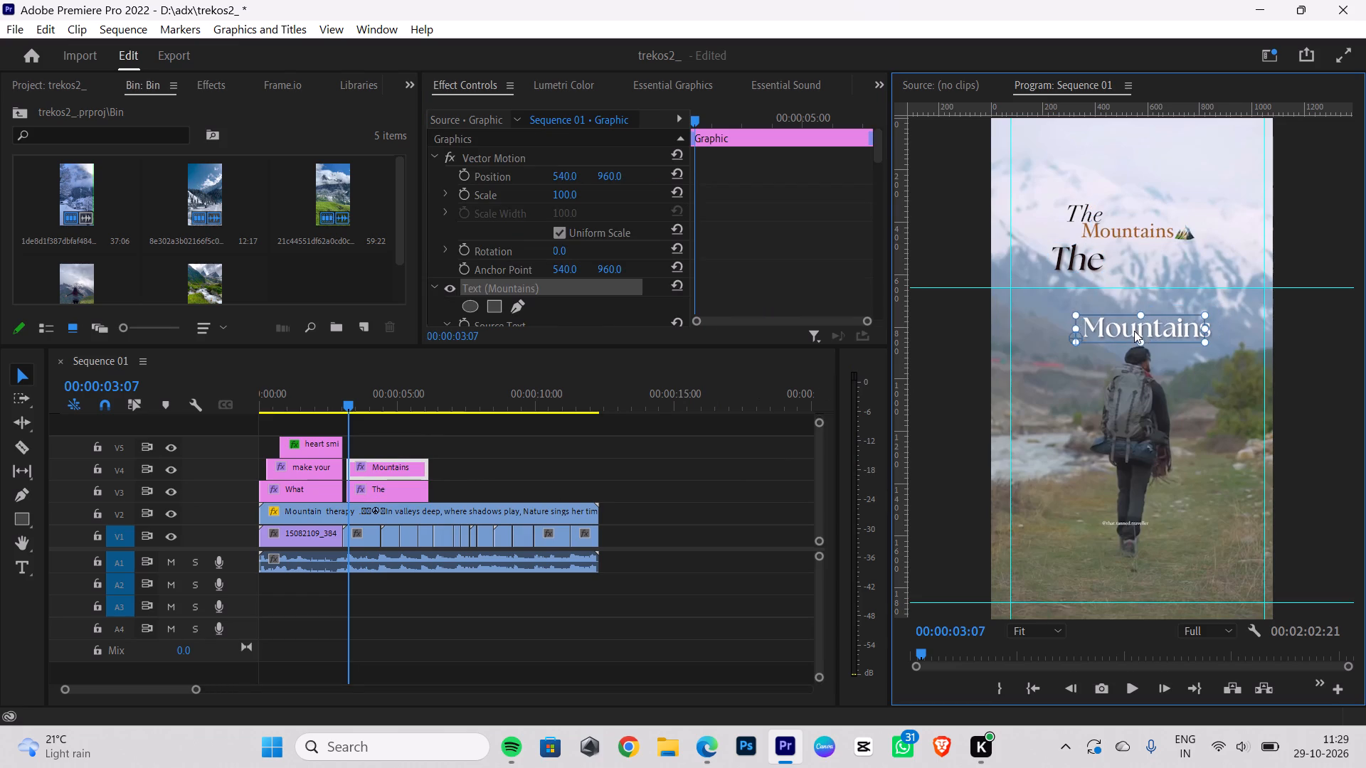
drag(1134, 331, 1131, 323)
Sample the reference Mountains text colour for the Mountains title's fill, and adjust the fill to yellow FFCB09.
scroll(550, 274, down, 6)
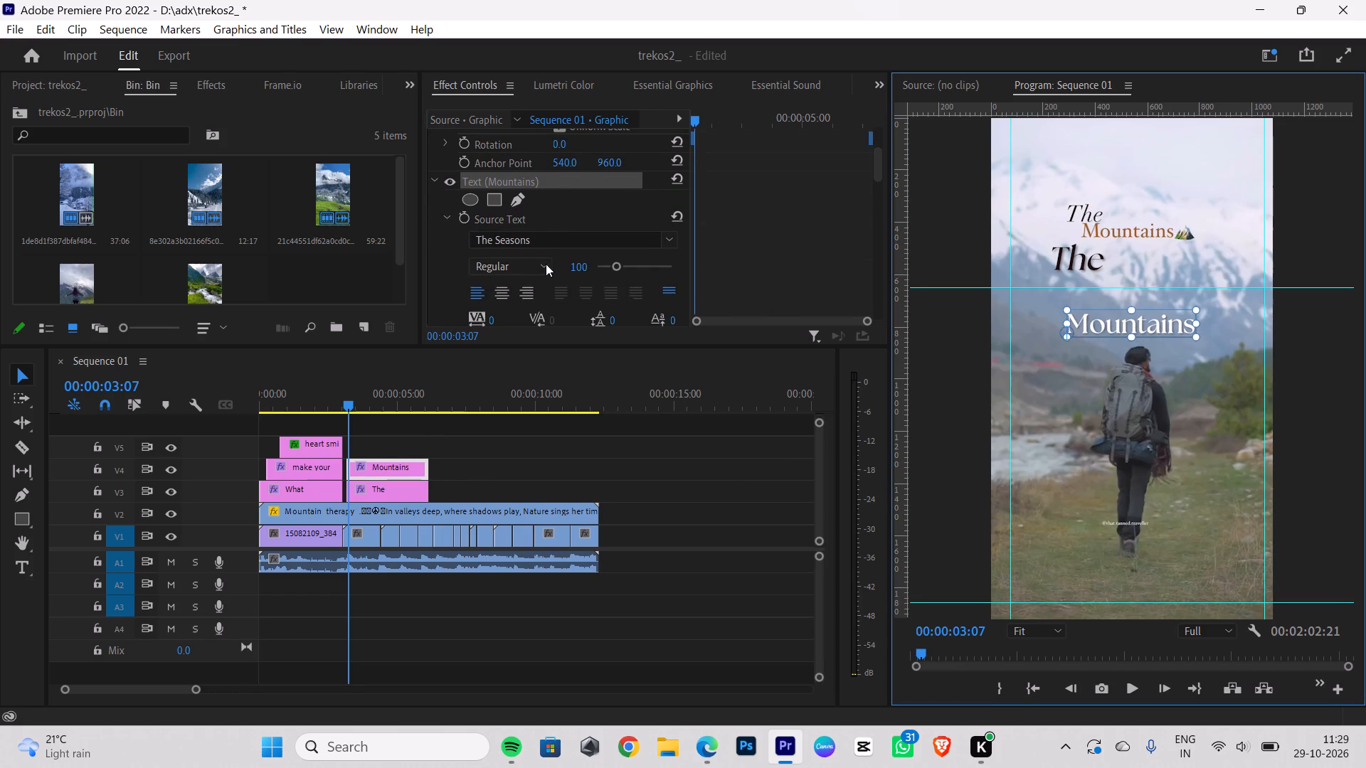
scroll(546, 264, down, 8)
scroll(655, 259, down, 9)
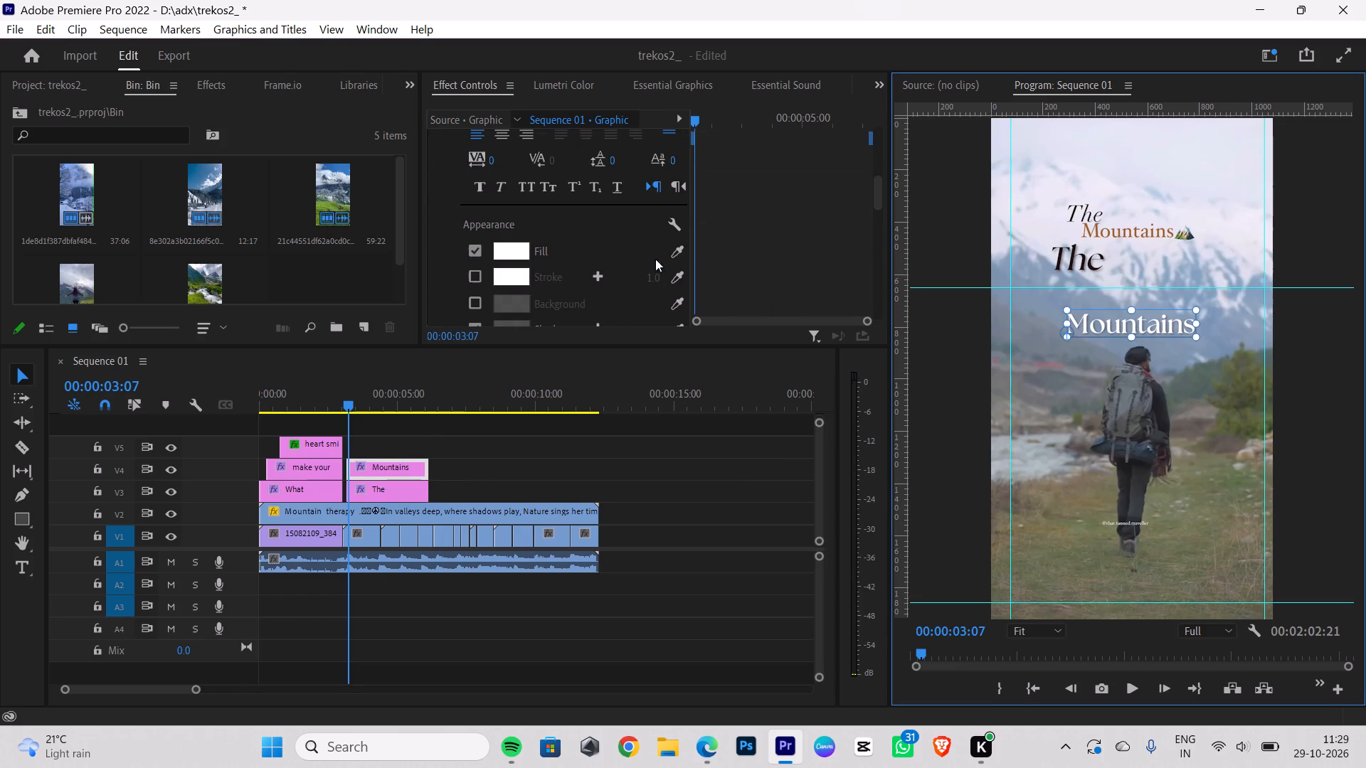
click(519, 255)
click(858, 494)
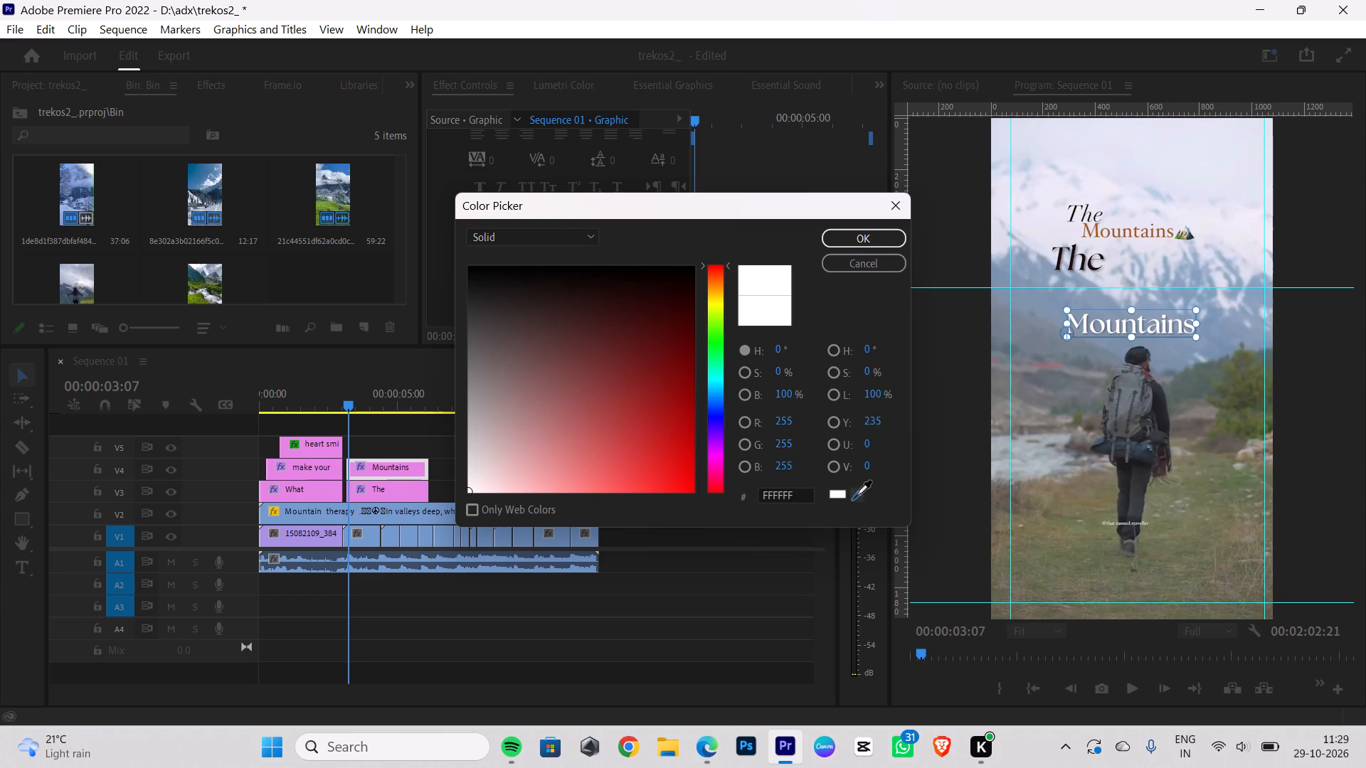
click(1087, 229)
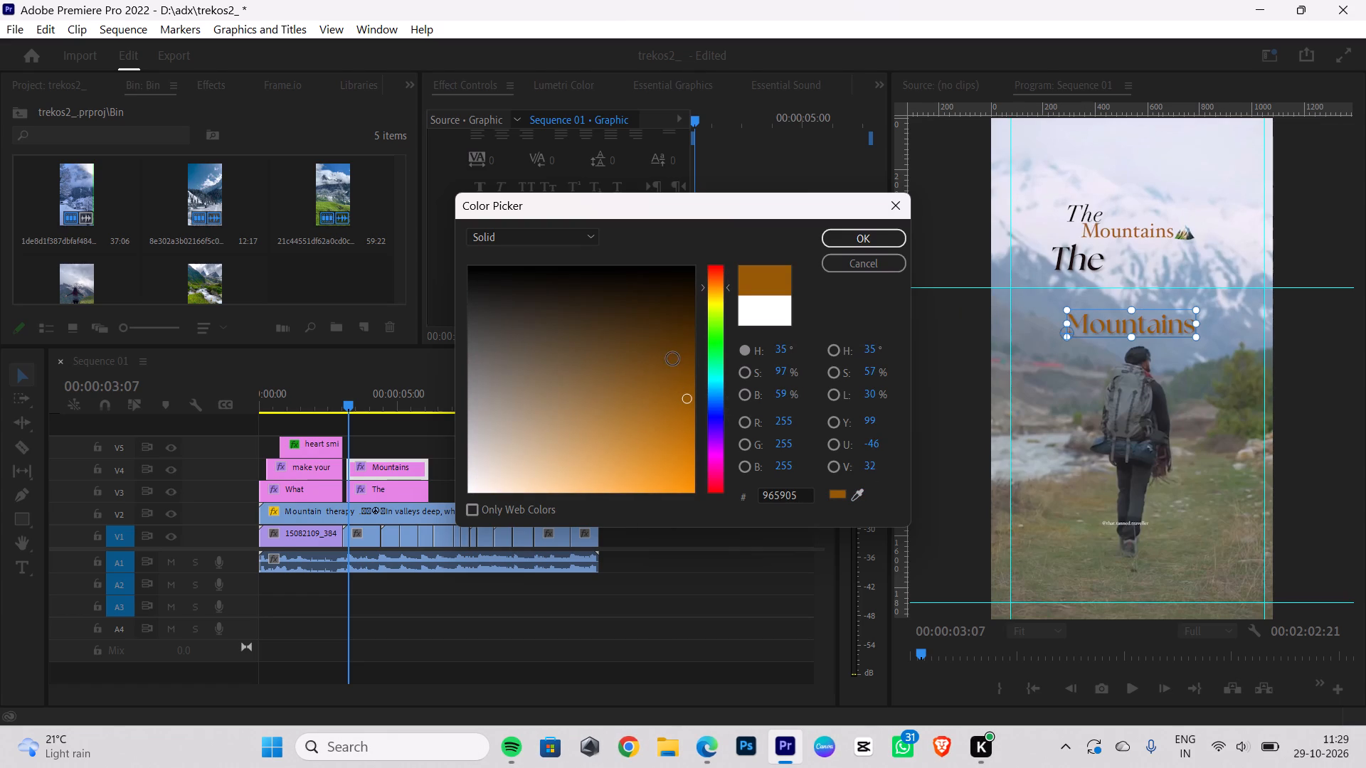
drag(673, 359, 684, 414)
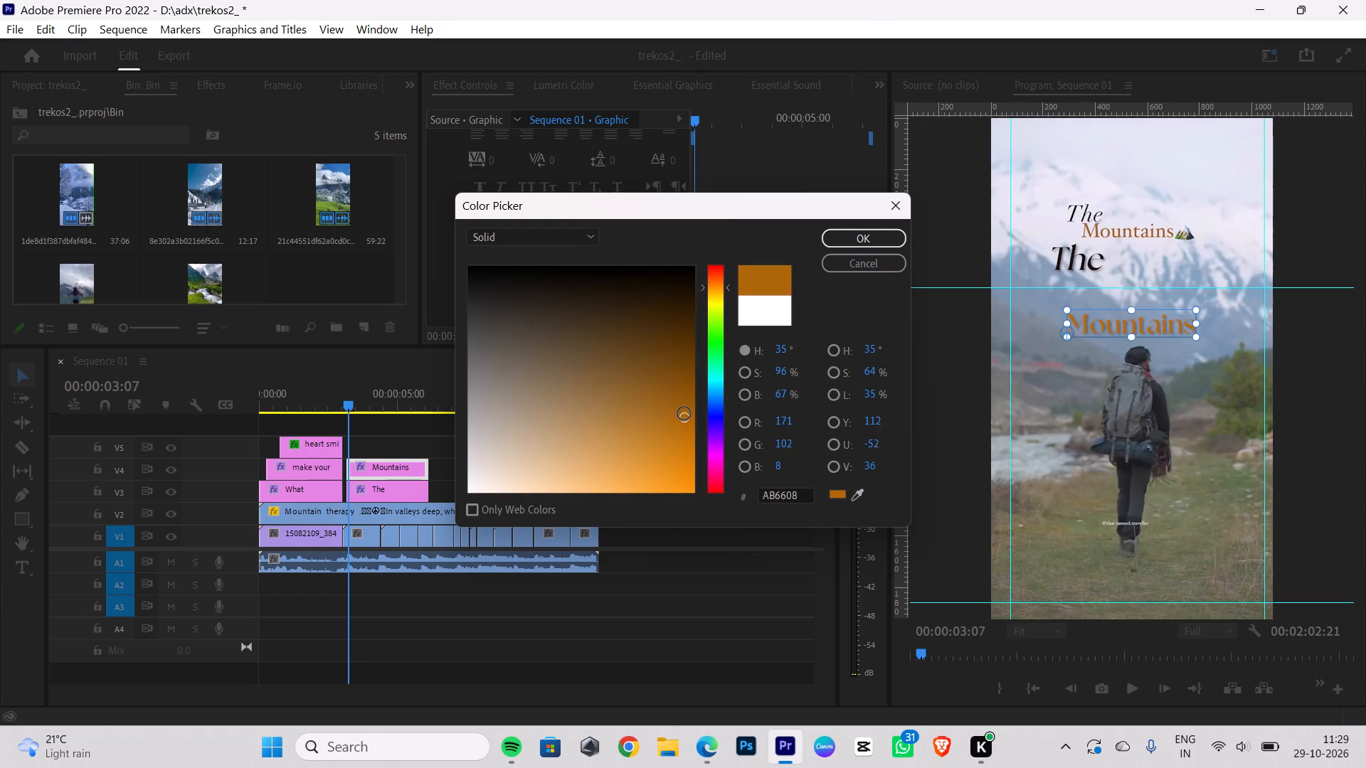
drag(684, 414, 689, 395)
click(709, 295)
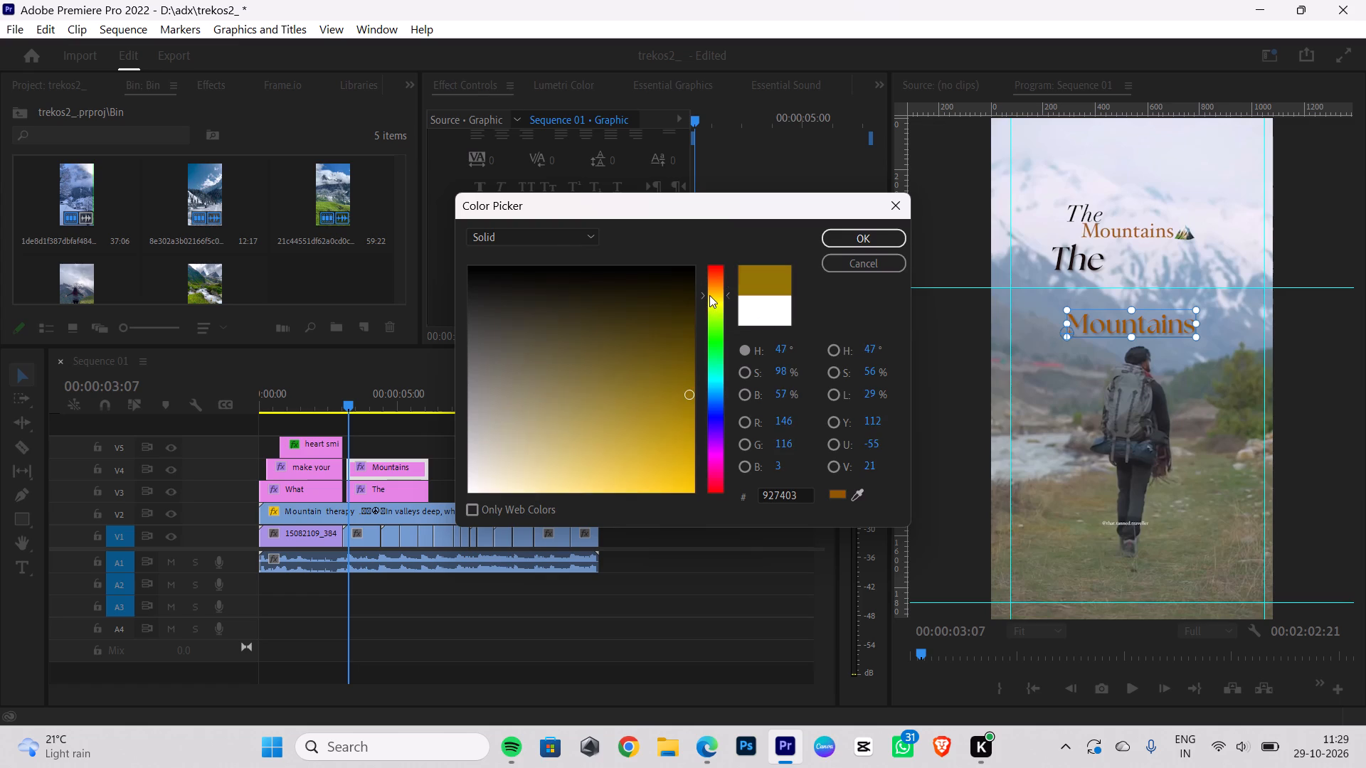
drag(682, 420, 687, 607)
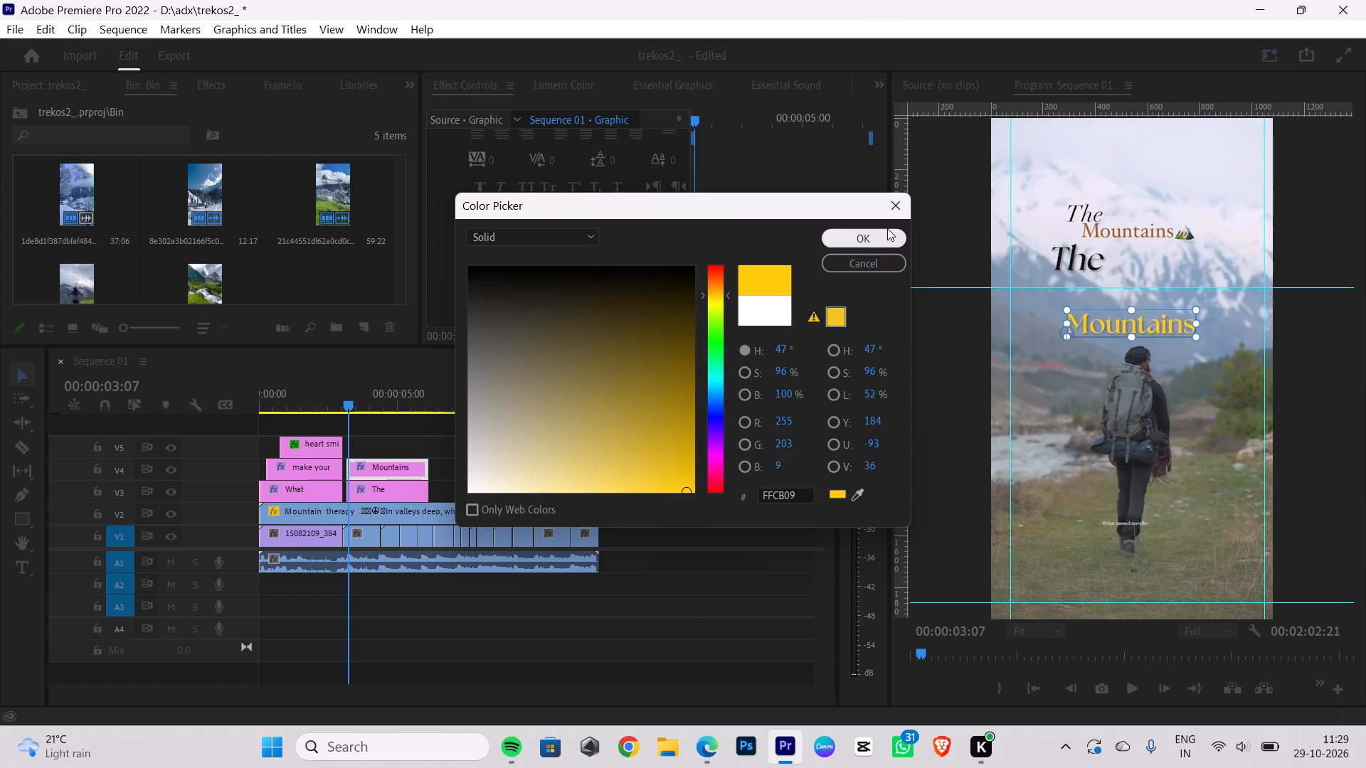
click(887, 228)
click(898, 242)
click(1098, 424)
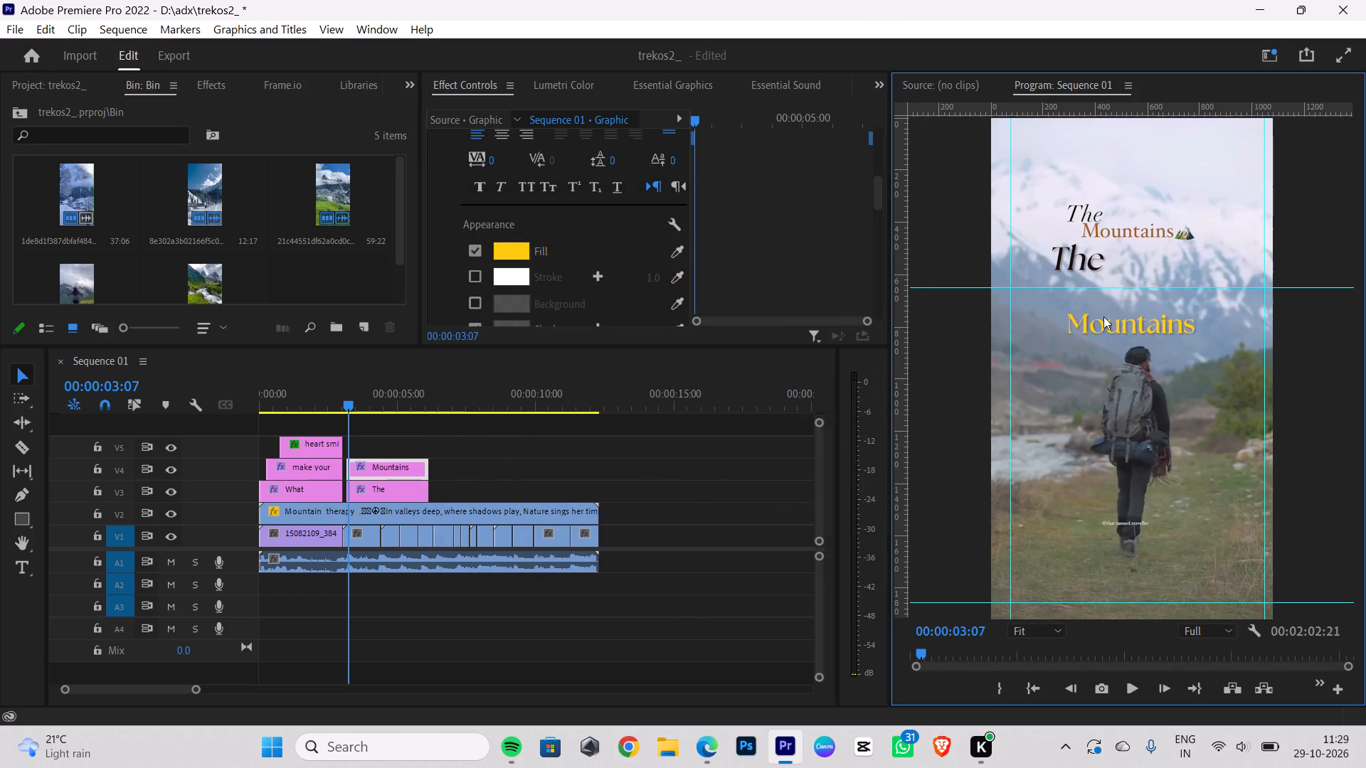
Move the The and Mountains titles back up over the matching words of the reference text.
click(1094, 265)
scroll(611, 253, down, 1)
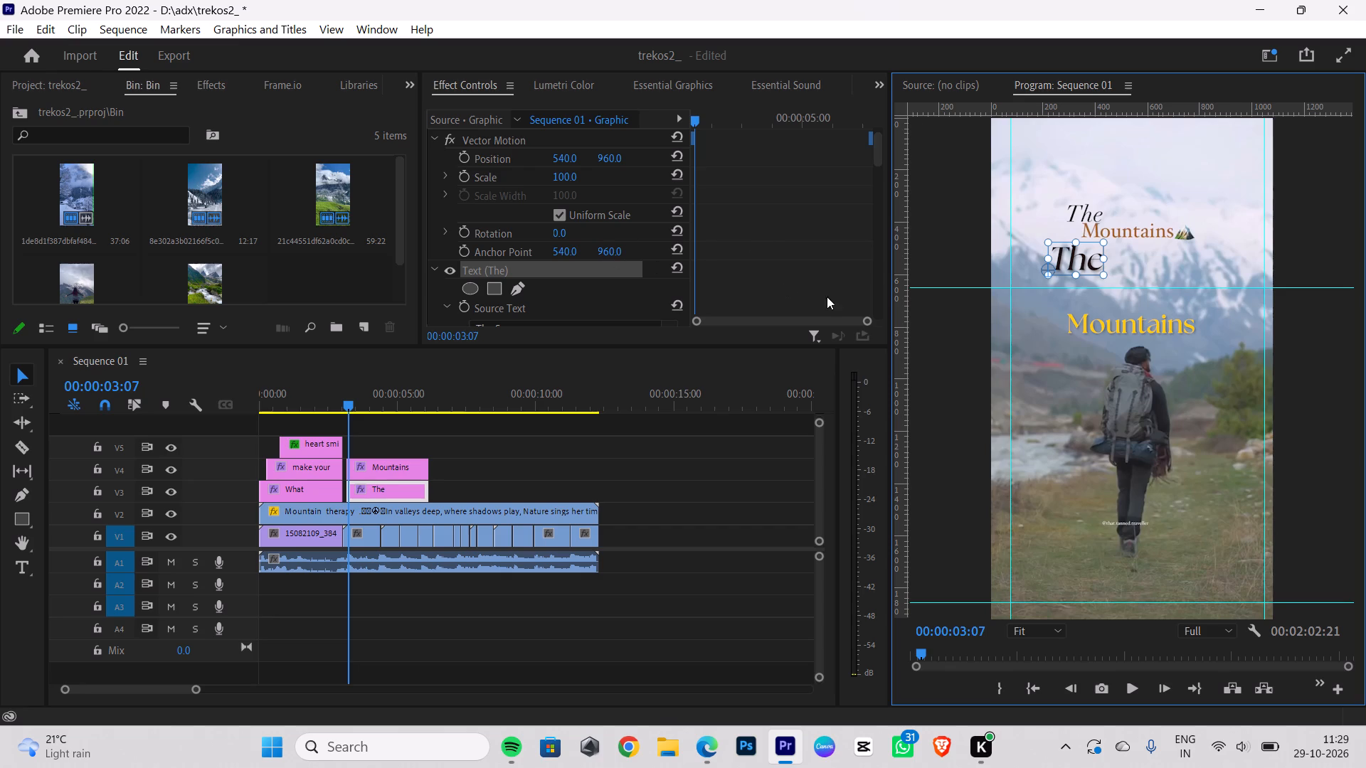
drag(1086, 264, 1095, 214)
drag(1122, 328, 1131, 242)
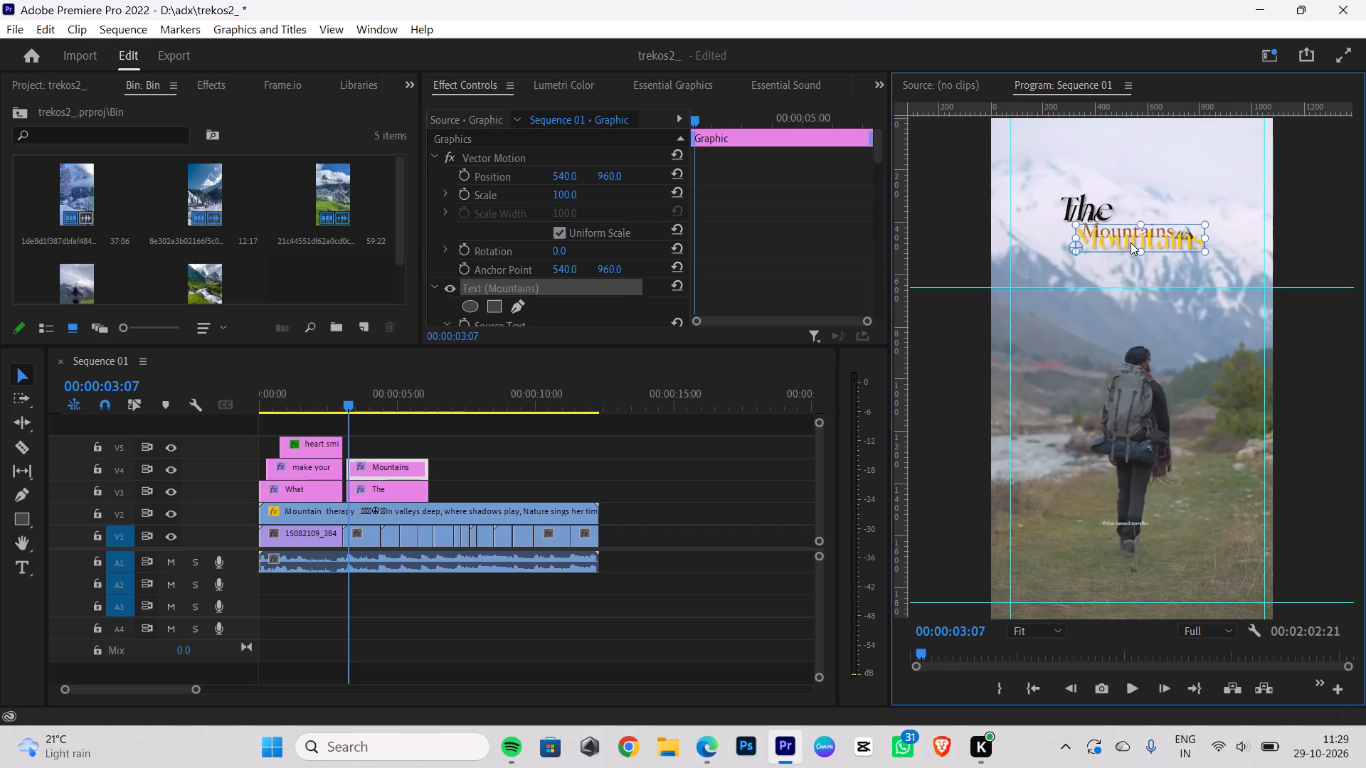
drag(1131, 242, 1140, 238)
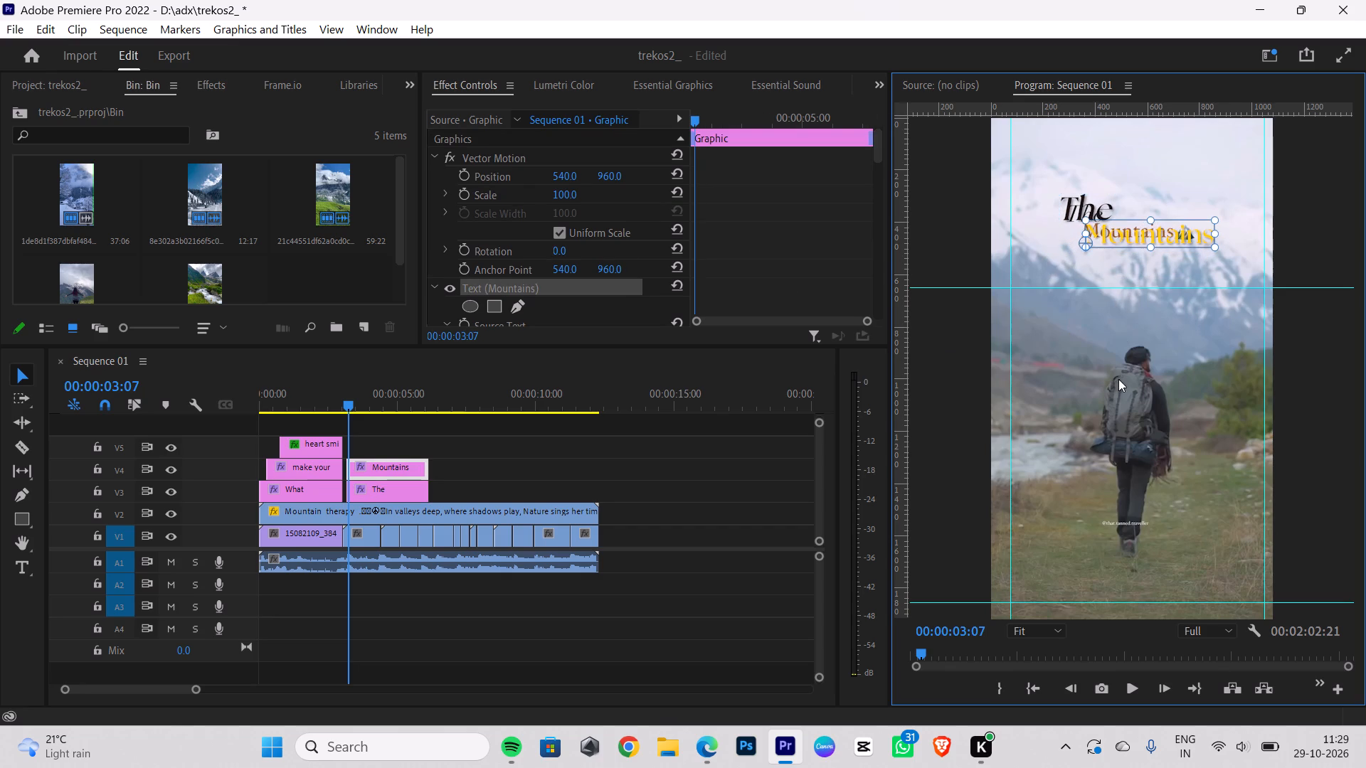
click(1118, 379)
Hide the reference reel's video track V2.
click(172, 515)
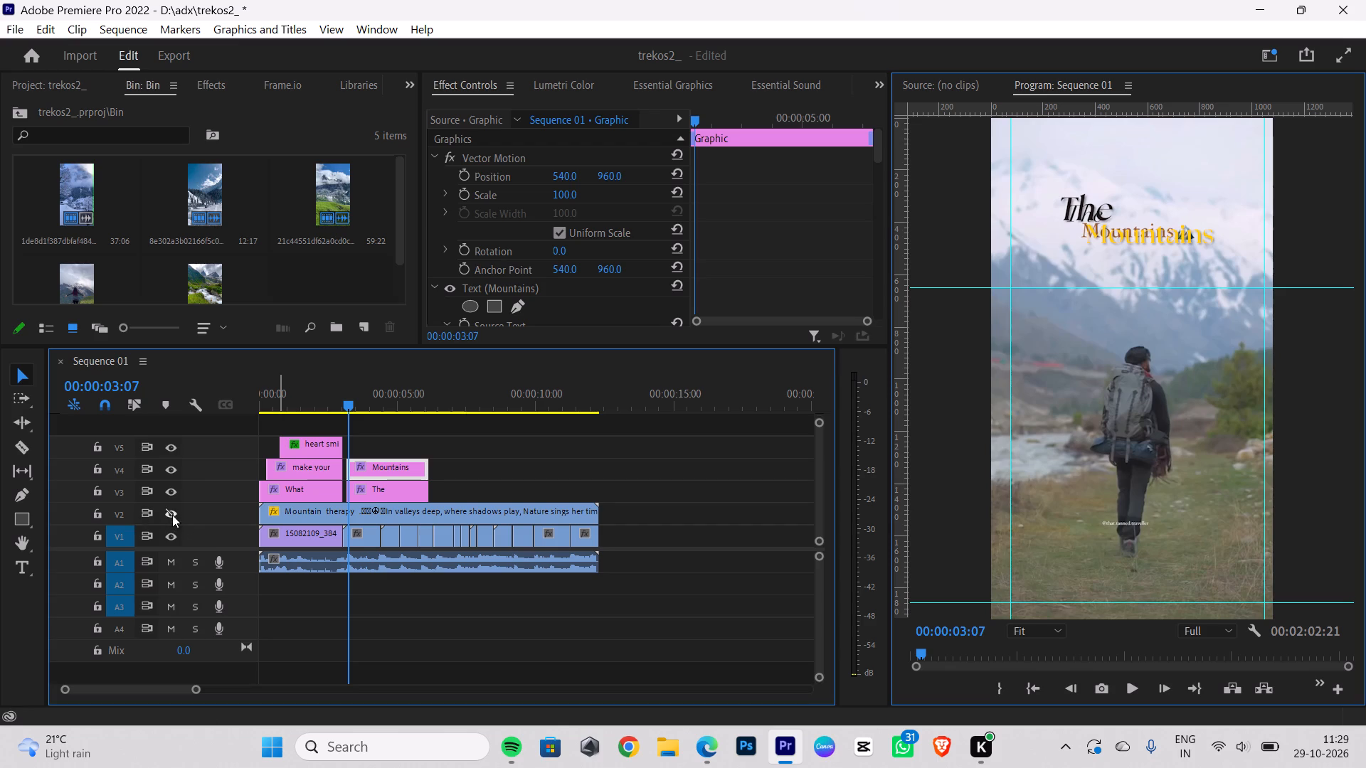
Nudge the Mountains title slightly left and the The title slightly right over the new mountain footage.
click(1150, 233)
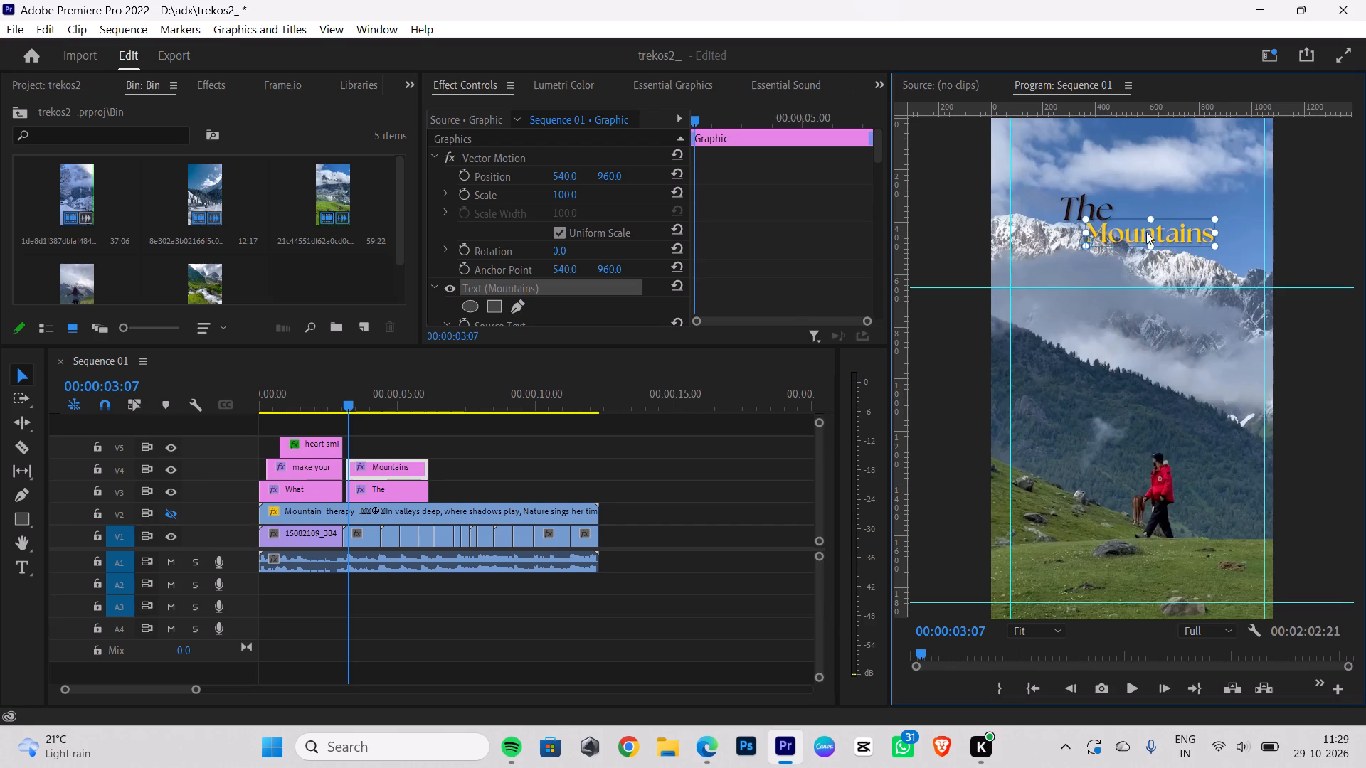
click(1140, 366)
click(1089, 205)
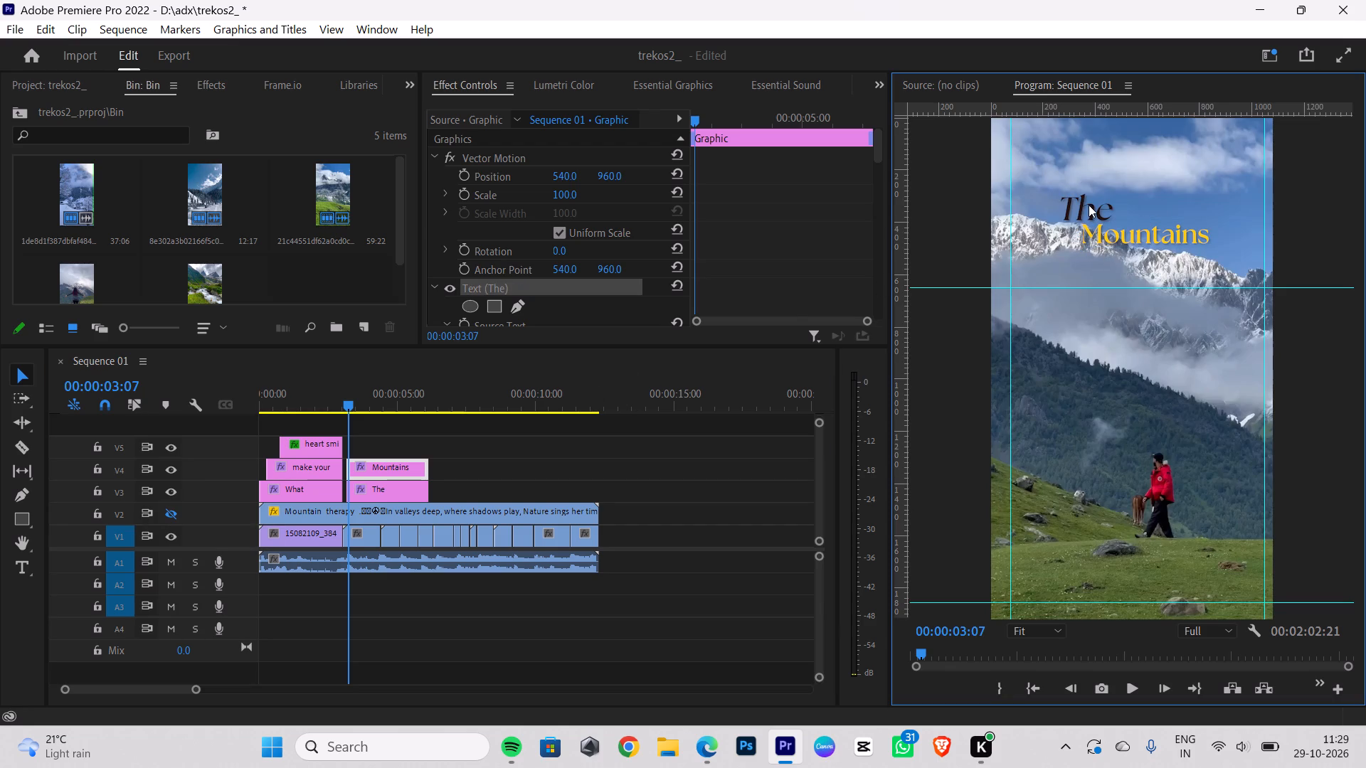
click(1084, 206)
click(1086, 208)
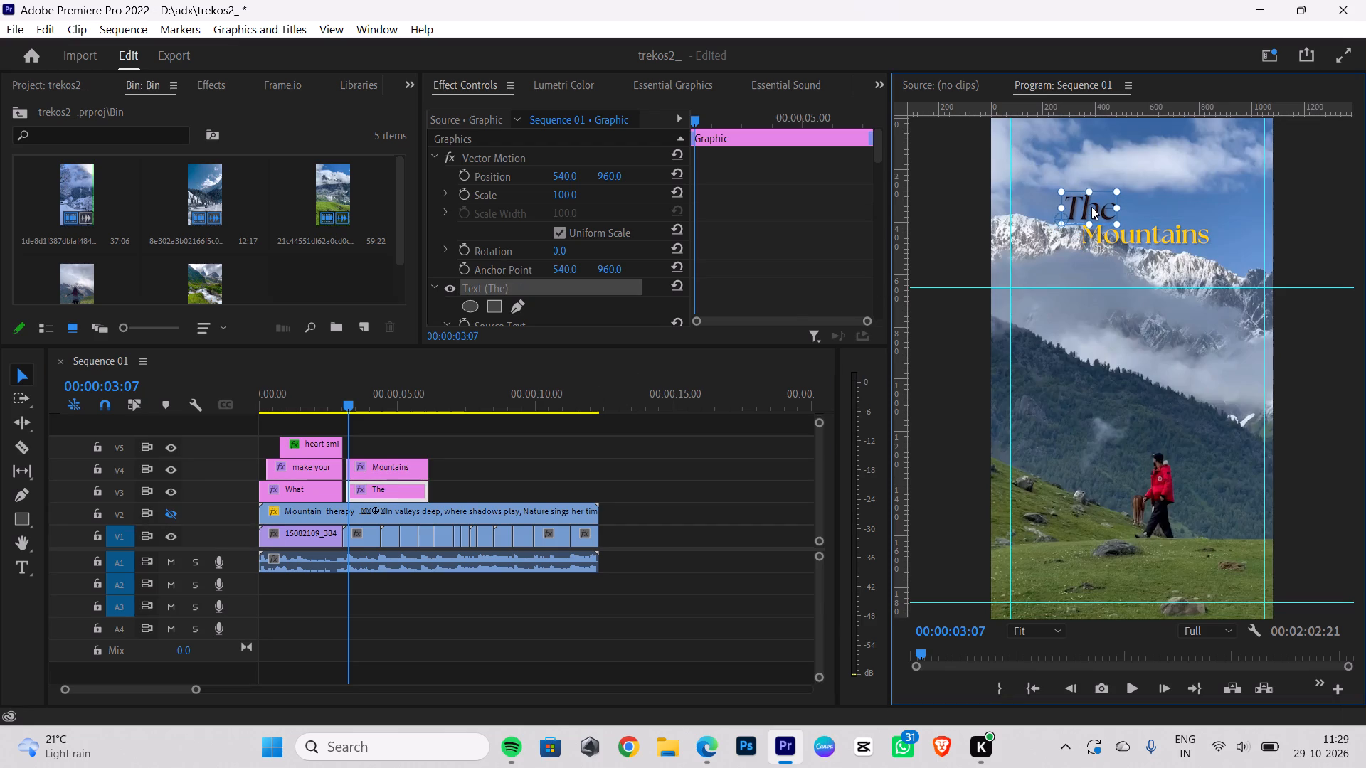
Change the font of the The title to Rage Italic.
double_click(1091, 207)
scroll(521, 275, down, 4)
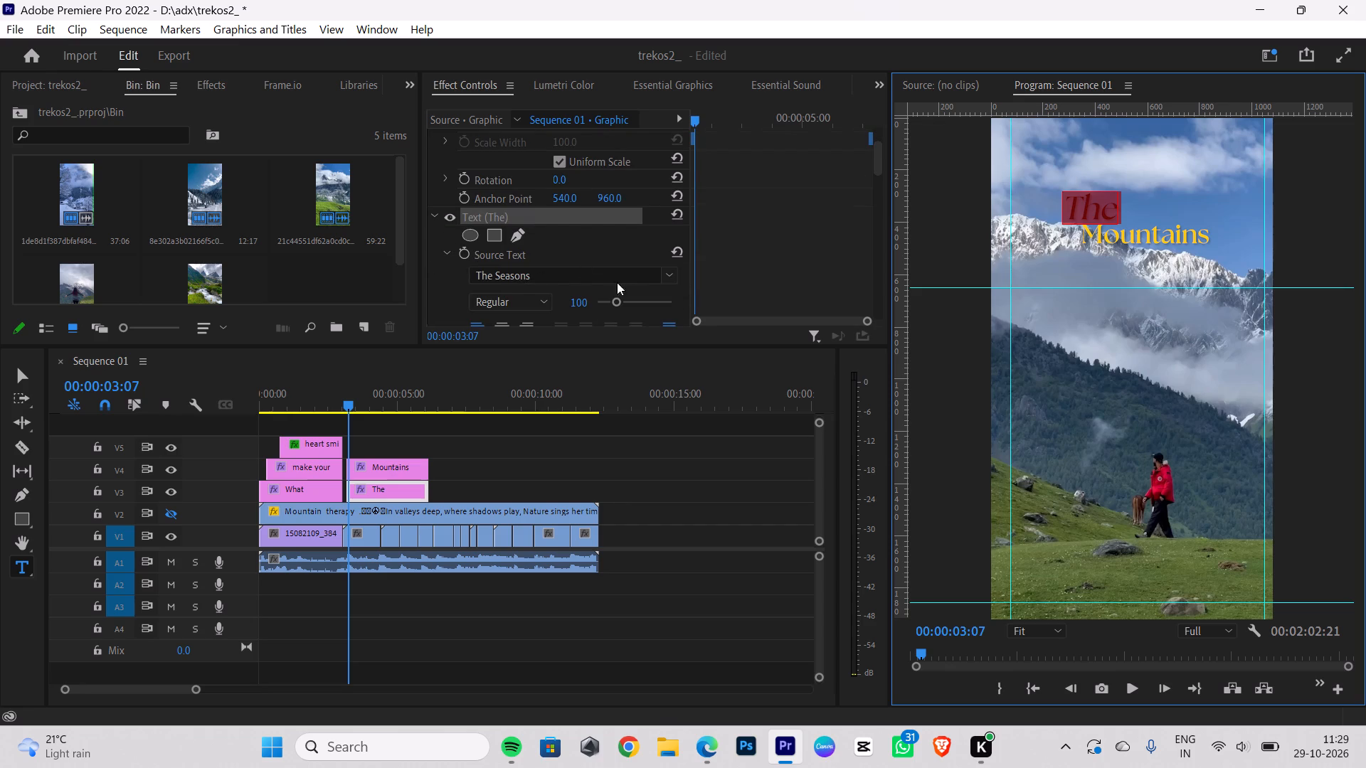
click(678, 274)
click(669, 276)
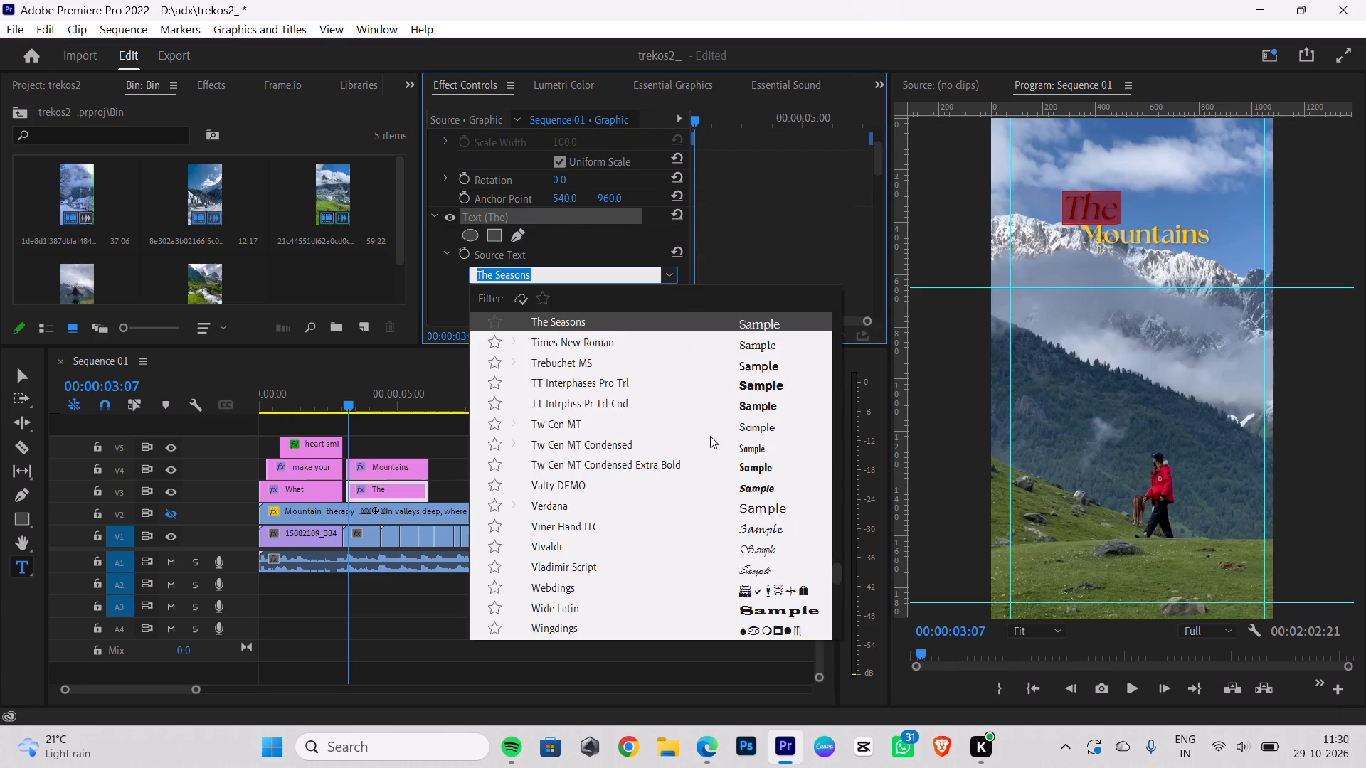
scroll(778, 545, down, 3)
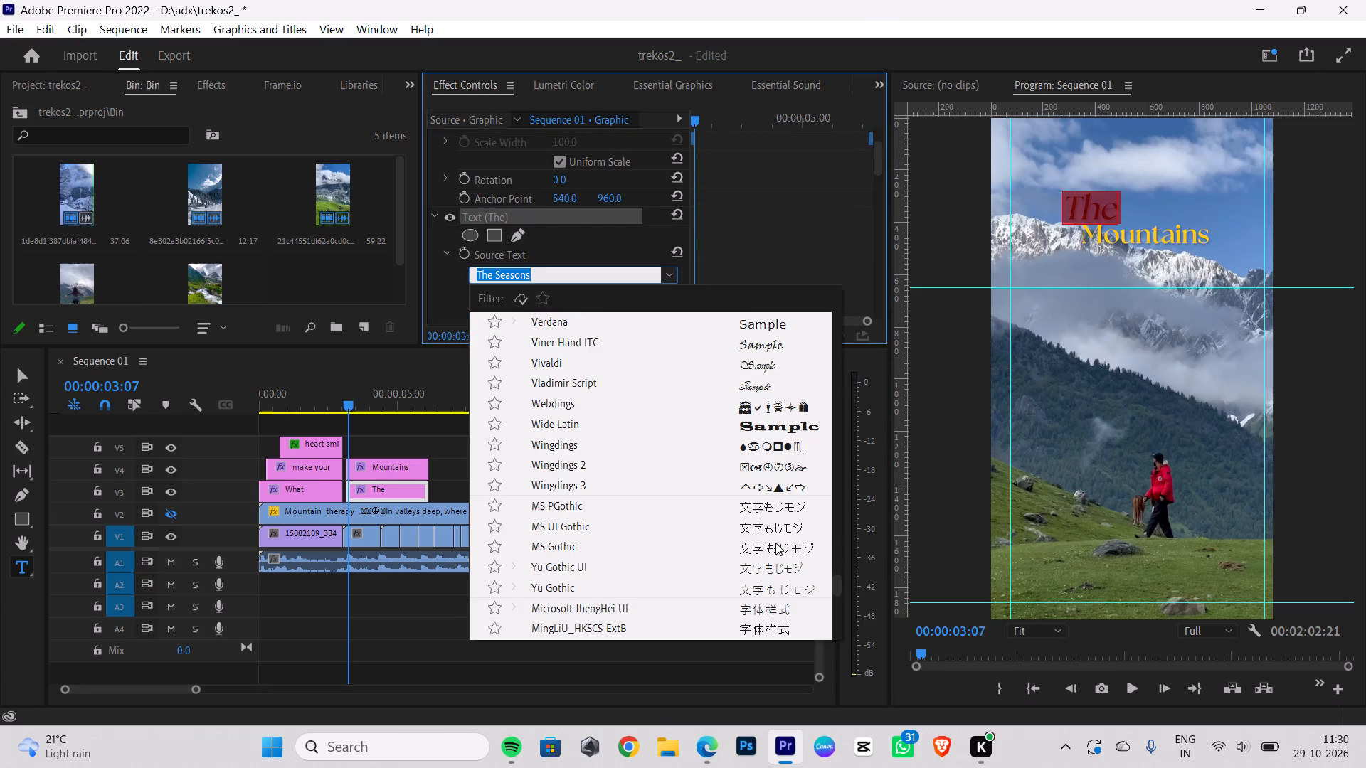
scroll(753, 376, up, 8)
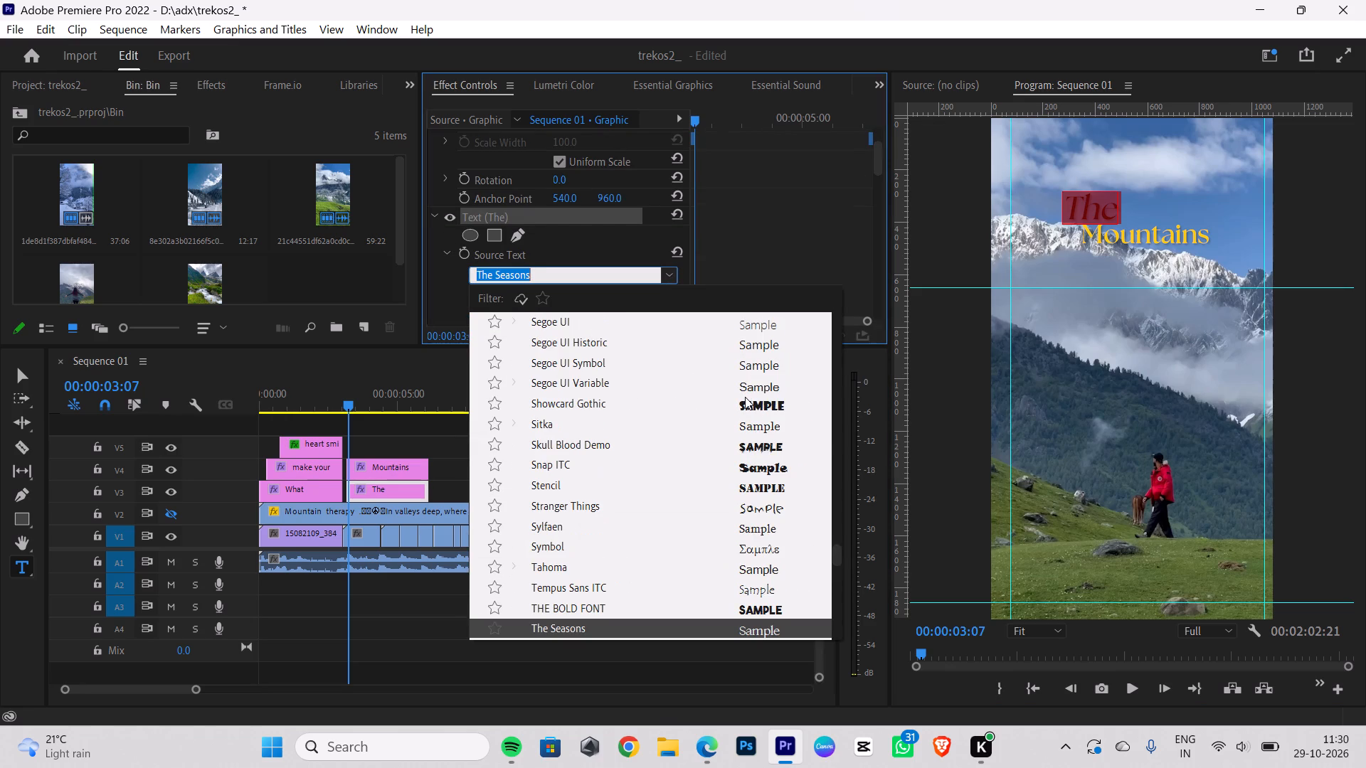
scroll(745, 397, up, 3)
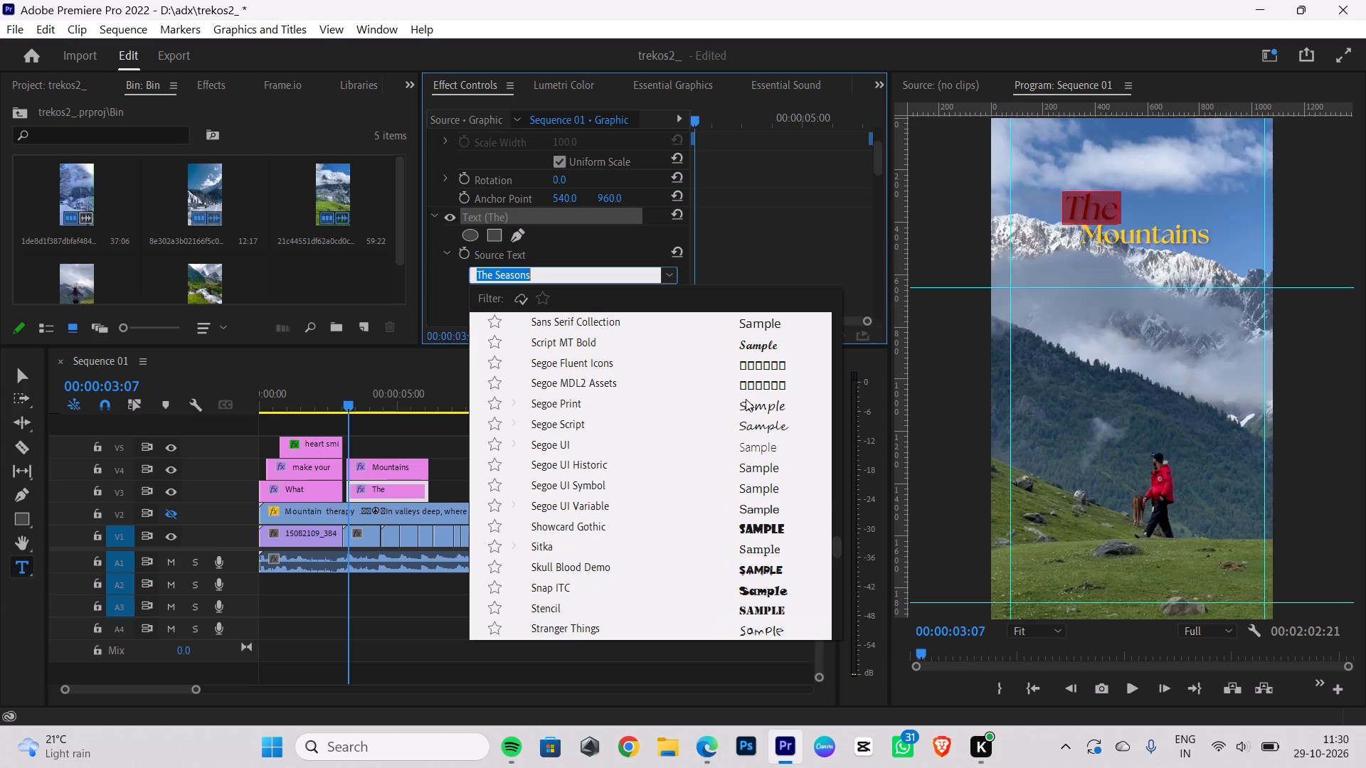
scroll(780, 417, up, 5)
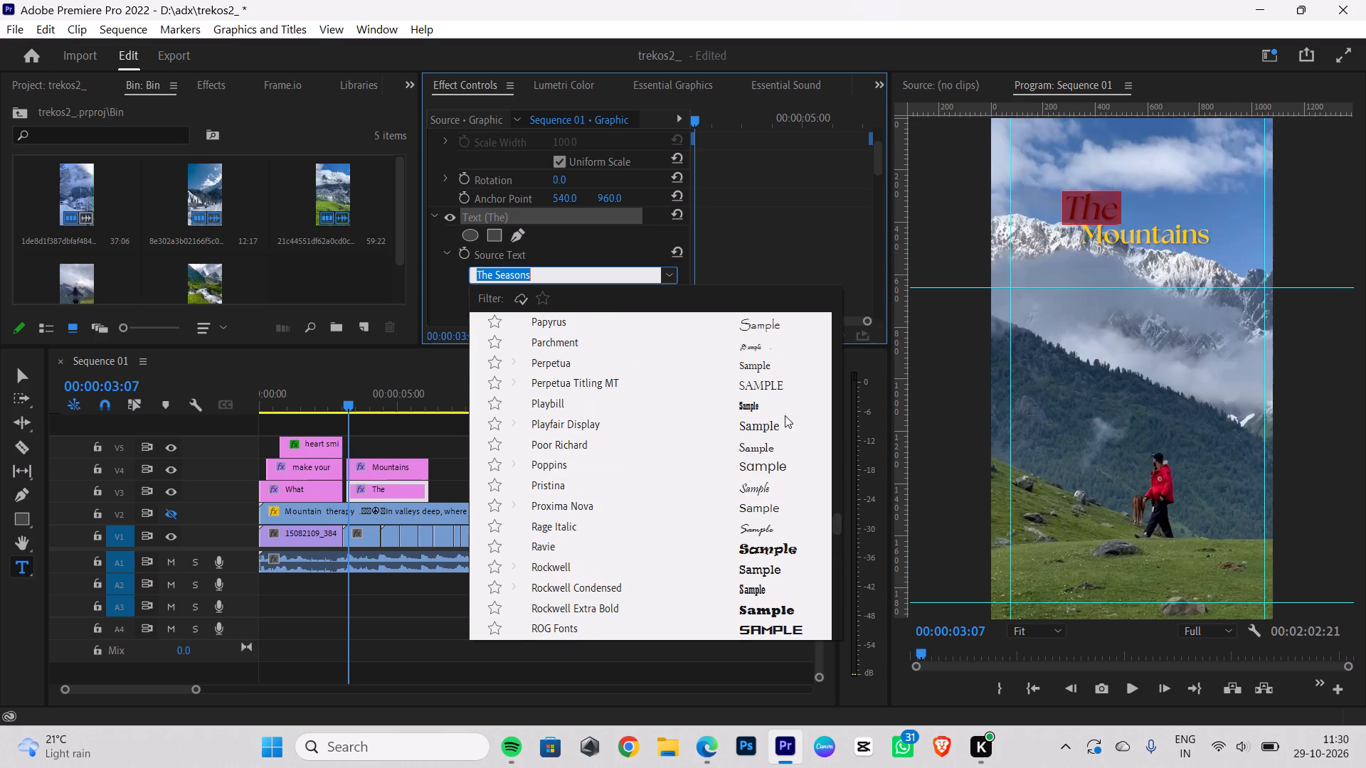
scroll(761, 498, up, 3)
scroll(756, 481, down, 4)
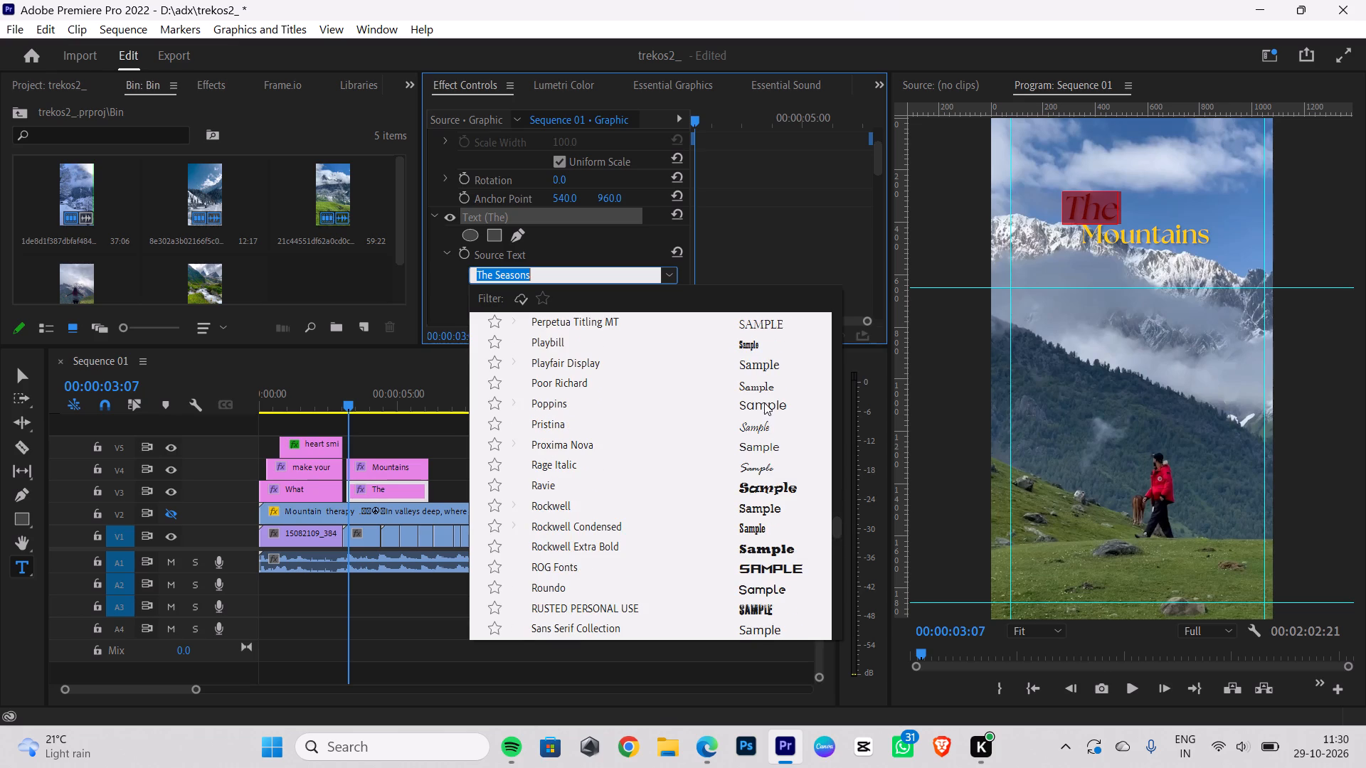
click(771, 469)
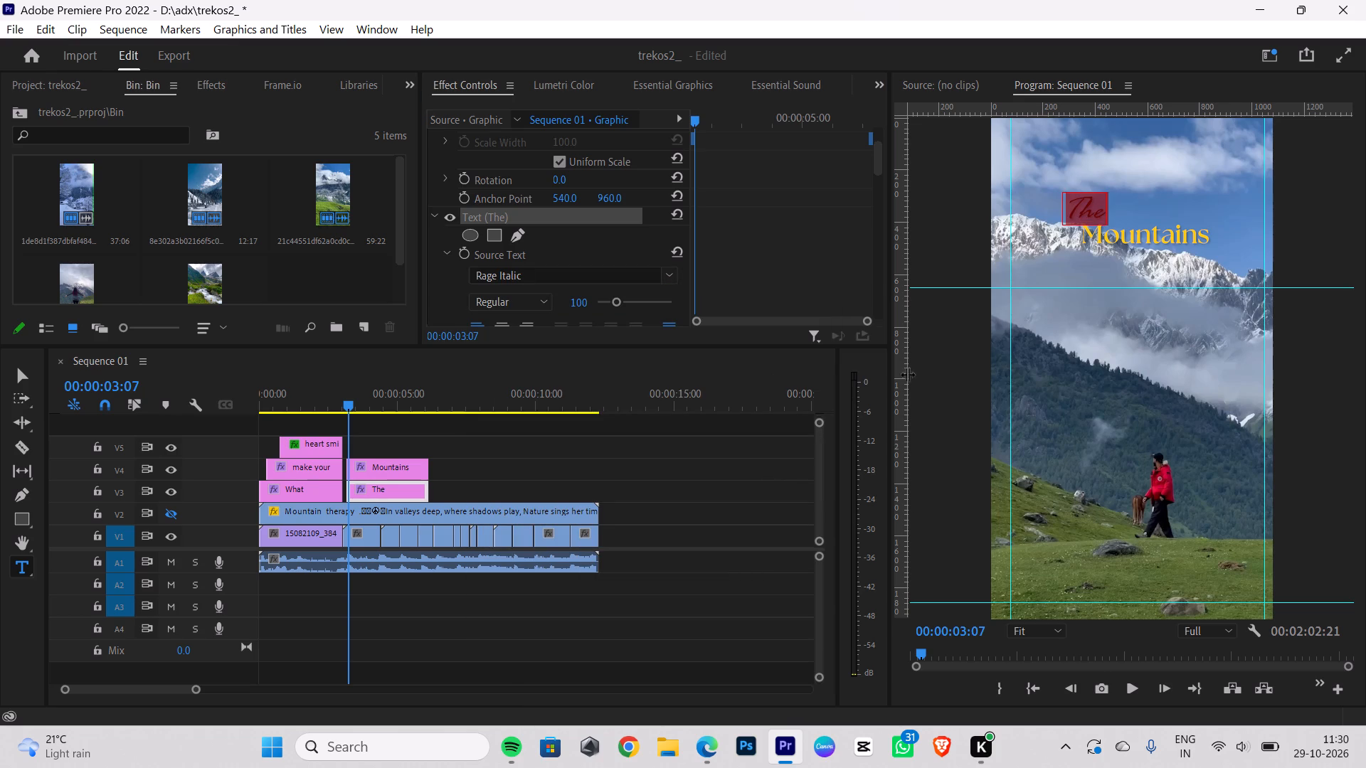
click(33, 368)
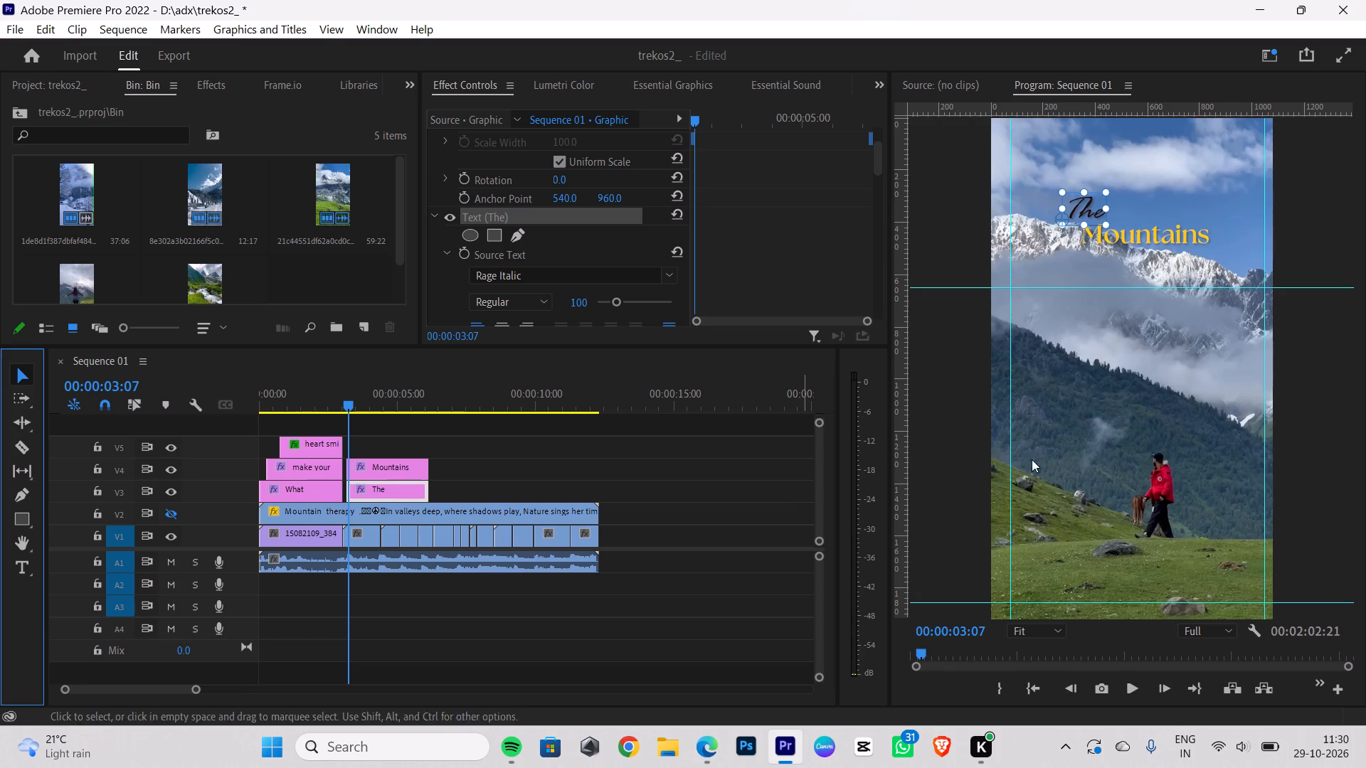
Enlarge the The title and place it just above the start of the Mountains title.
click(1059, 370)
click(1079, 215)
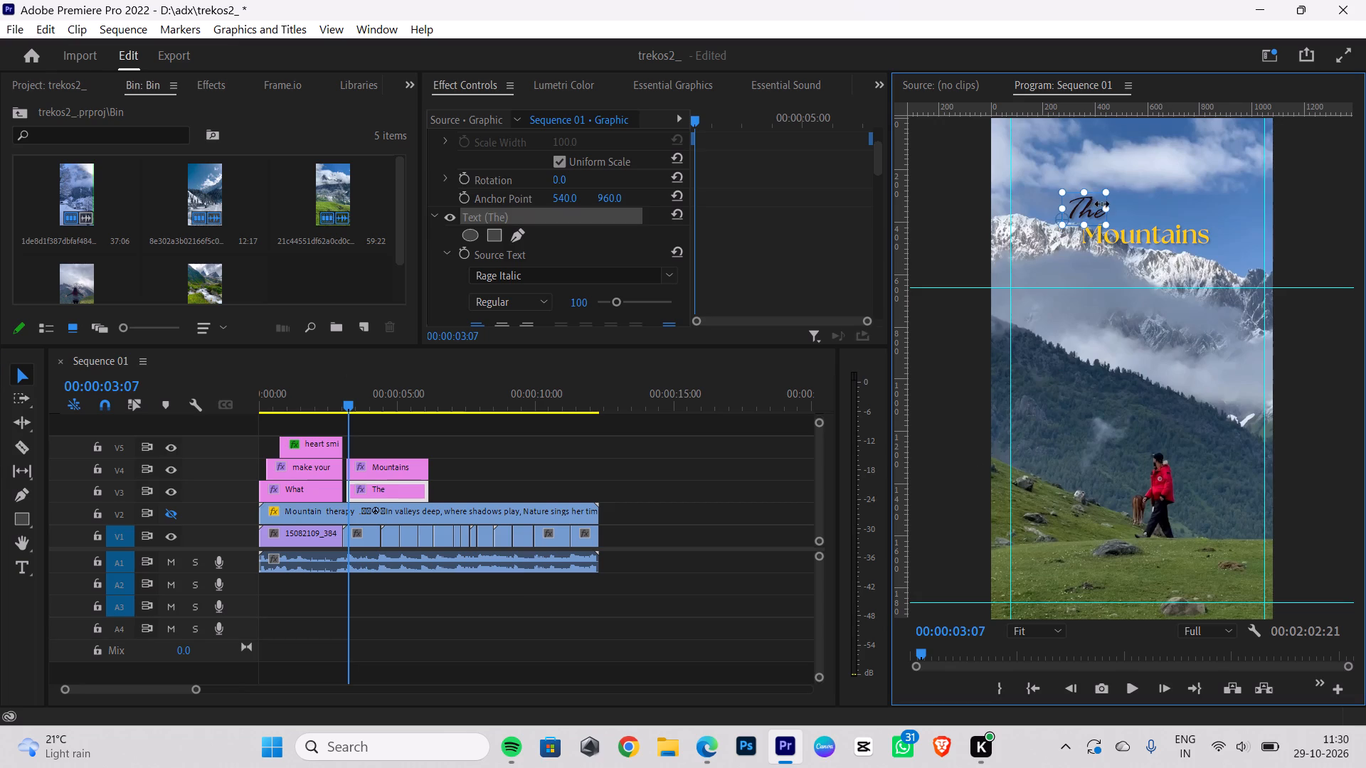
drag(1106, 206, 1127, 206)
drag(1106, 205, 1102, 205)
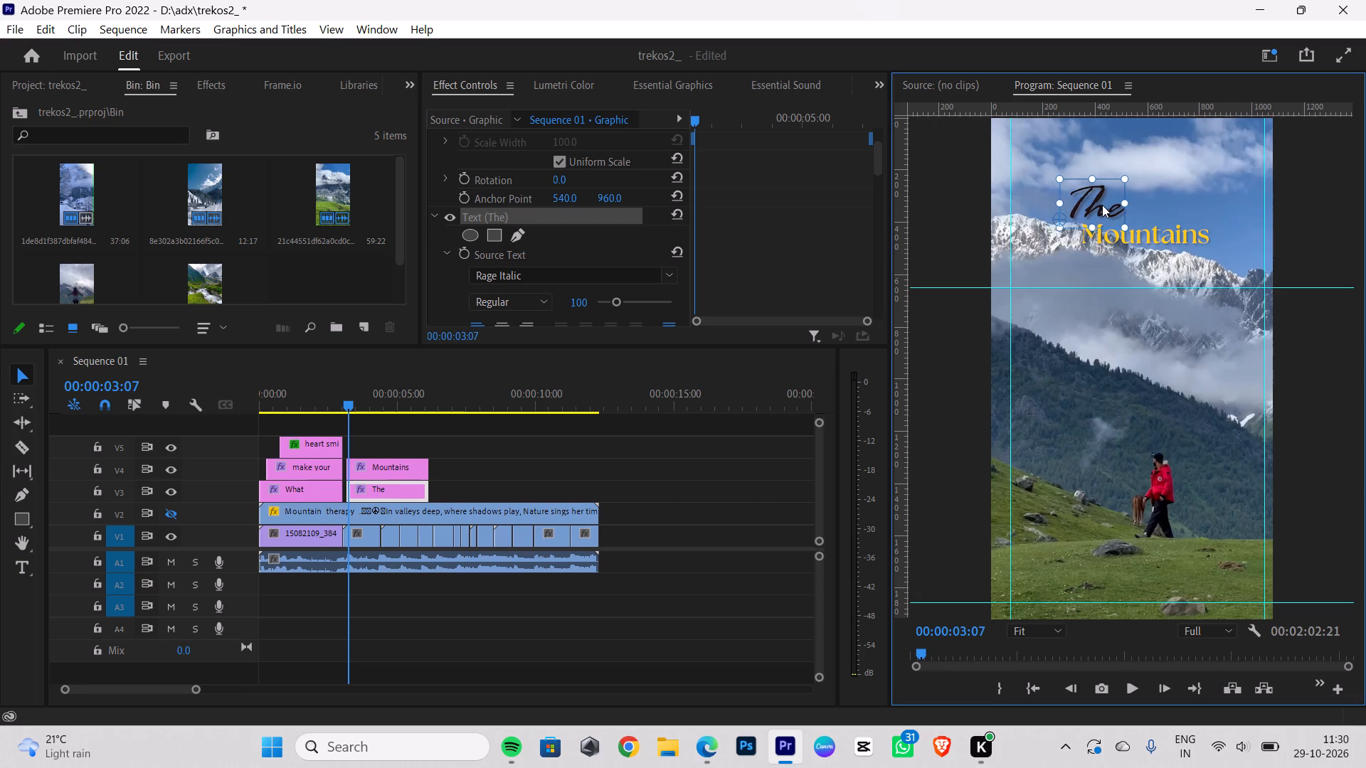
drag(1102, 205, 1098, 213)
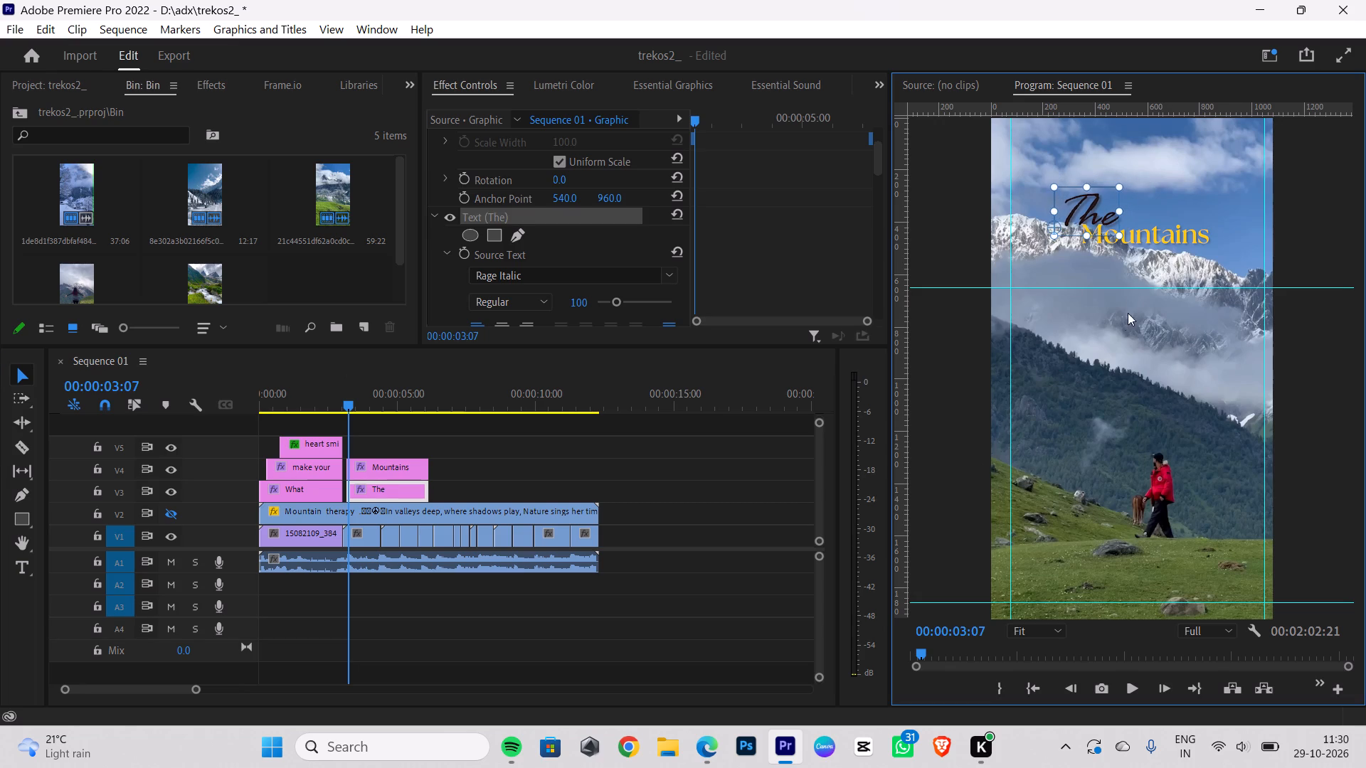
click(1125, 320)
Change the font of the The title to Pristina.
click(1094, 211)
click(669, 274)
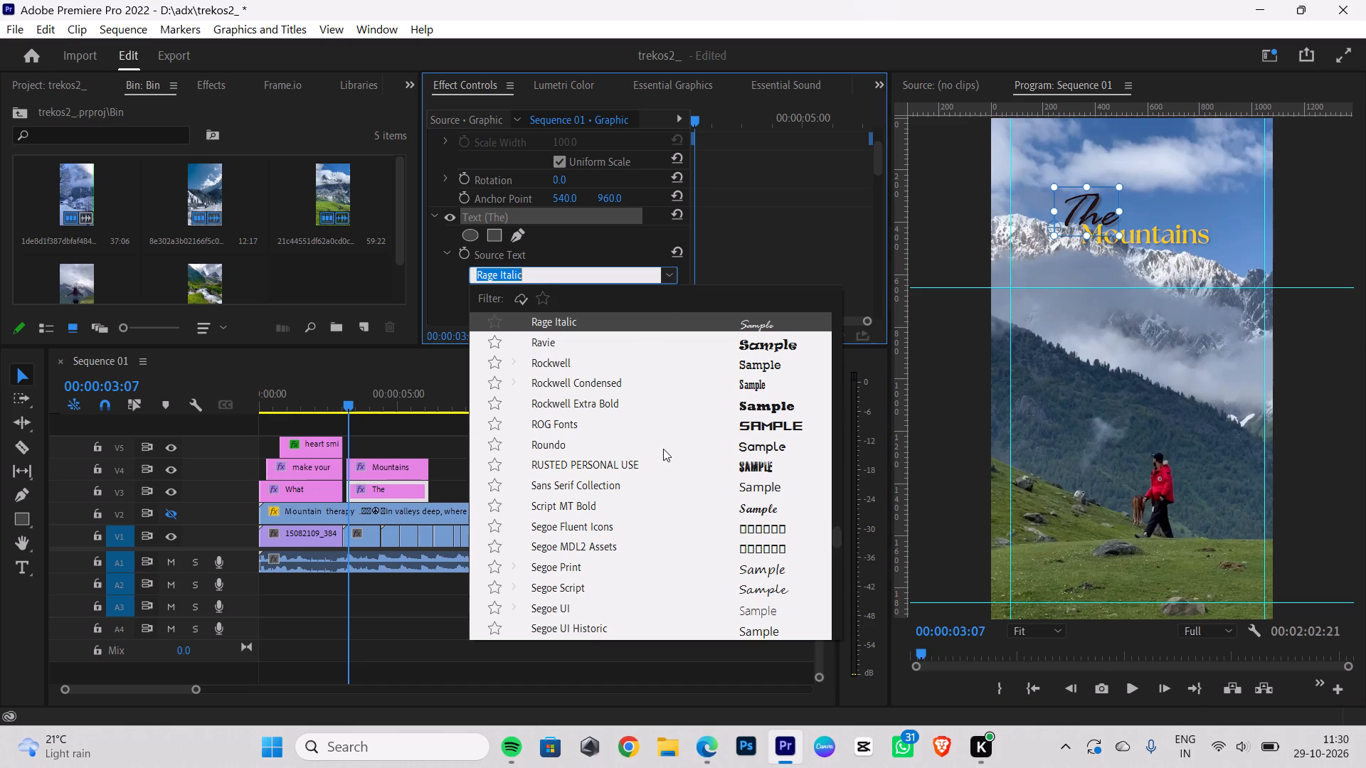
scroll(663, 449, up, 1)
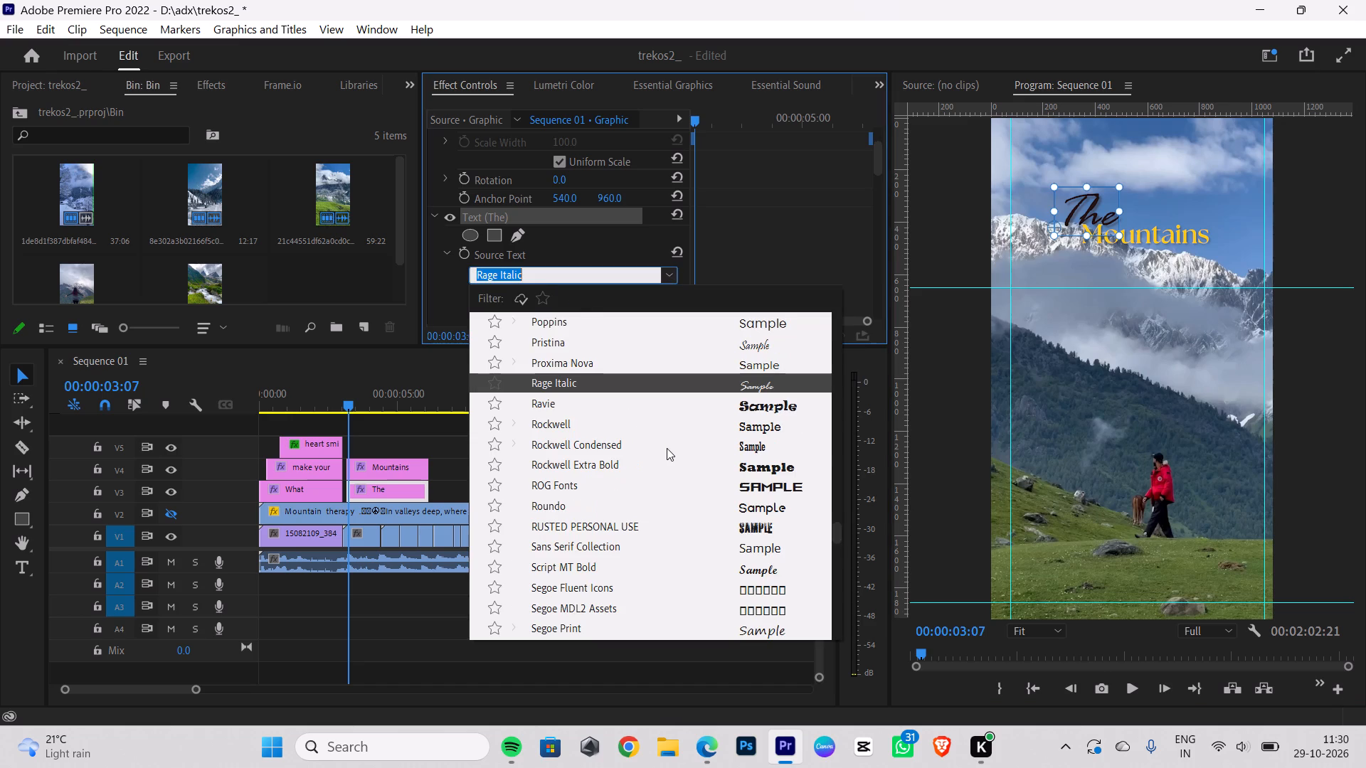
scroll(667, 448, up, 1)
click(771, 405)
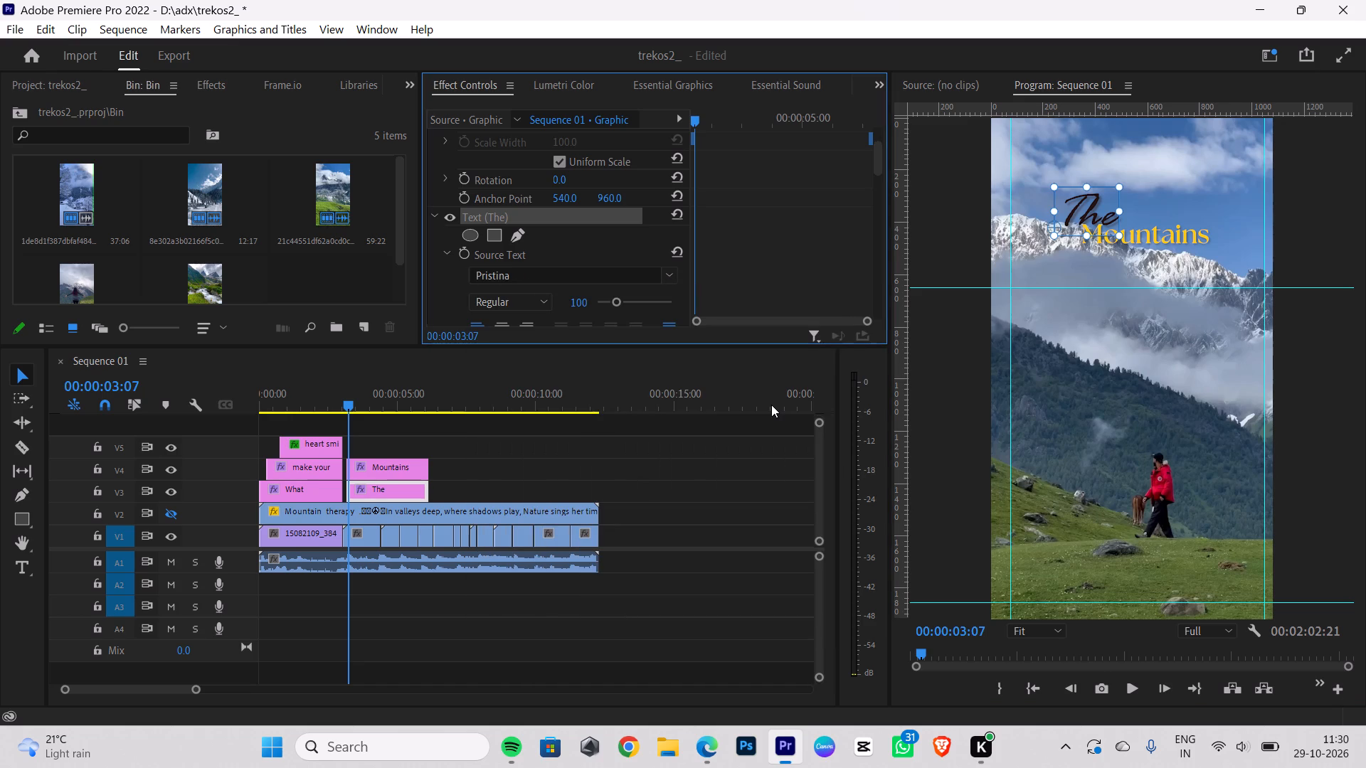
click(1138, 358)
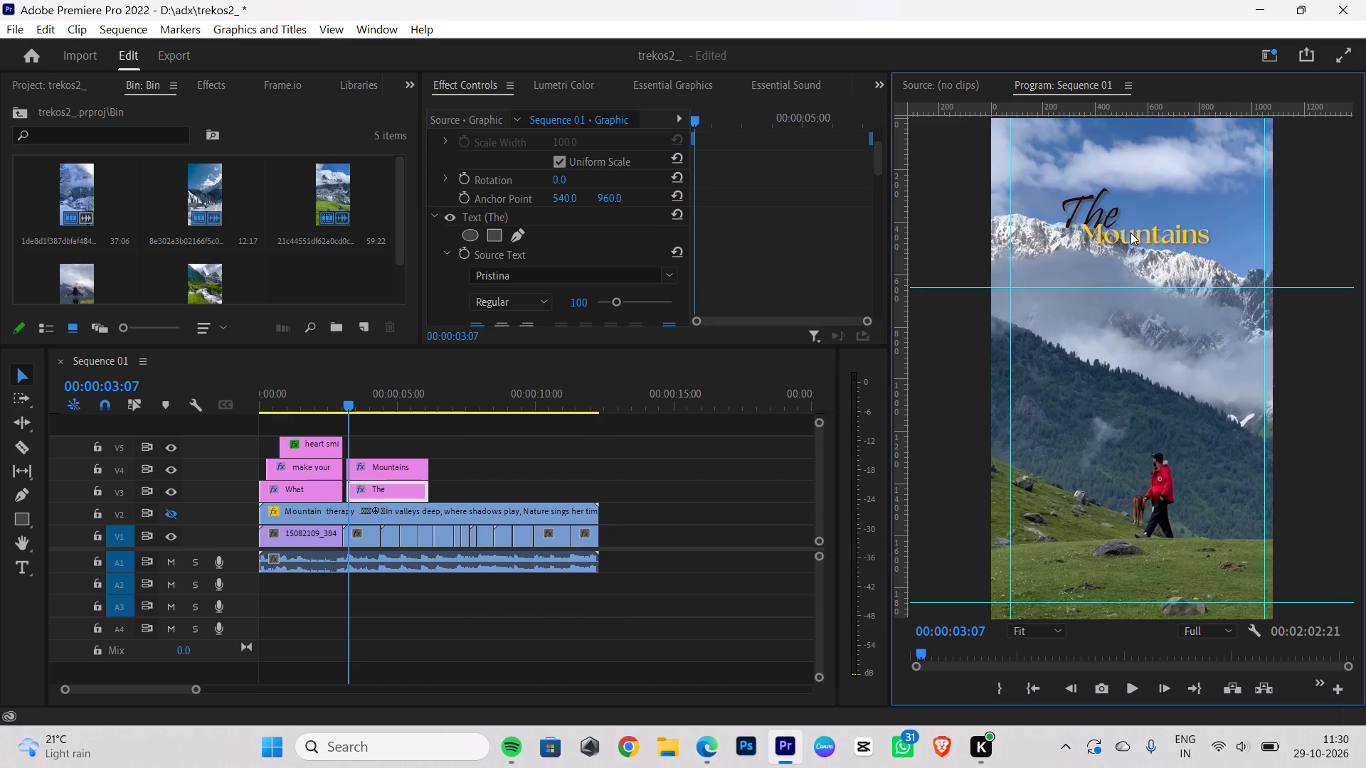
Lower the Mountains title slightly and set its font to Poppins Medium Italic.
drag(1131, 233, 1127, 239)
double_click(1130, 235)
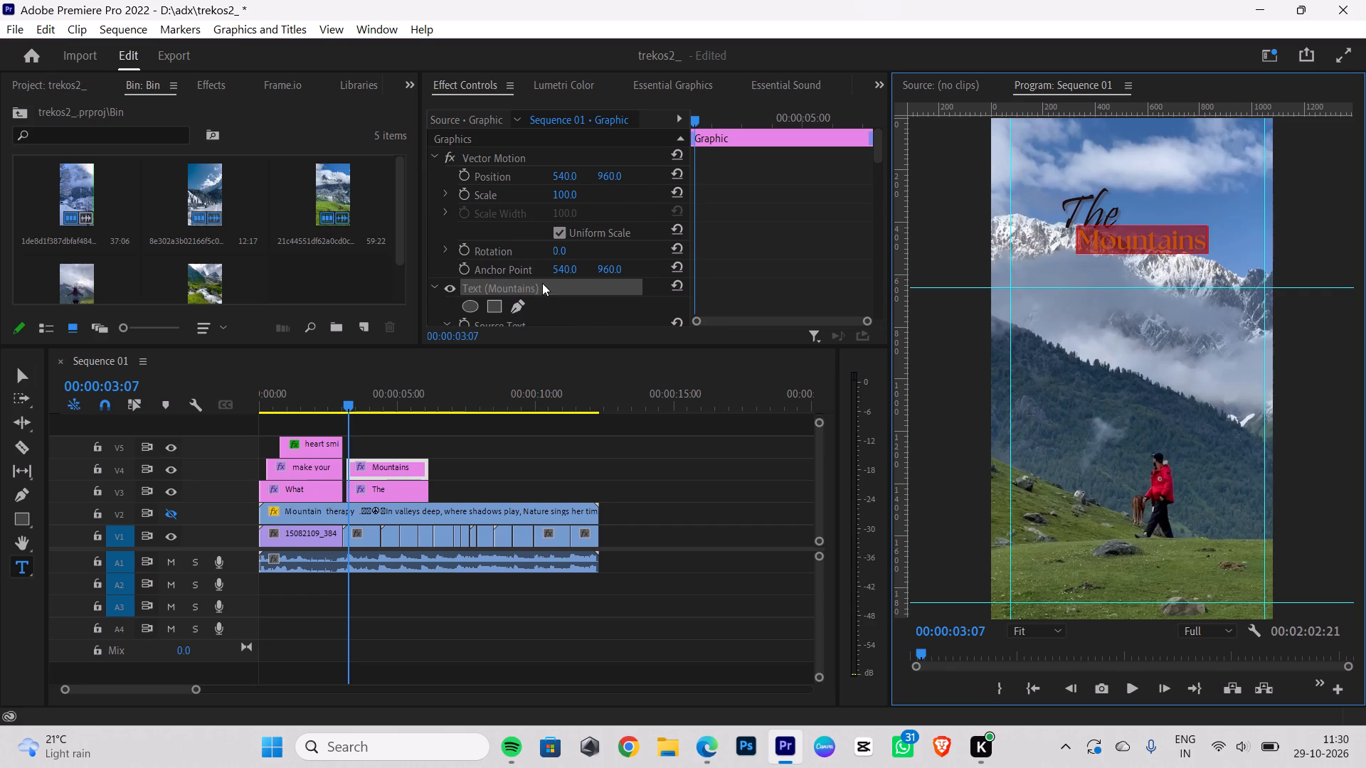
scroll(542, 283, down, 3)
click(654, 293)
key(BackSpace)
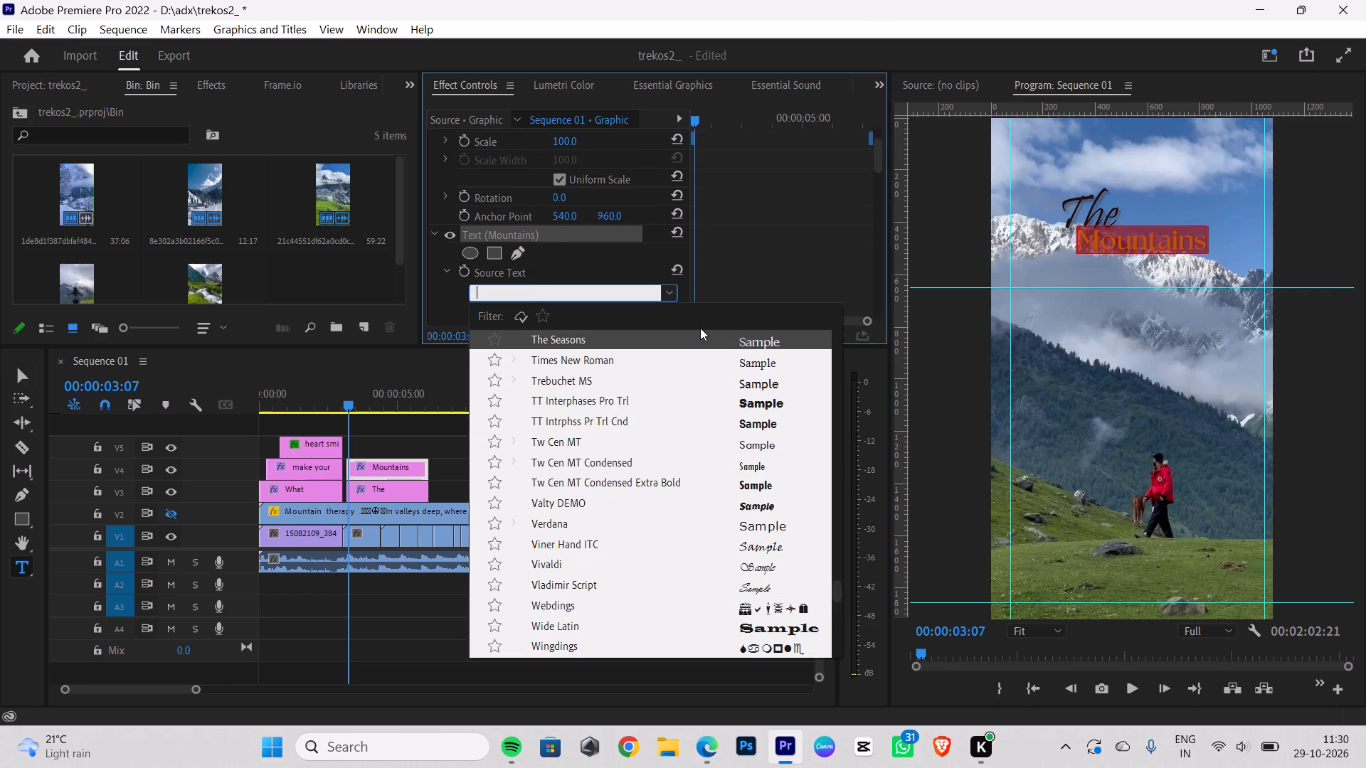
text(po)
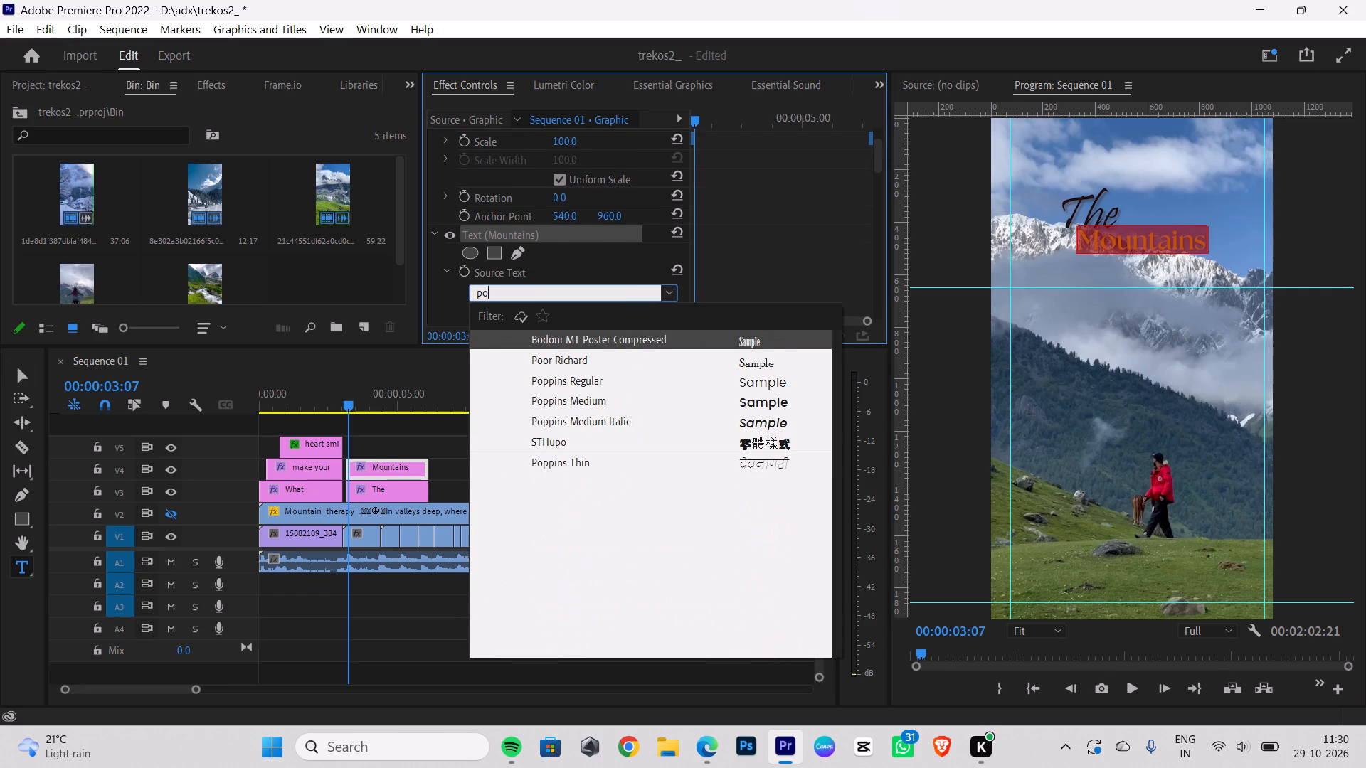
click(600, 418)
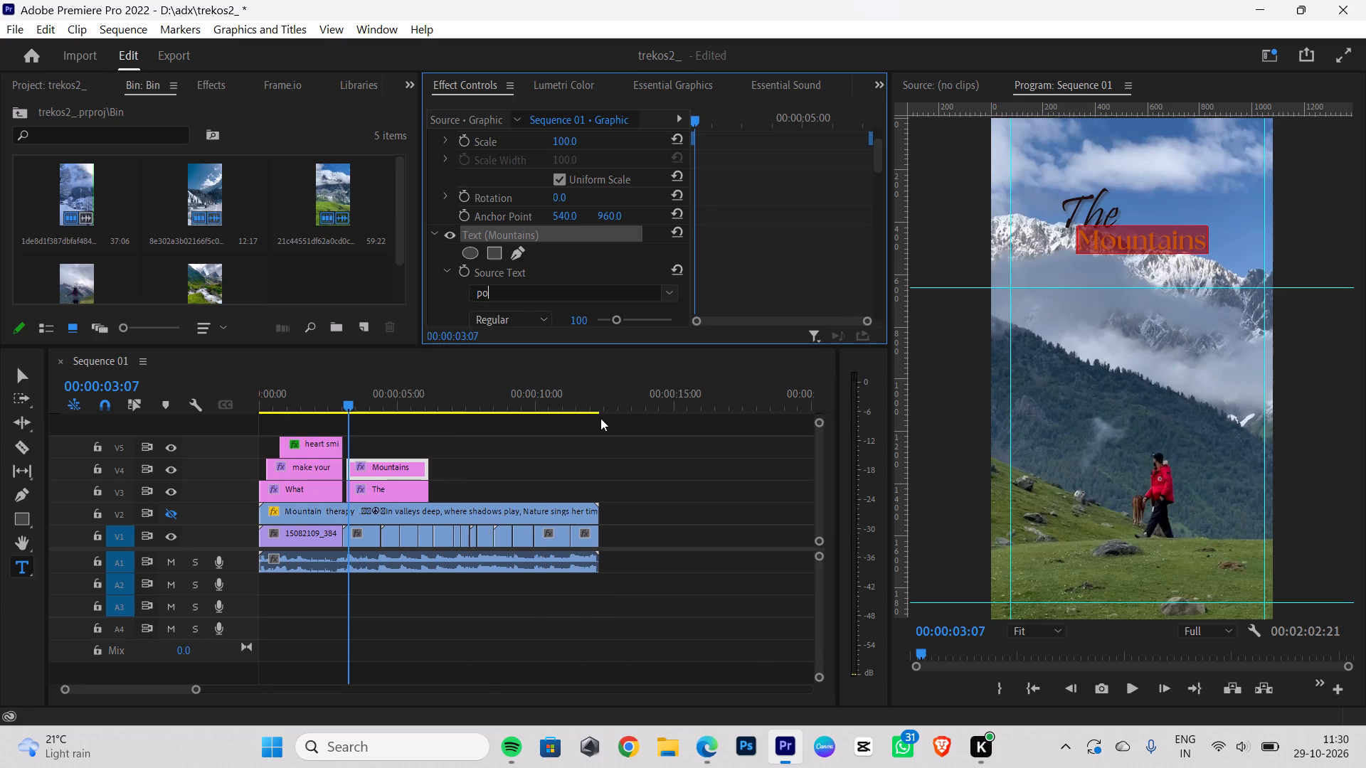
click(23, 373)
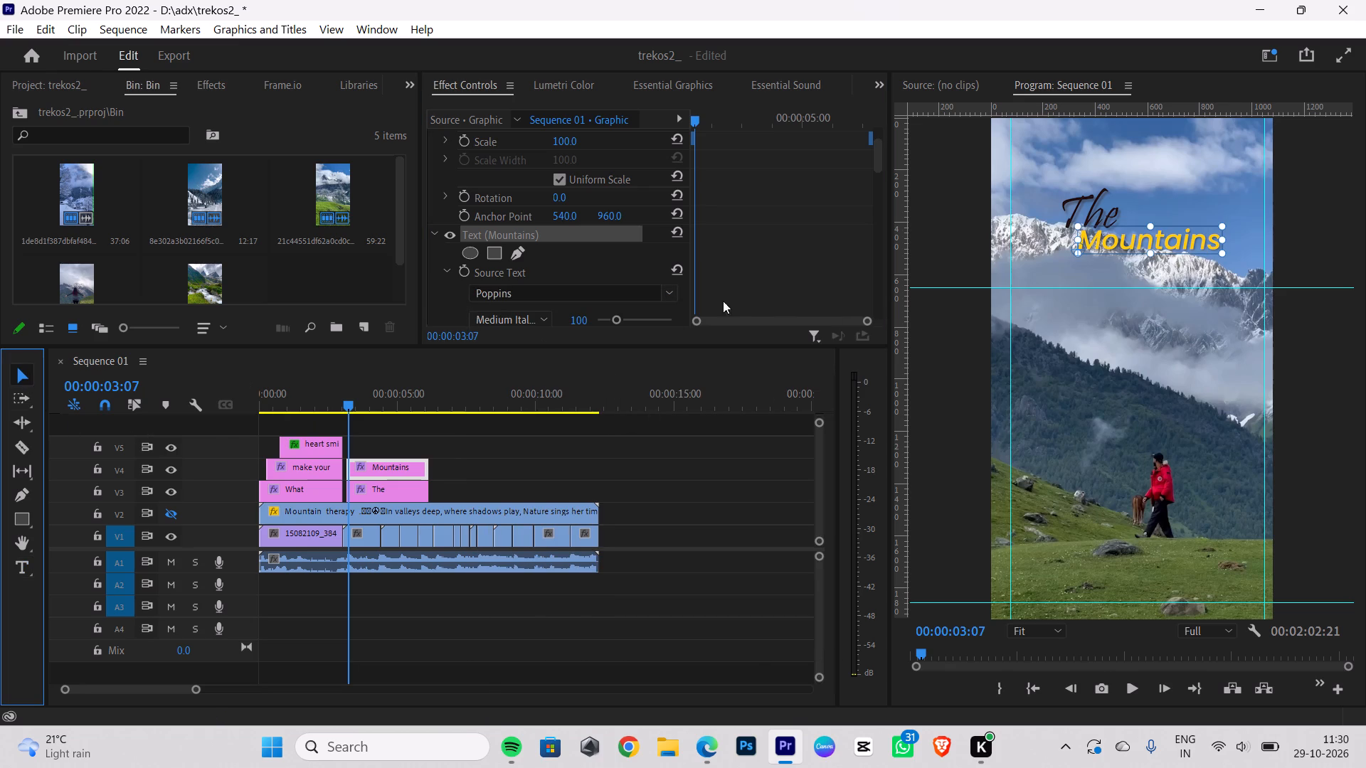
click(1120, 364)
Shrink the The title slightly and shift it down and left against the start of the Mountains title.
click(1086, 205)
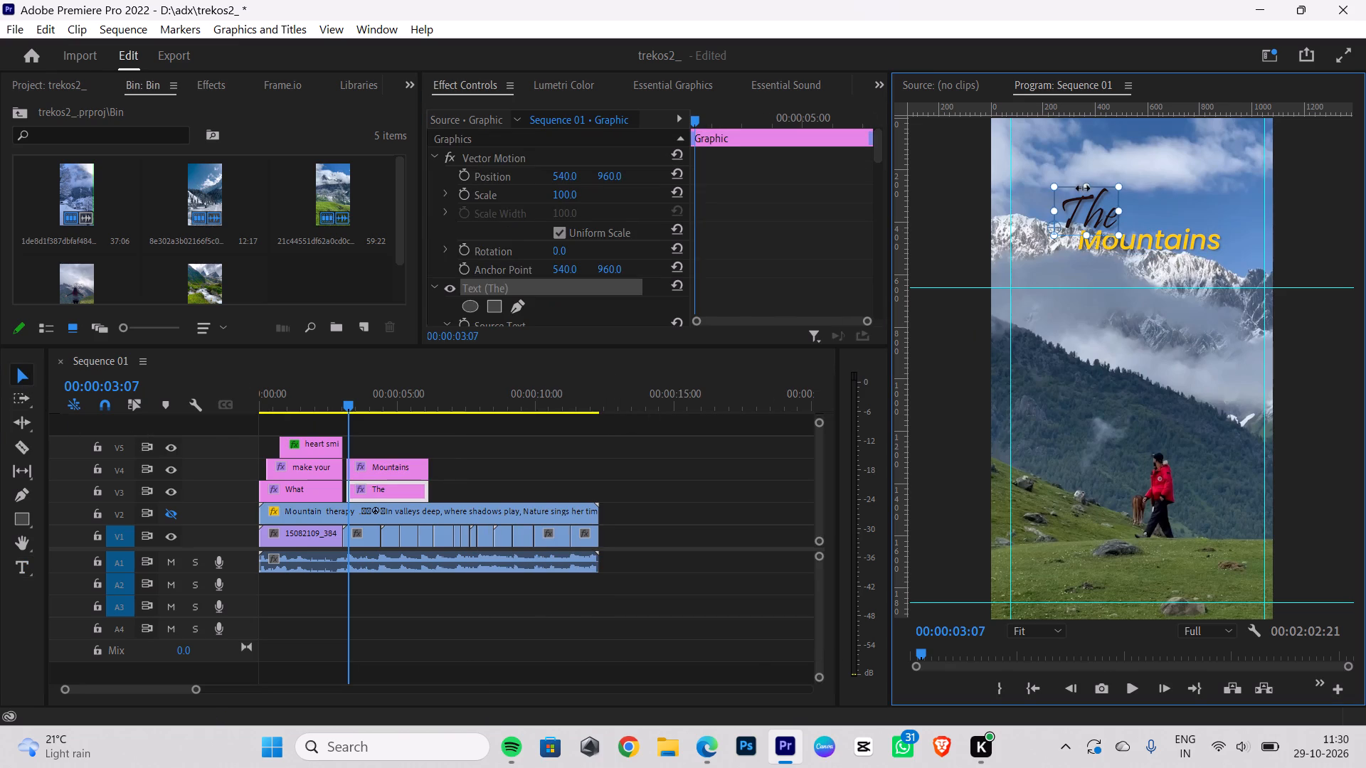
drag(1089, 183, 1089, 191)
click(1099, 390)
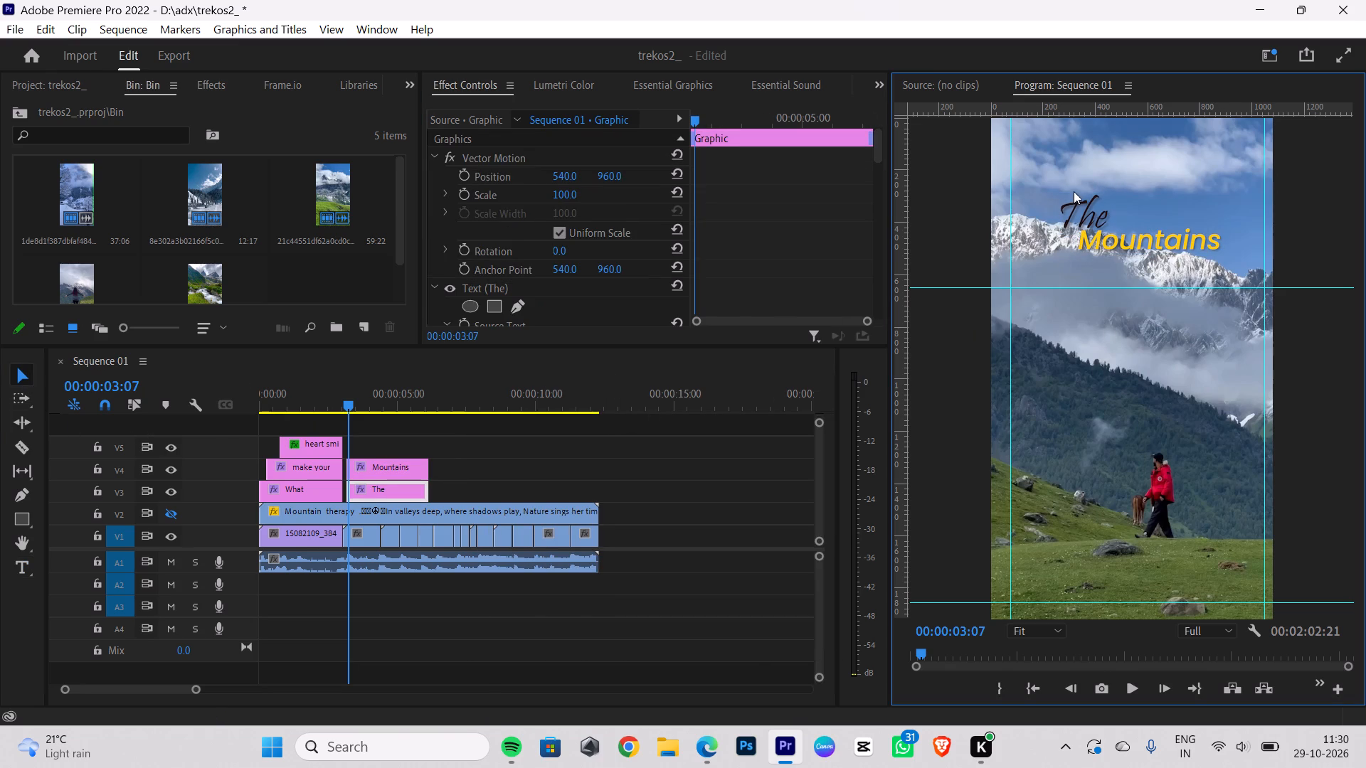
drag(1088, 209, 1084, 216)
click(1099, 331)
drag(1078, 210, 1070, 210)
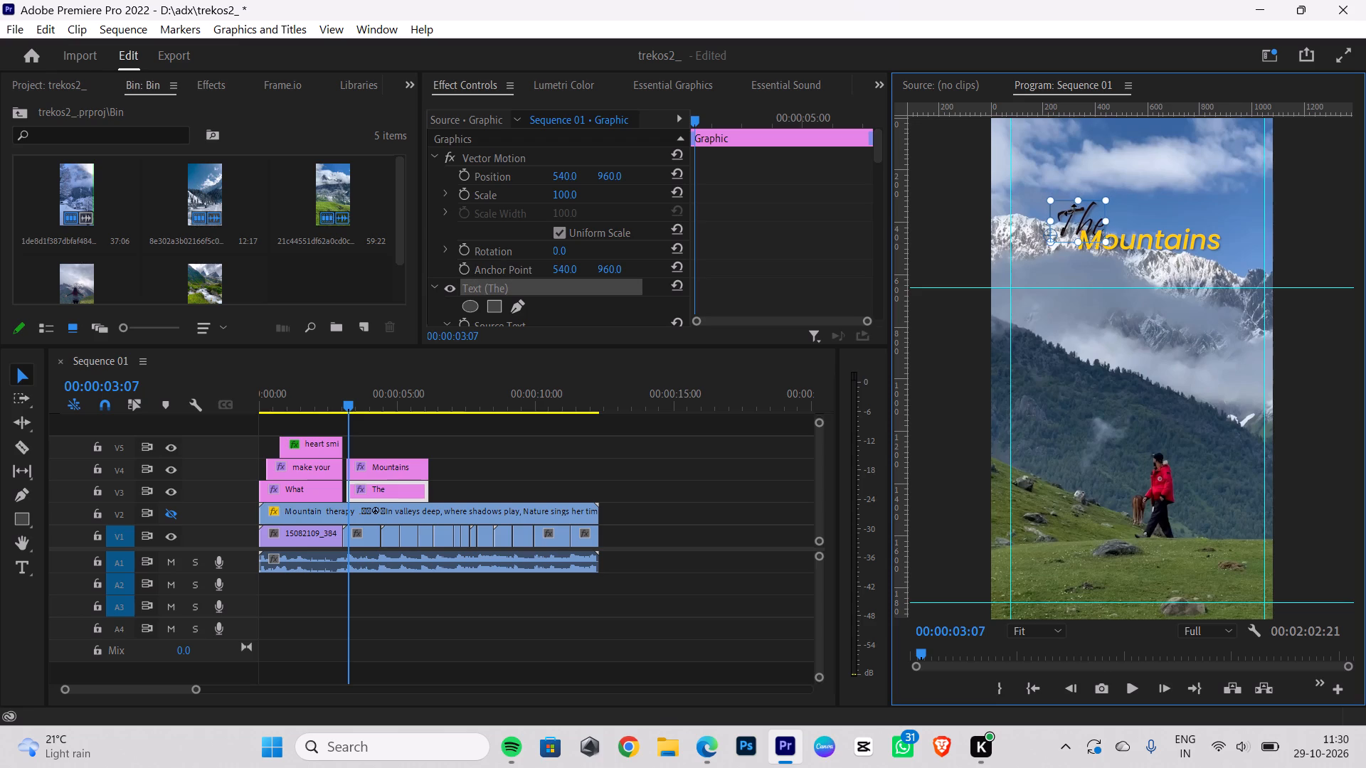
drag(1070, 210, 1070, 209)
Set the font of the The title to Monotype Corsiva.
scroll(509, 271, down, 4)
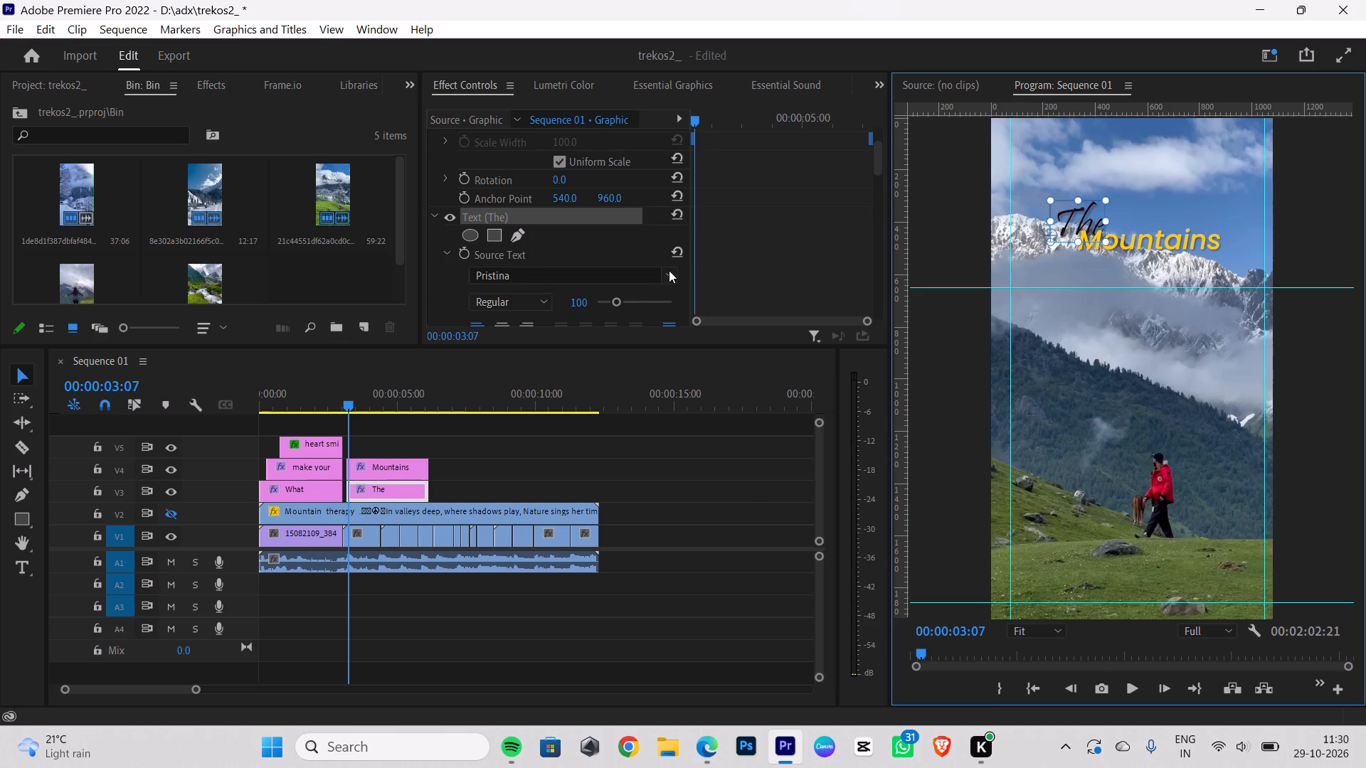
click(669, 270)
click(557, 274)
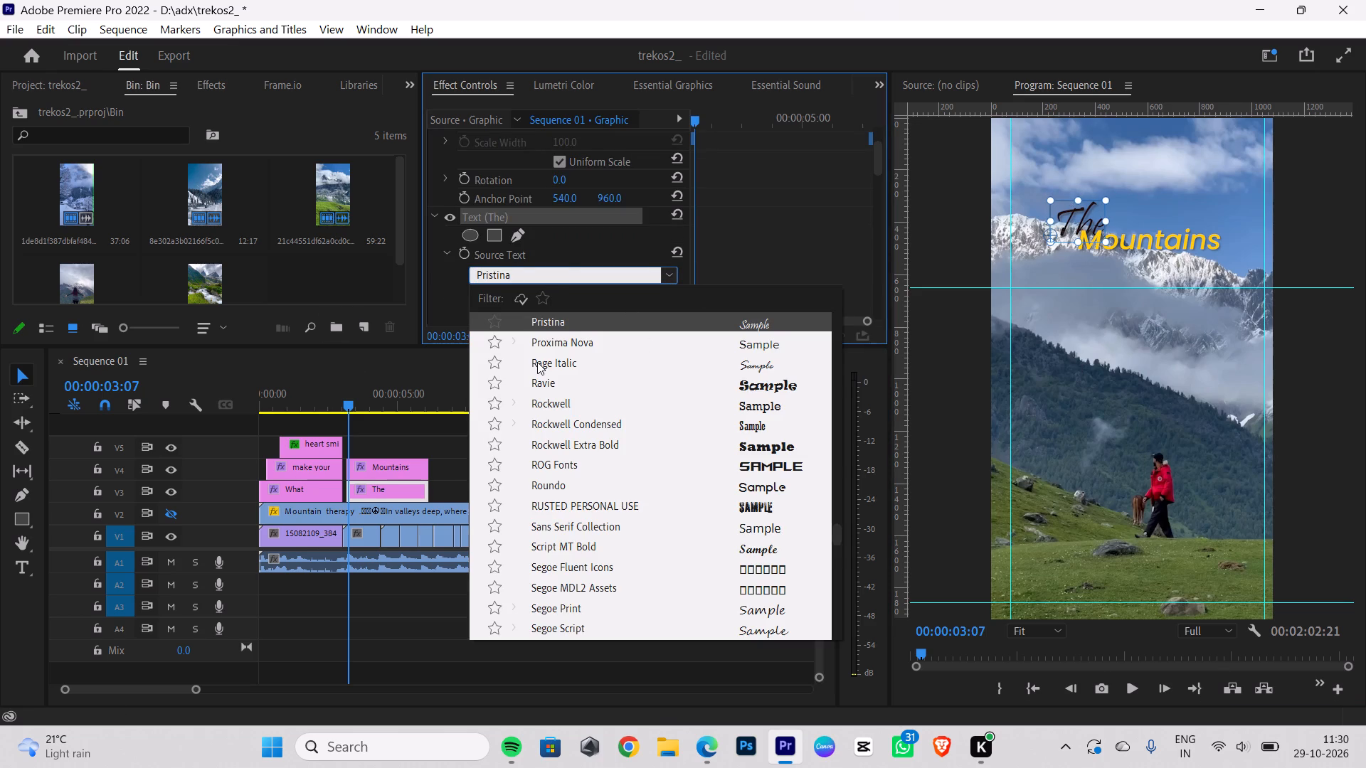
key(BackSpace)
key(BackSpace)
key(BackSpace)
key(BackSpace)
key(BackSpace)
key(BackSpace)
key(BackSpace)
key(BackSpace)
text(mono)
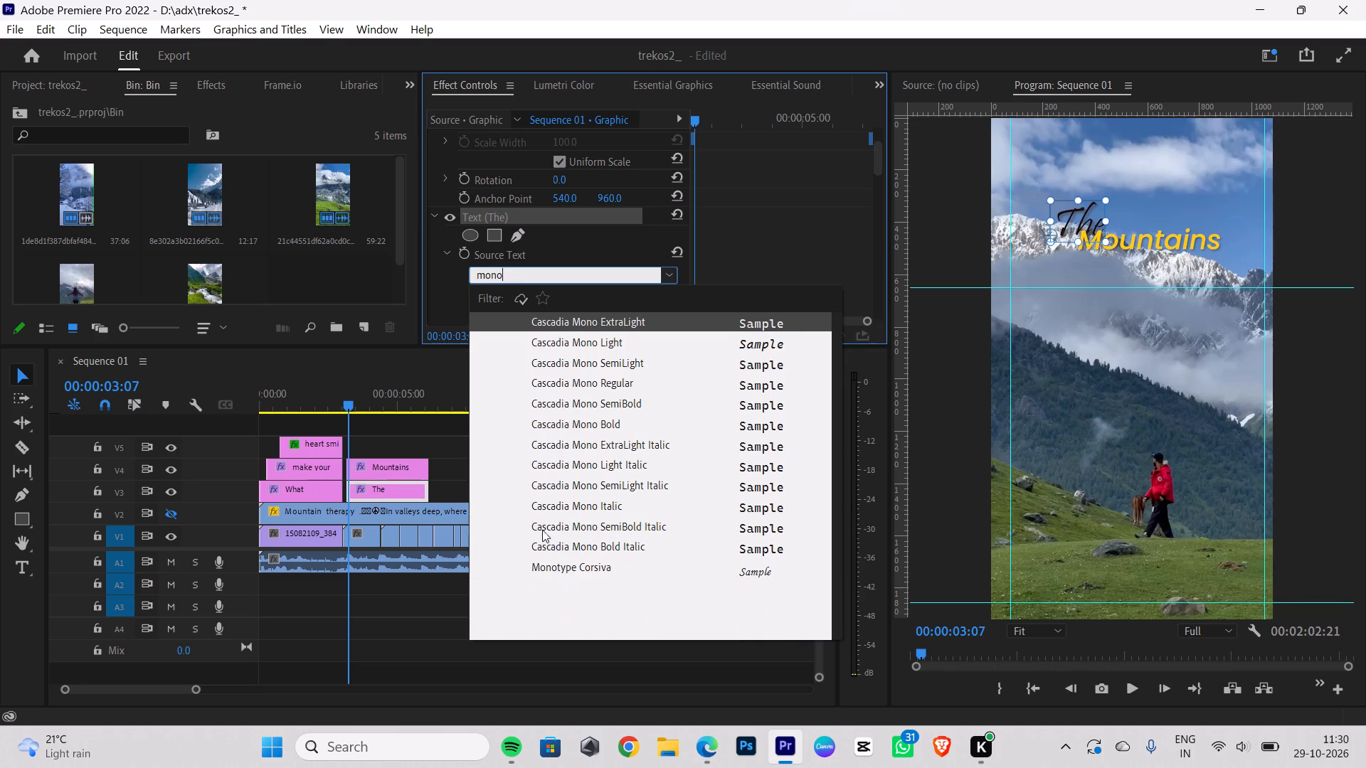
click(565, 570)
click(1108, 377)
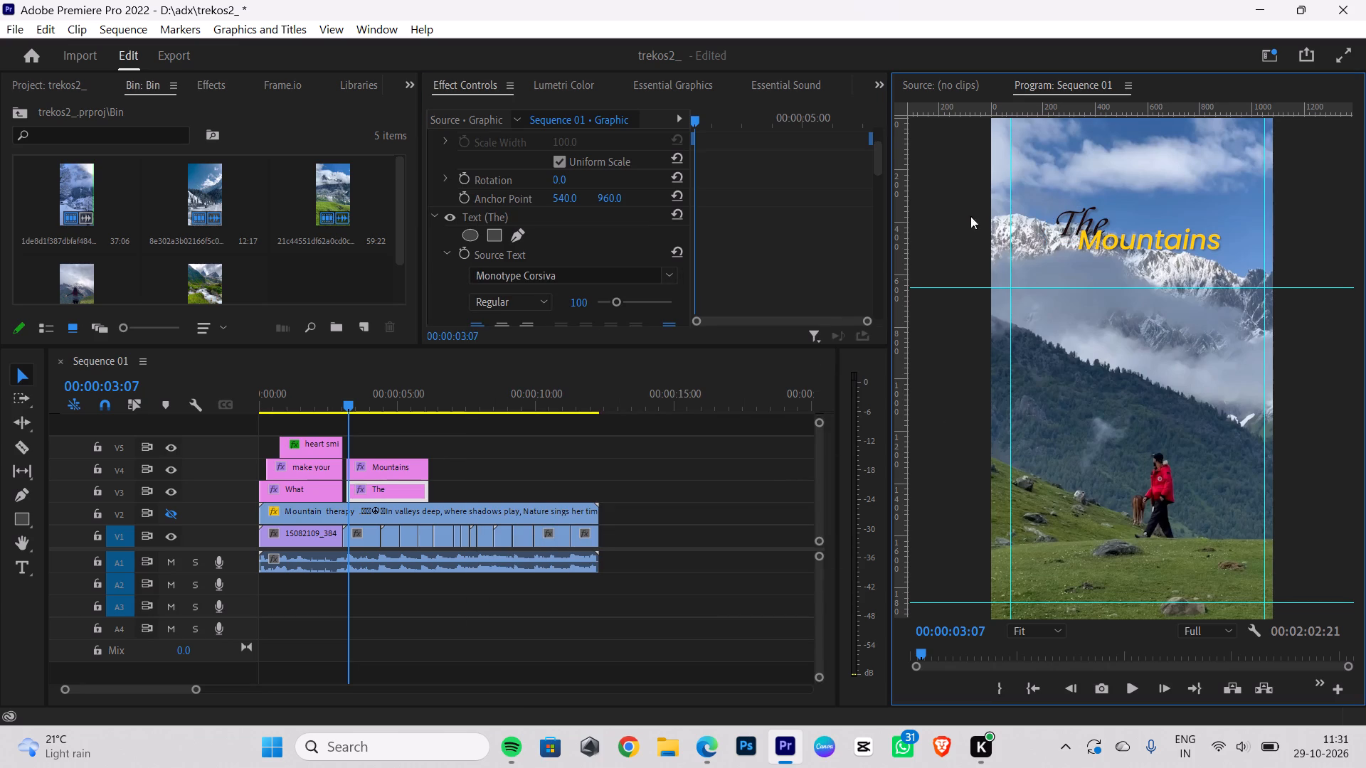
Reposition the The title over the start of the Mountains title and nudge Mountains slightly left beneath it.
drag(1088, 224, 1110, 215)
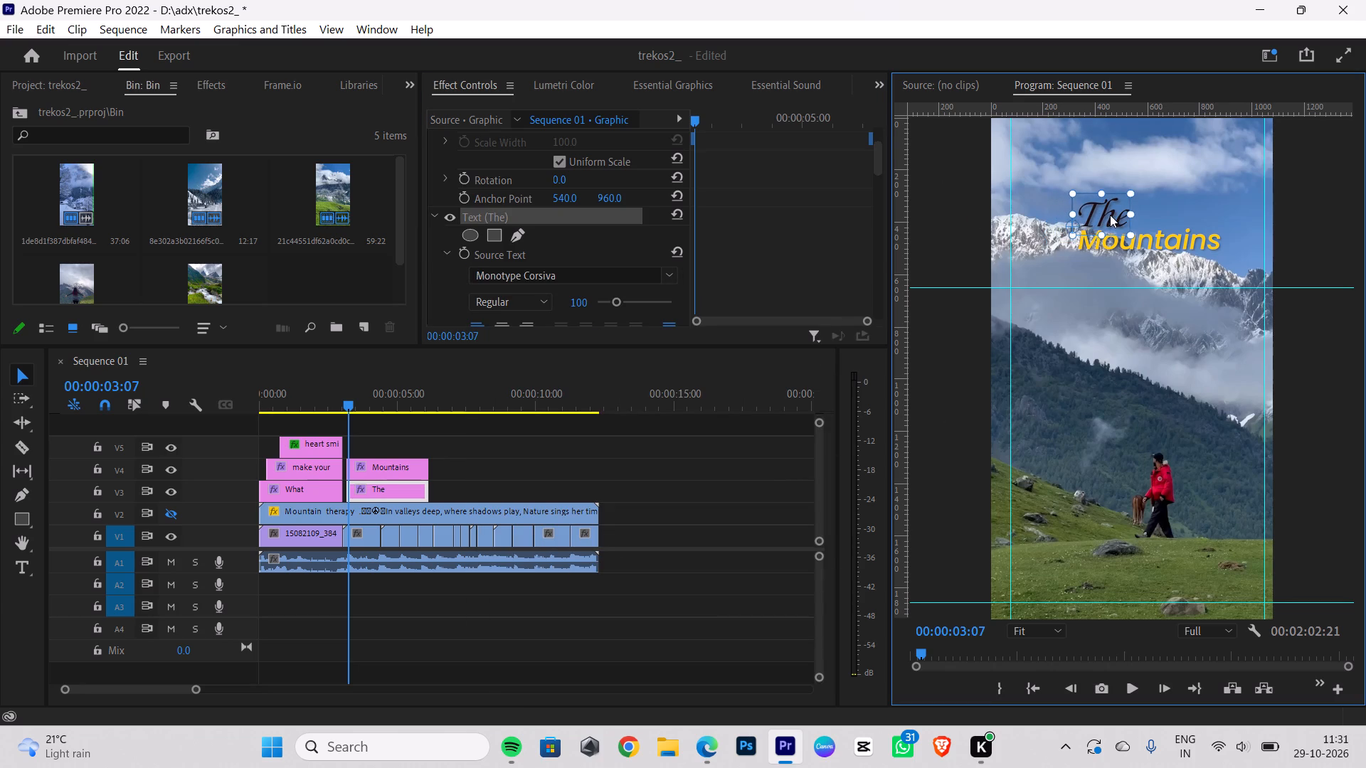
drag(1110, 215, 1103, 223)
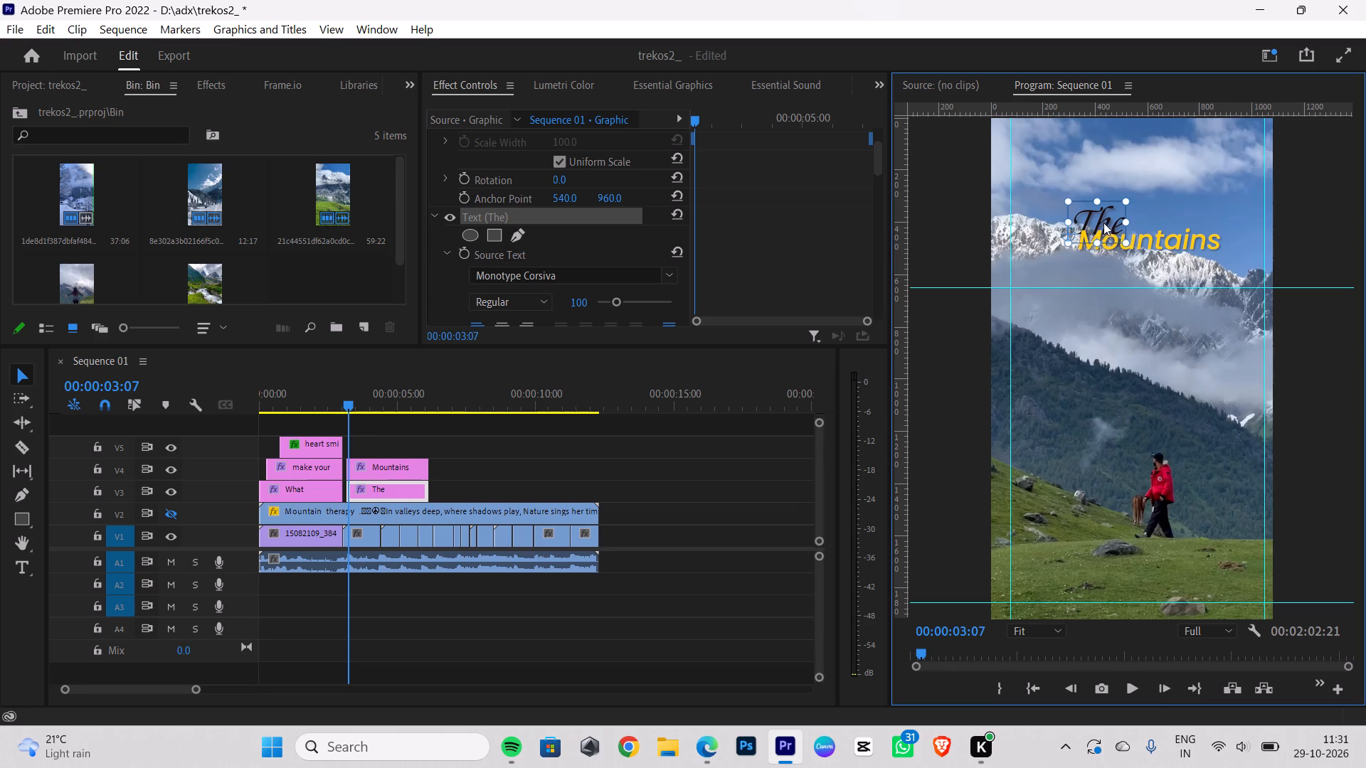
drag(1103, 223, 1094, 220)
click(1111, 342)
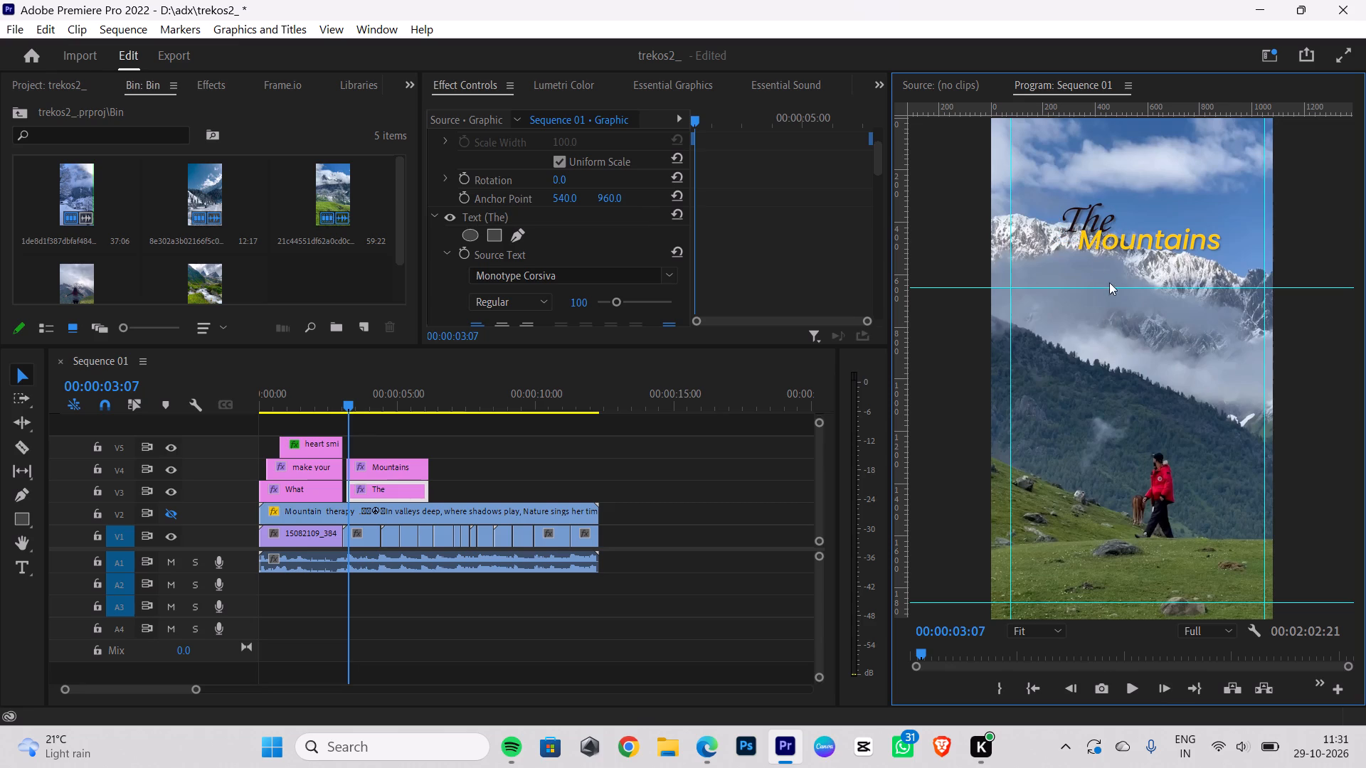
click(1099, 238)
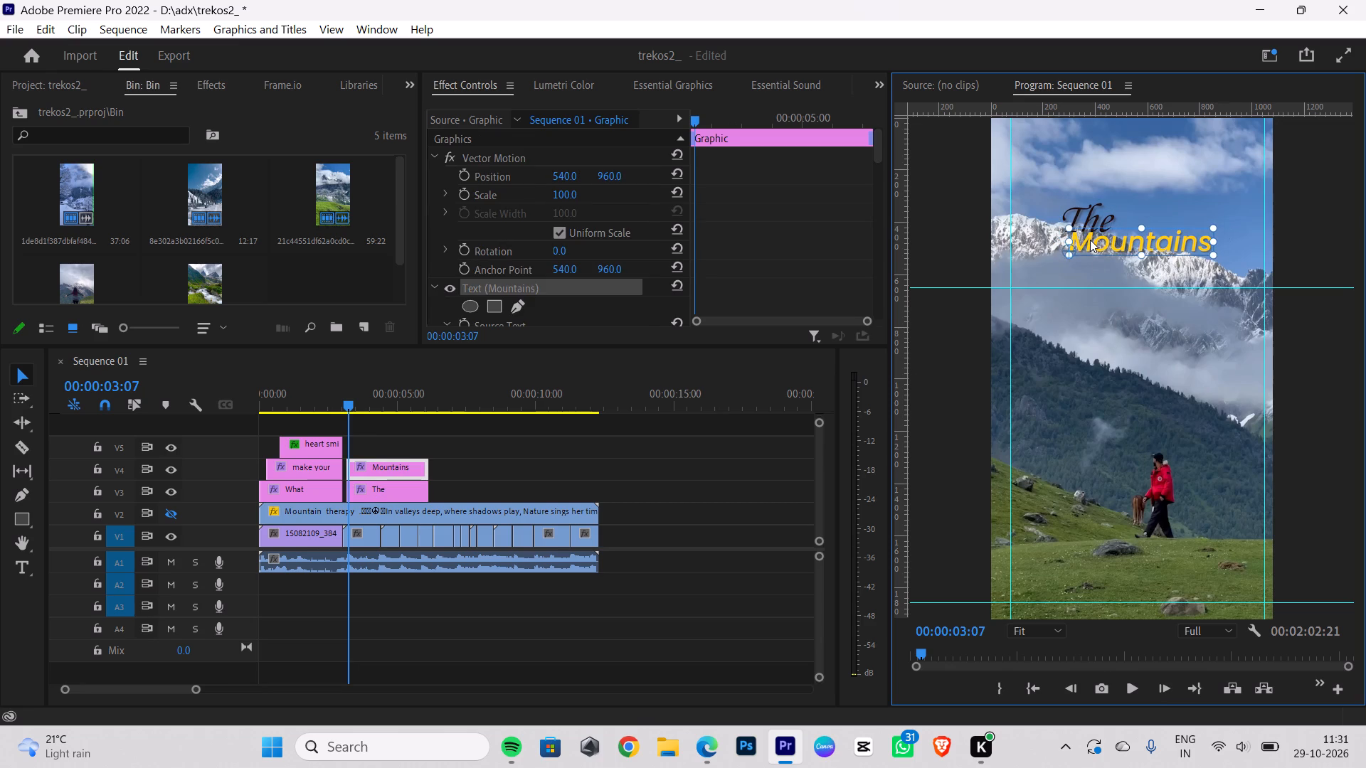
click(1112, 336)
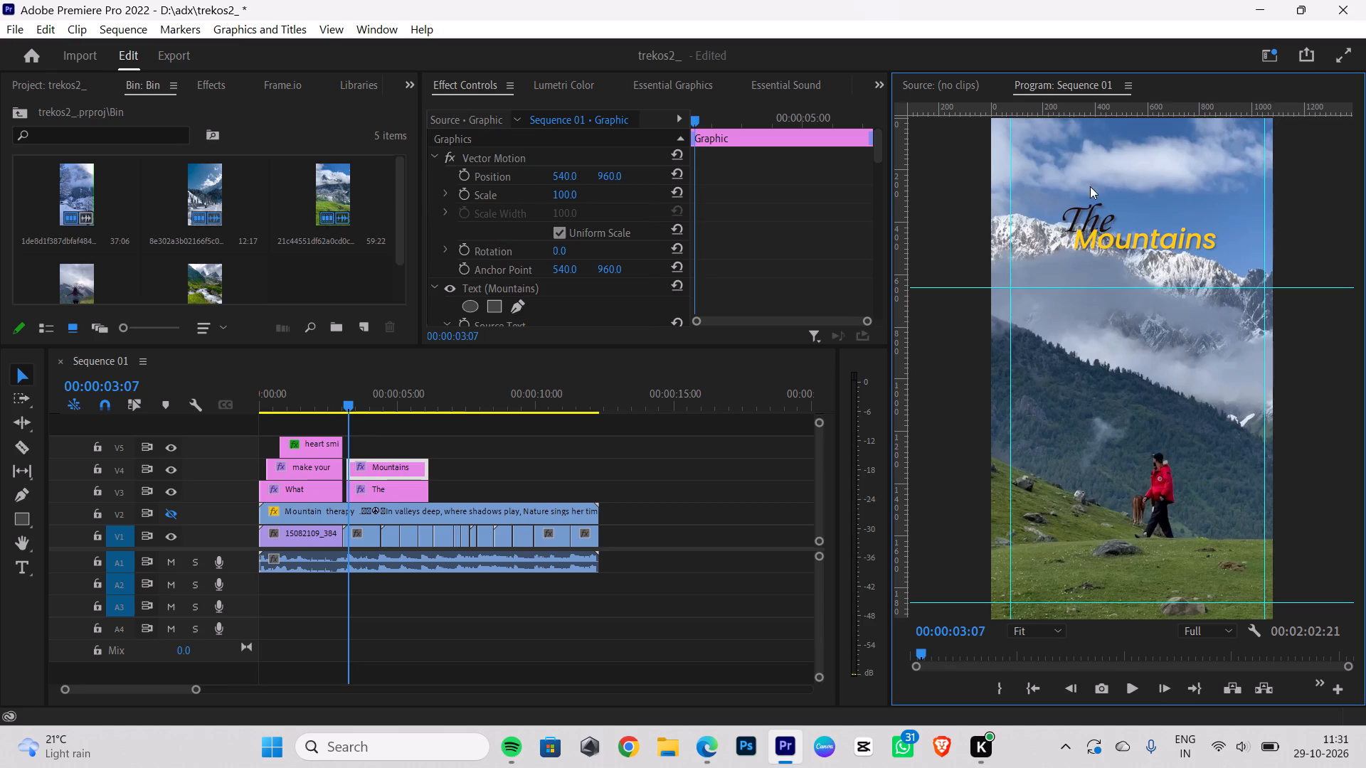
Set the font of the Mountains title to Monotype Corsiva.
click(1096, 214)
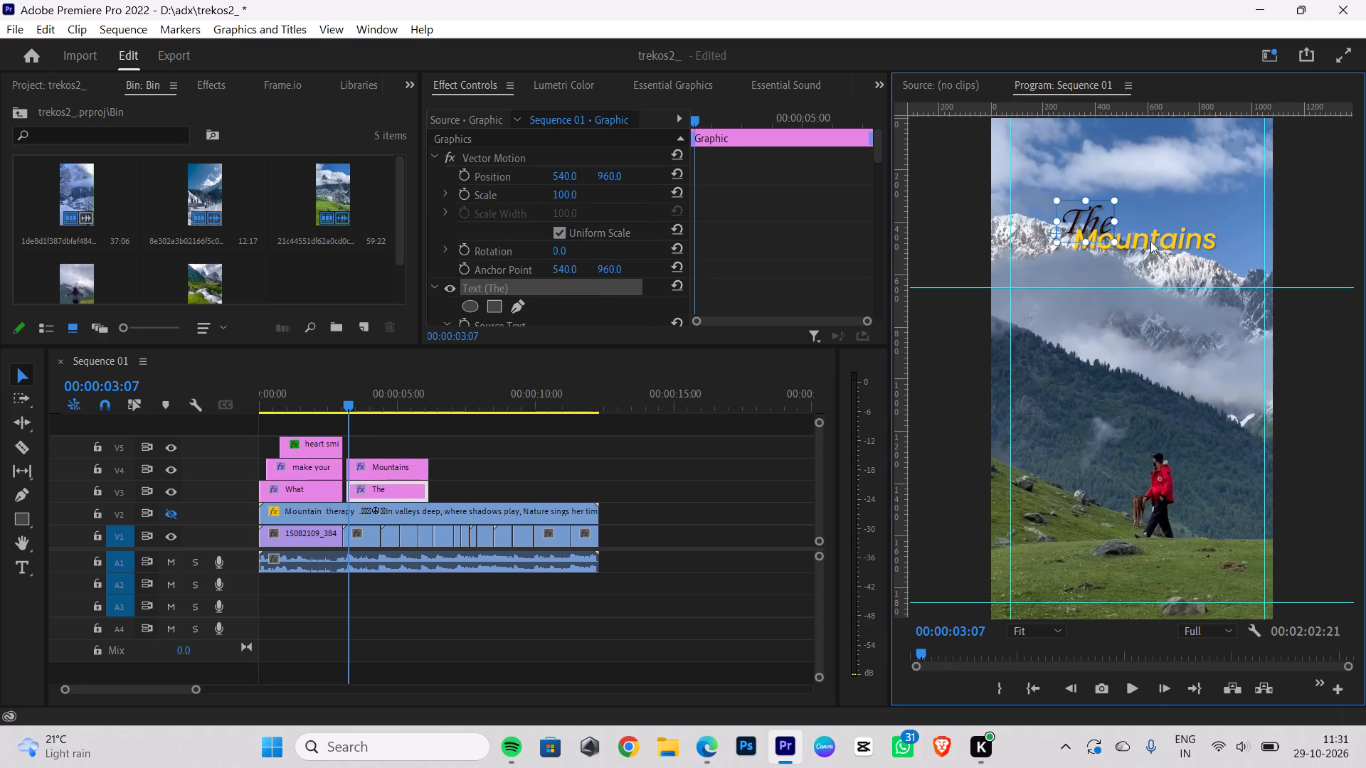
click(1141, 243)
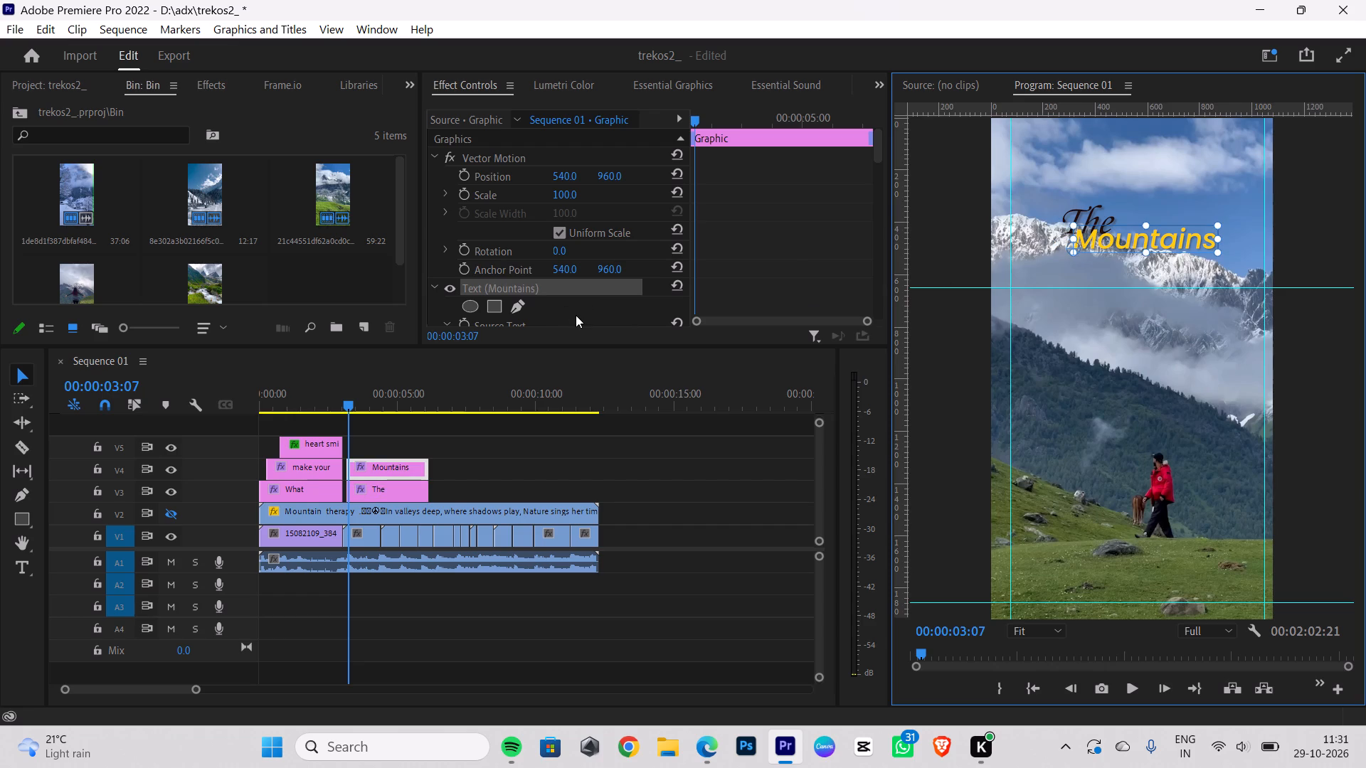
scroll(576, 315, down, 2)
click(576, 315)
scroll(576, 315, up, 1)
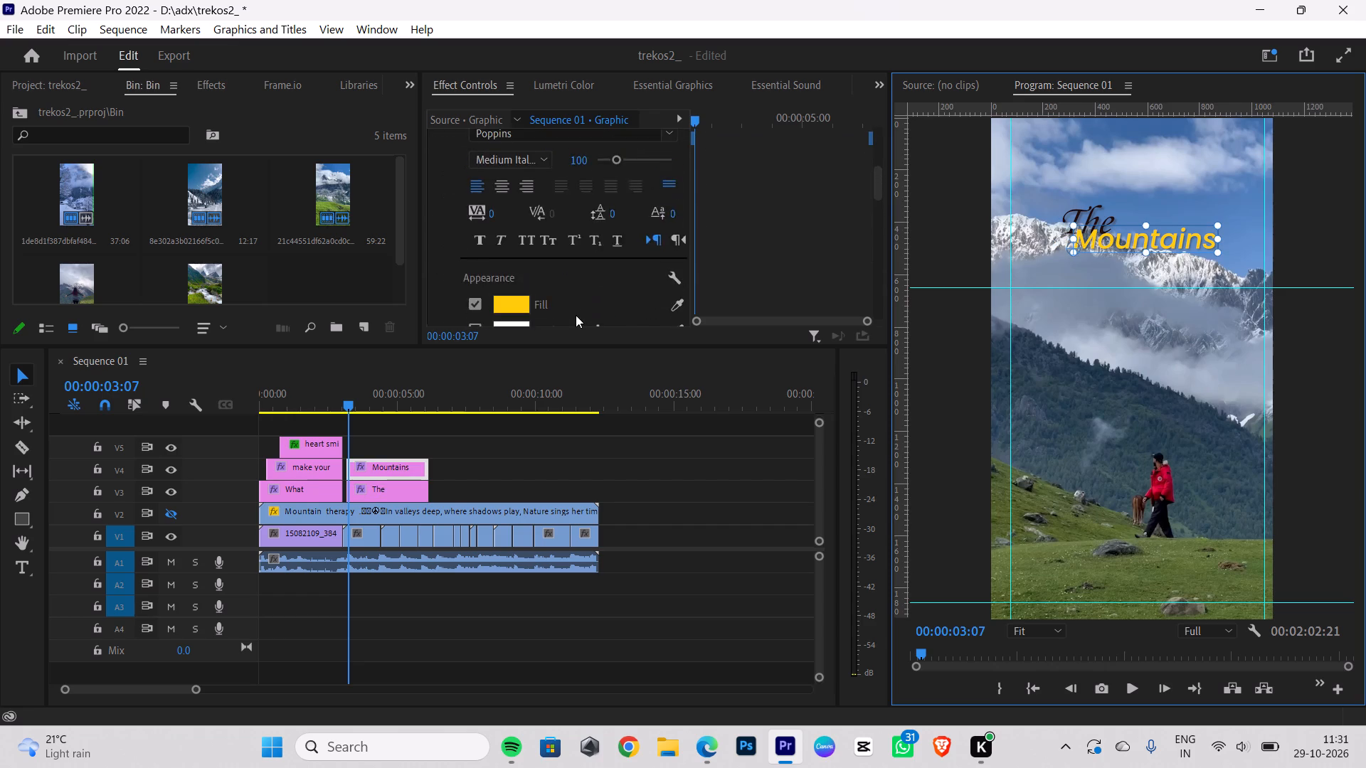
double_click(534, 314)
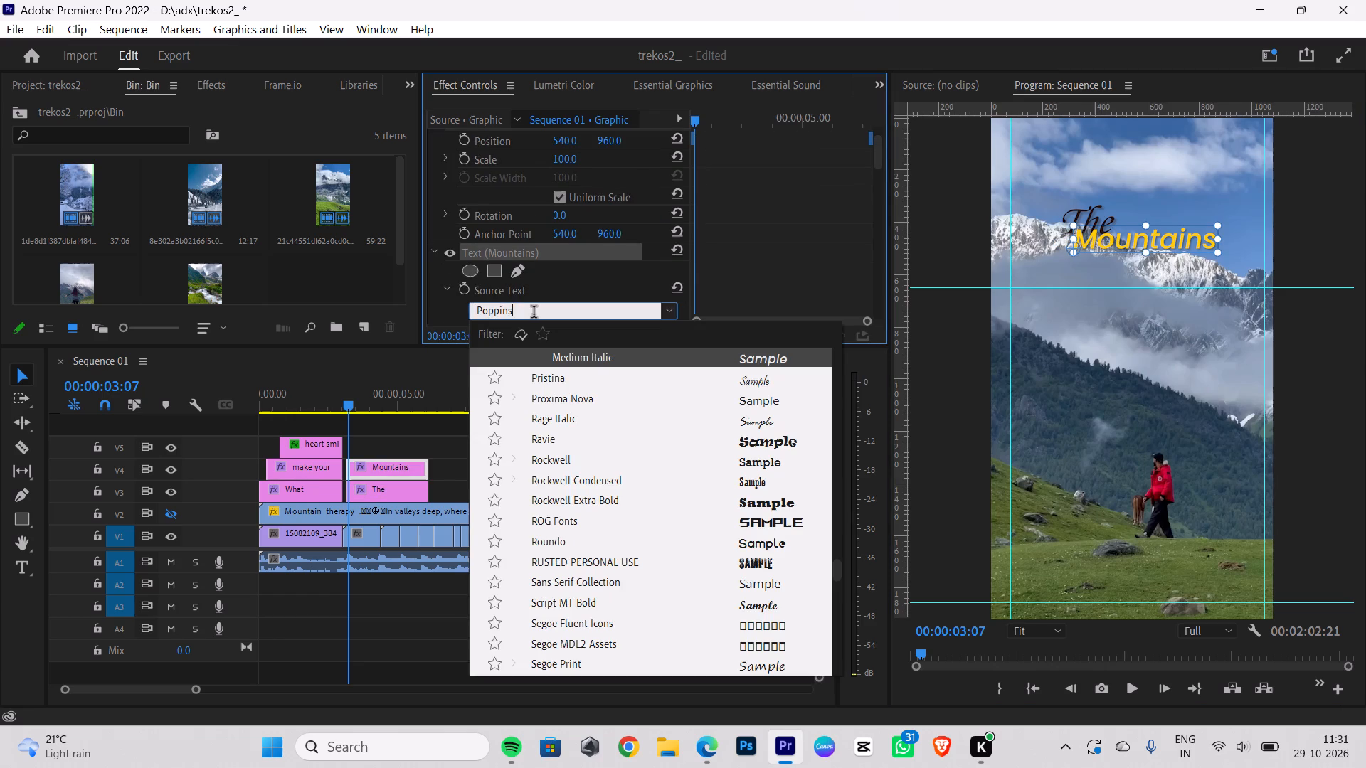
key(BackSpace)
key(BackSpace)
key(BackSpace)
key(BackSpace)
key(BackSpace)
key(BackSpace)
key(BackSpace)
text(mp)
key(BackSpace)
text(ono)
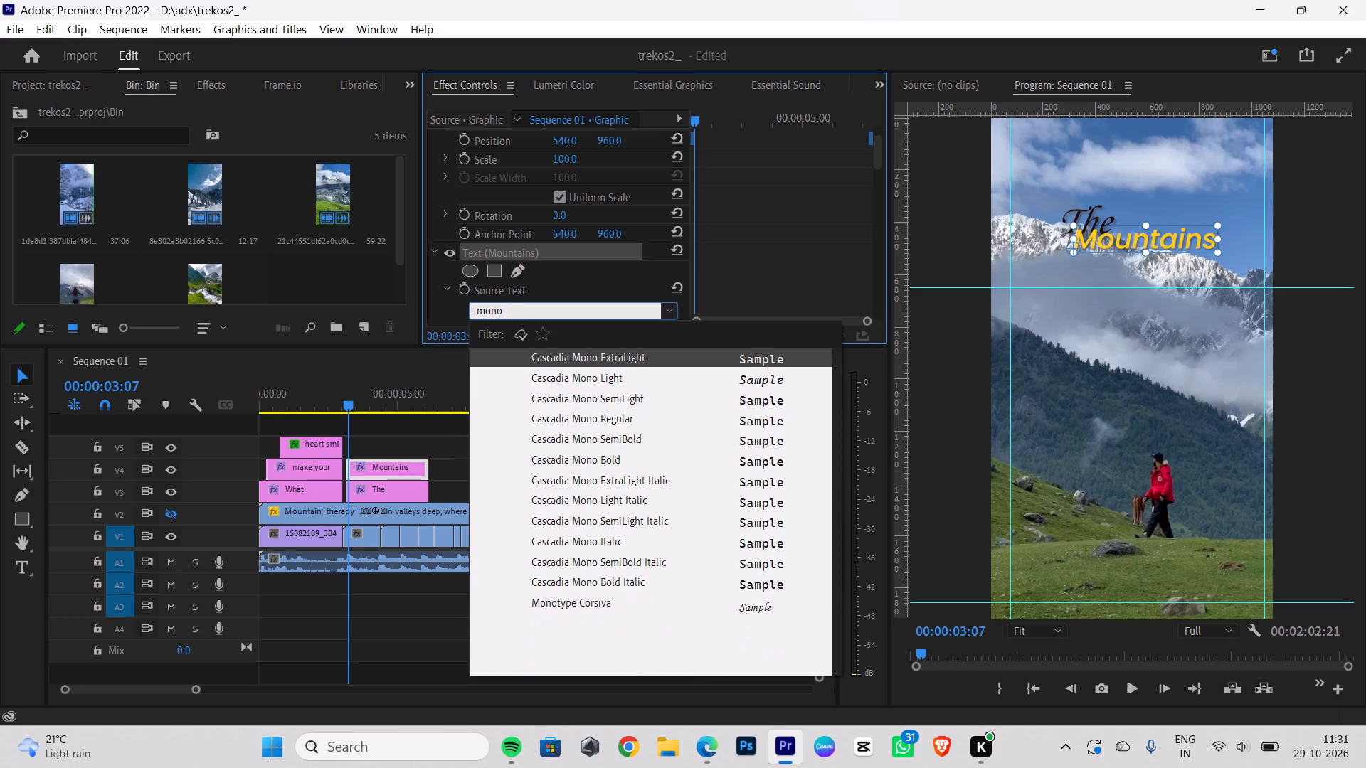
click(746, 609)
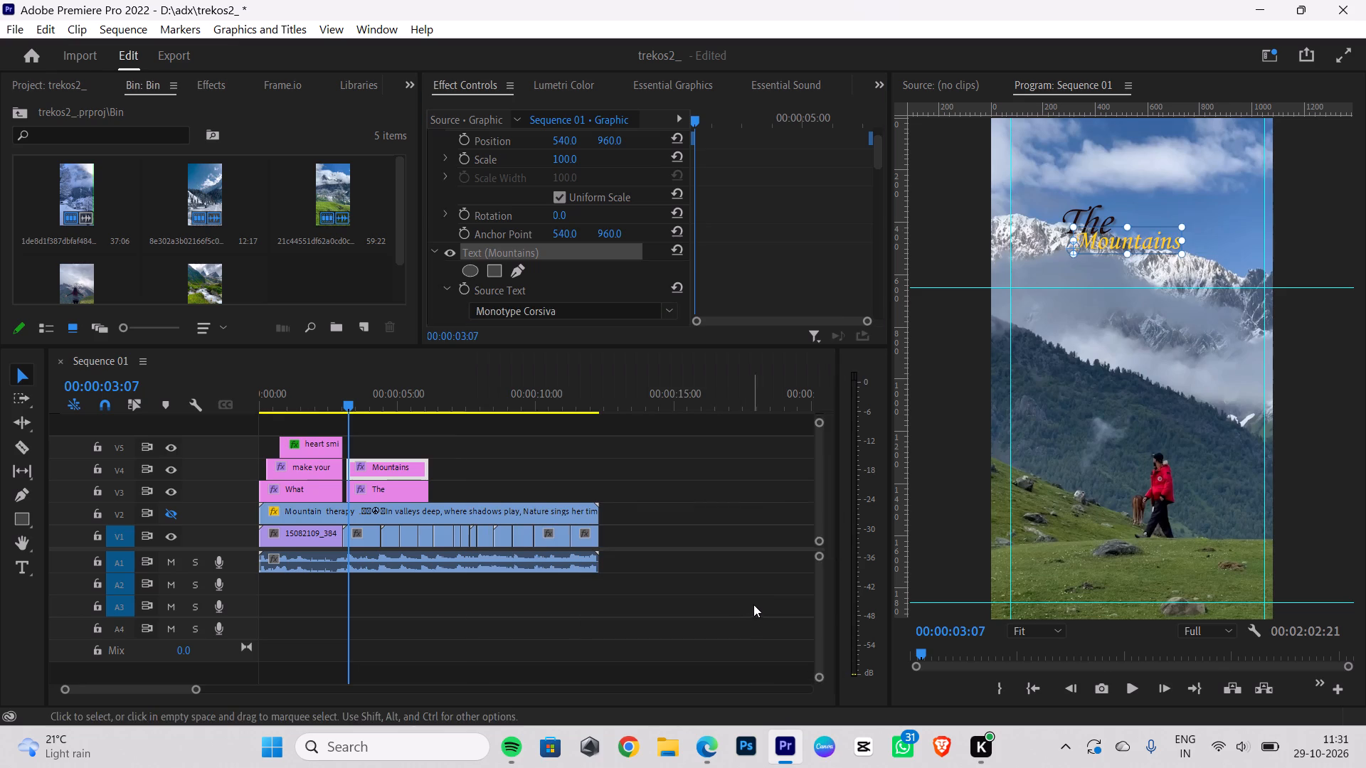
Enlarge the Mountains title slightly, keeping its start beneath the The title.
scroll(583, 274, down, 1)
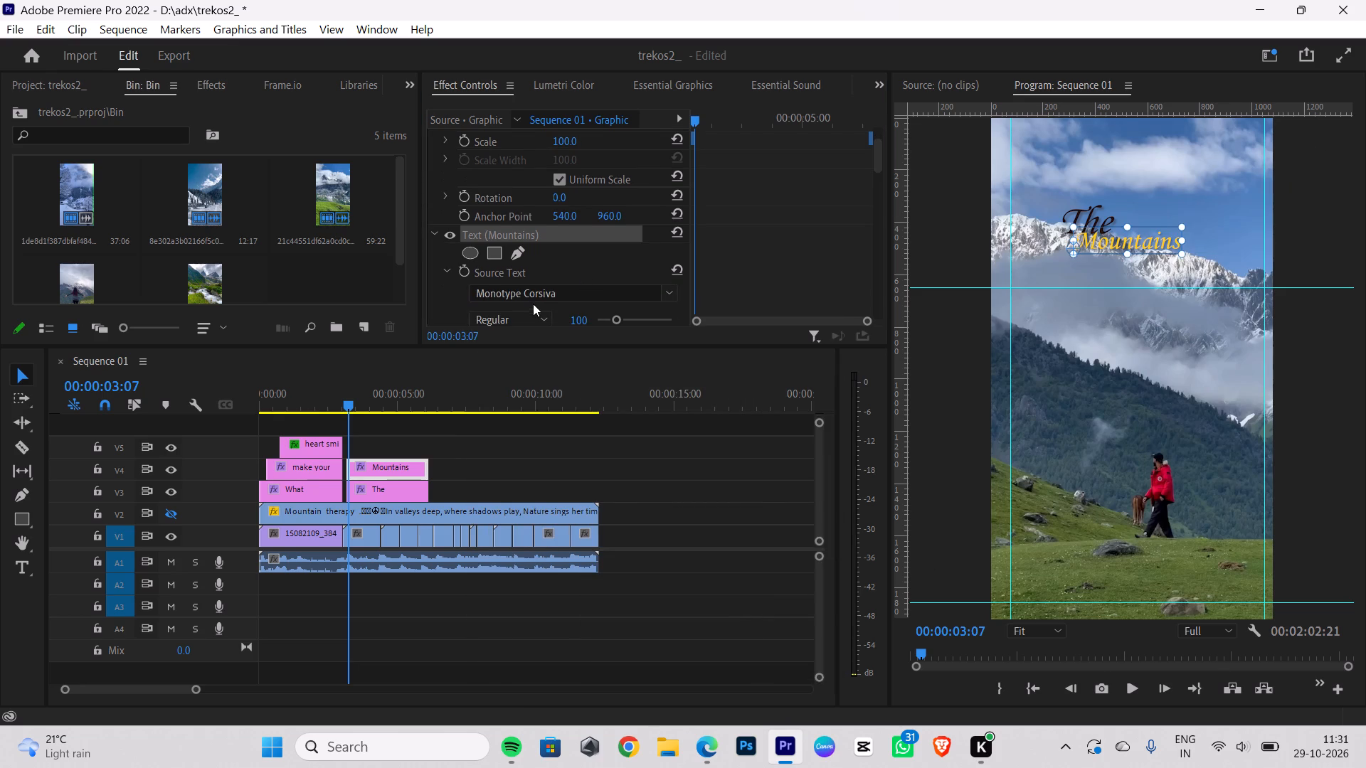
click(534, 314)
scroll(593, 305, down, 1)
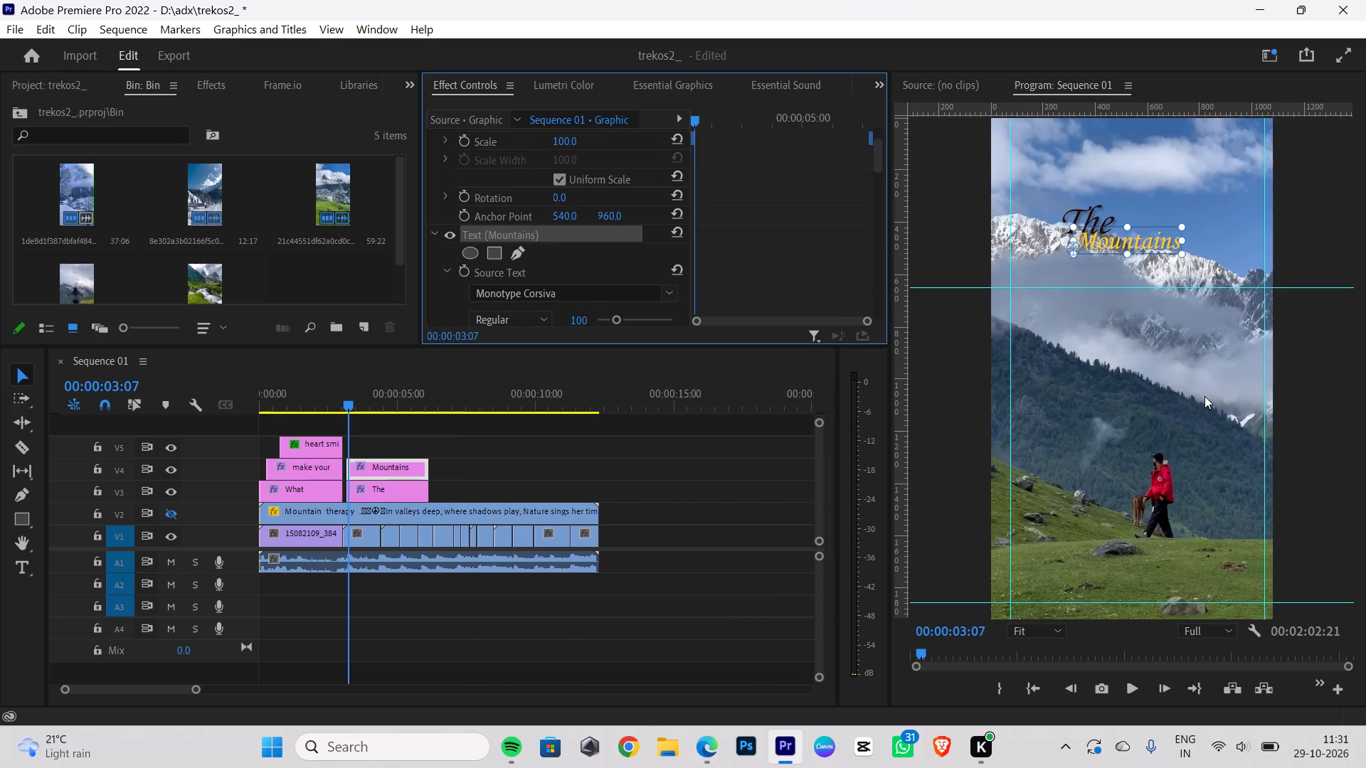
click(1204, 396)
click(1139, 239)
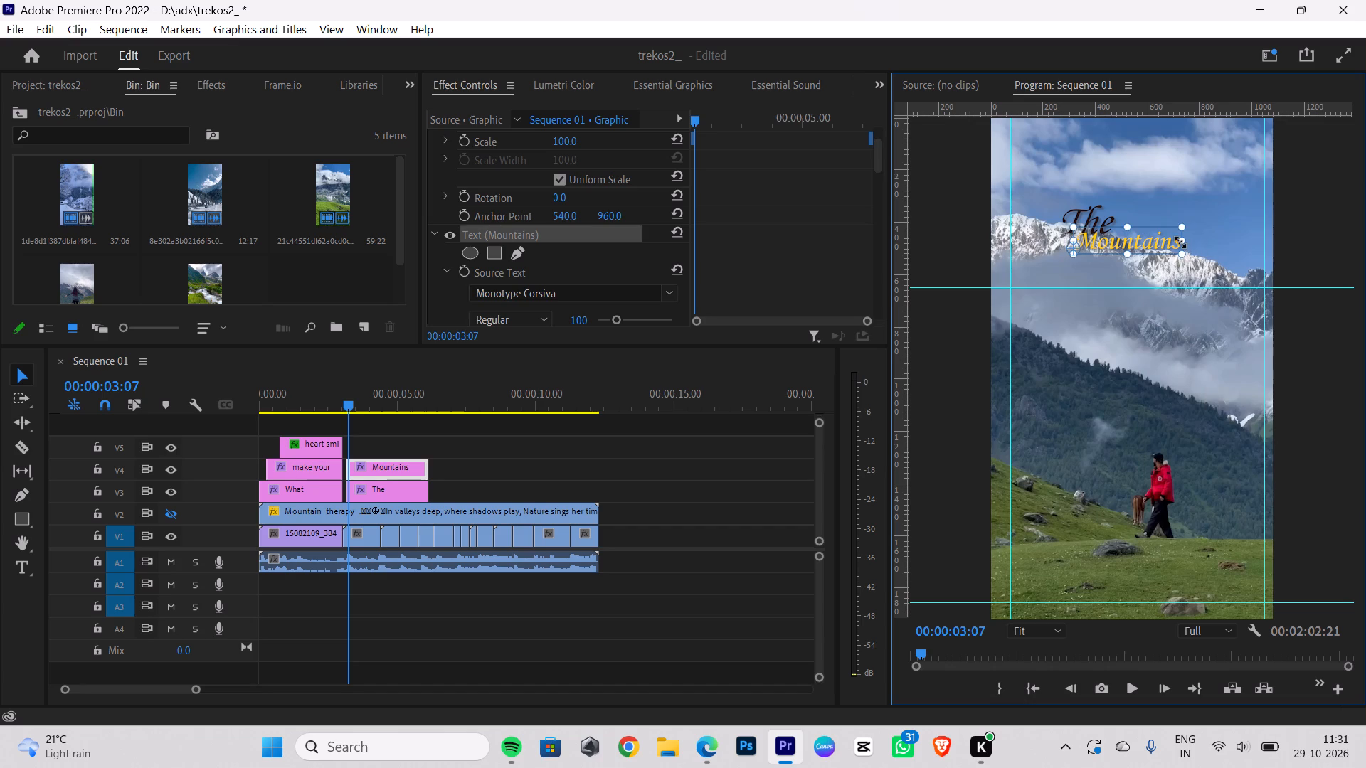
drag(1184, 240, 1209, 240)
click(1132, 393)
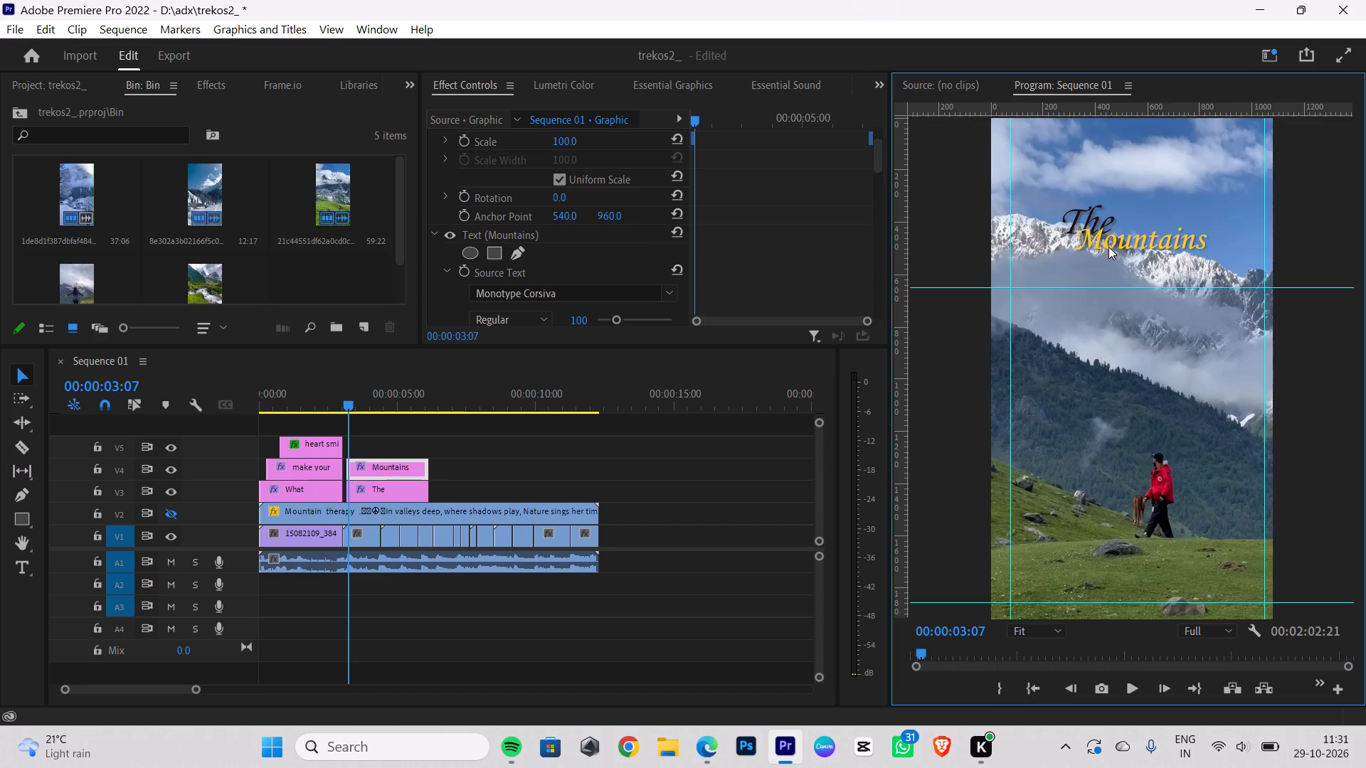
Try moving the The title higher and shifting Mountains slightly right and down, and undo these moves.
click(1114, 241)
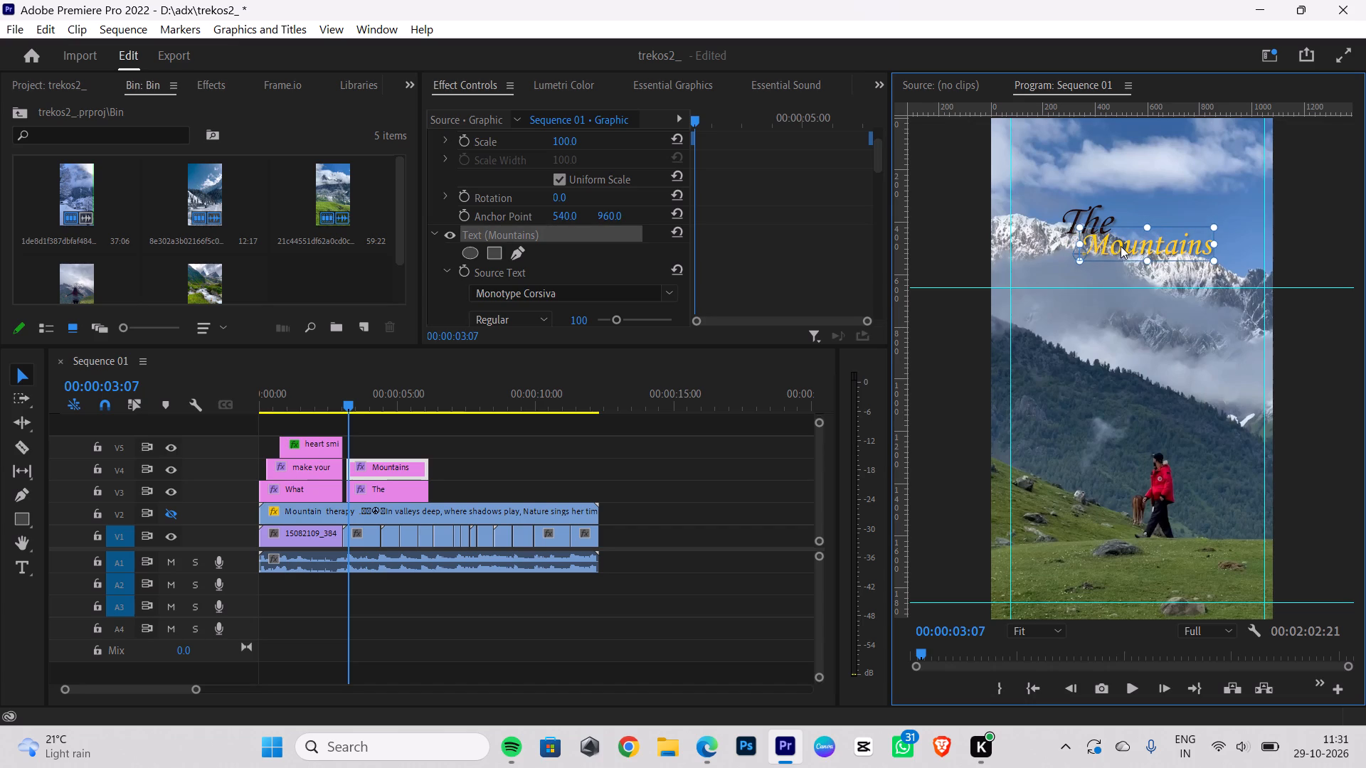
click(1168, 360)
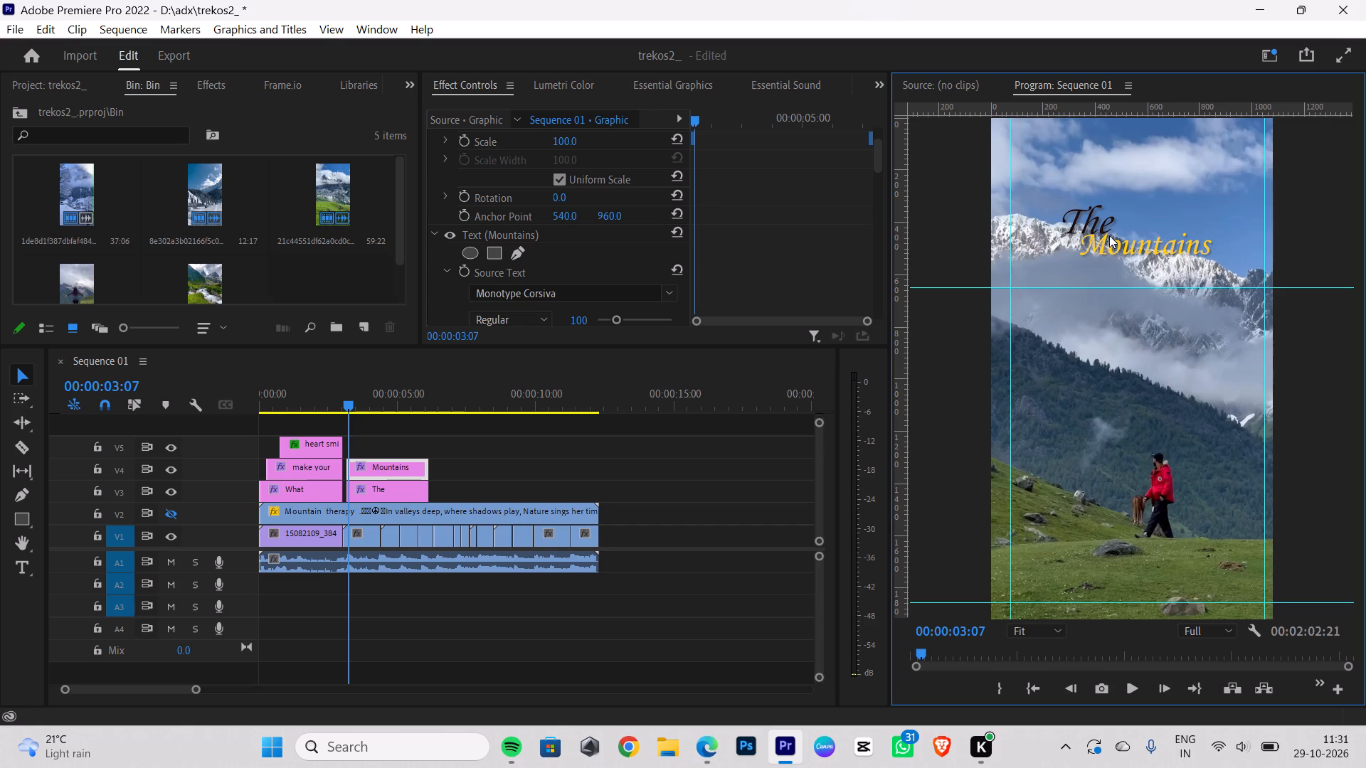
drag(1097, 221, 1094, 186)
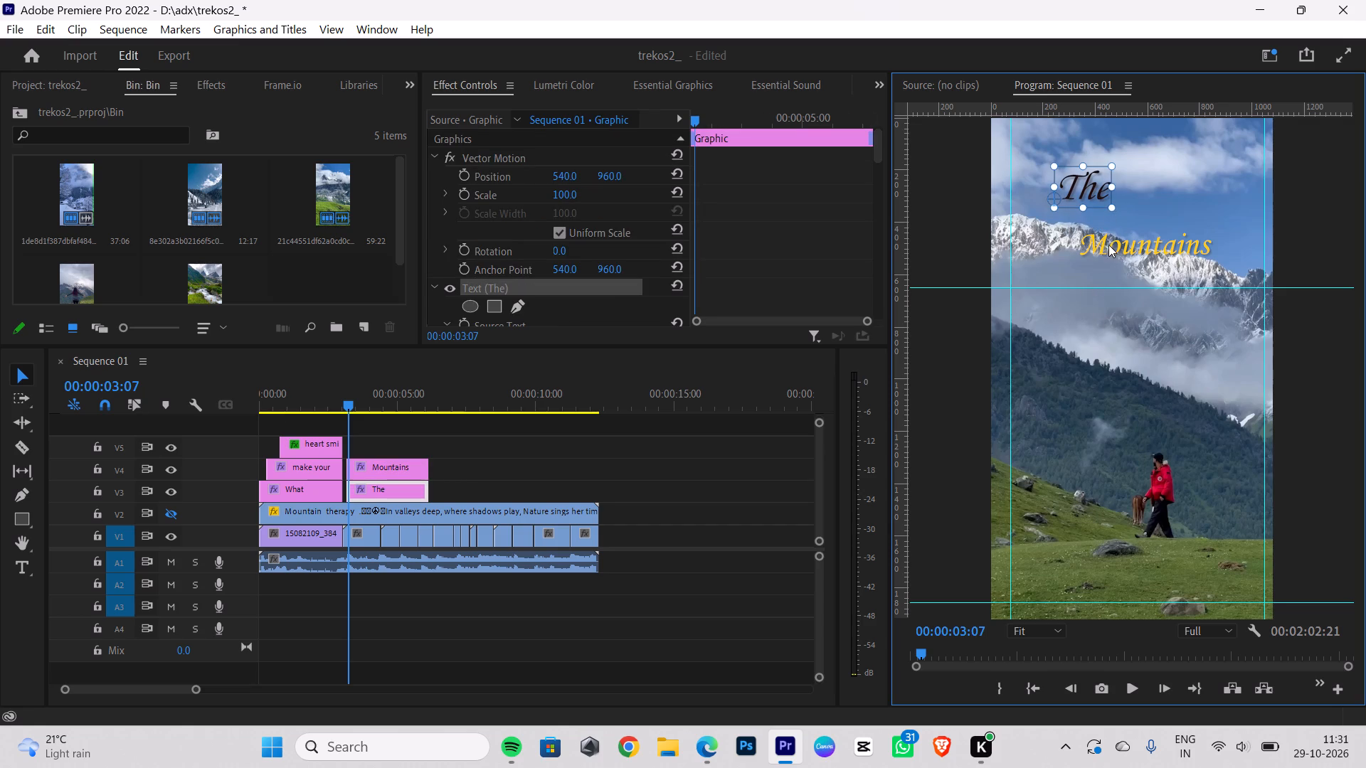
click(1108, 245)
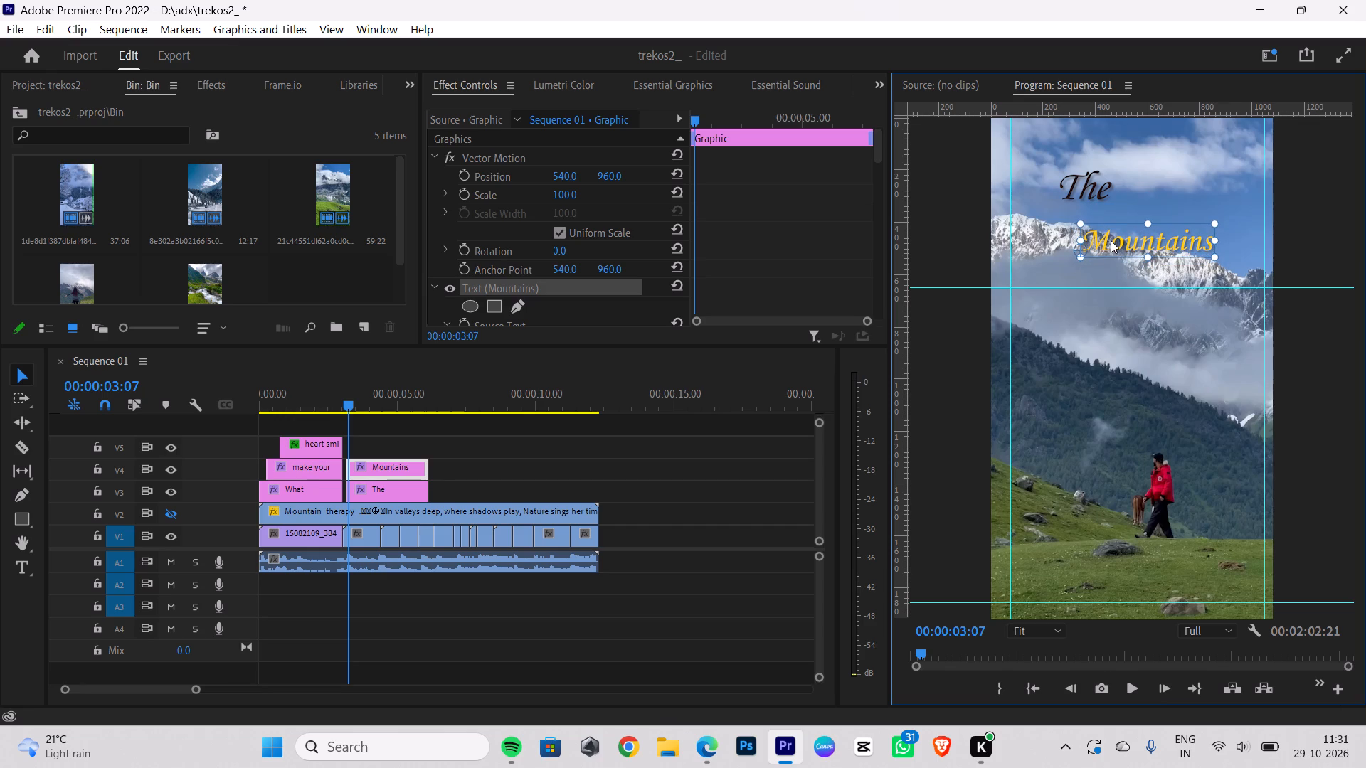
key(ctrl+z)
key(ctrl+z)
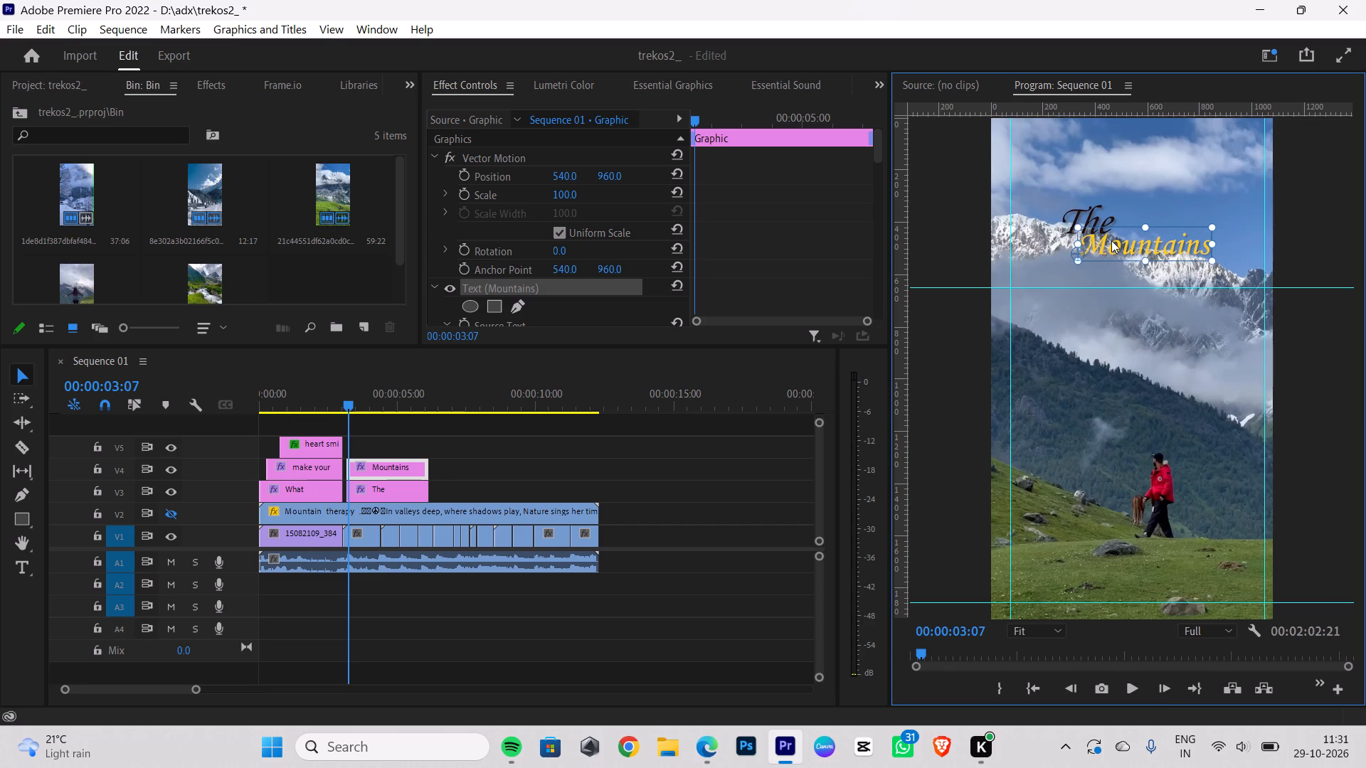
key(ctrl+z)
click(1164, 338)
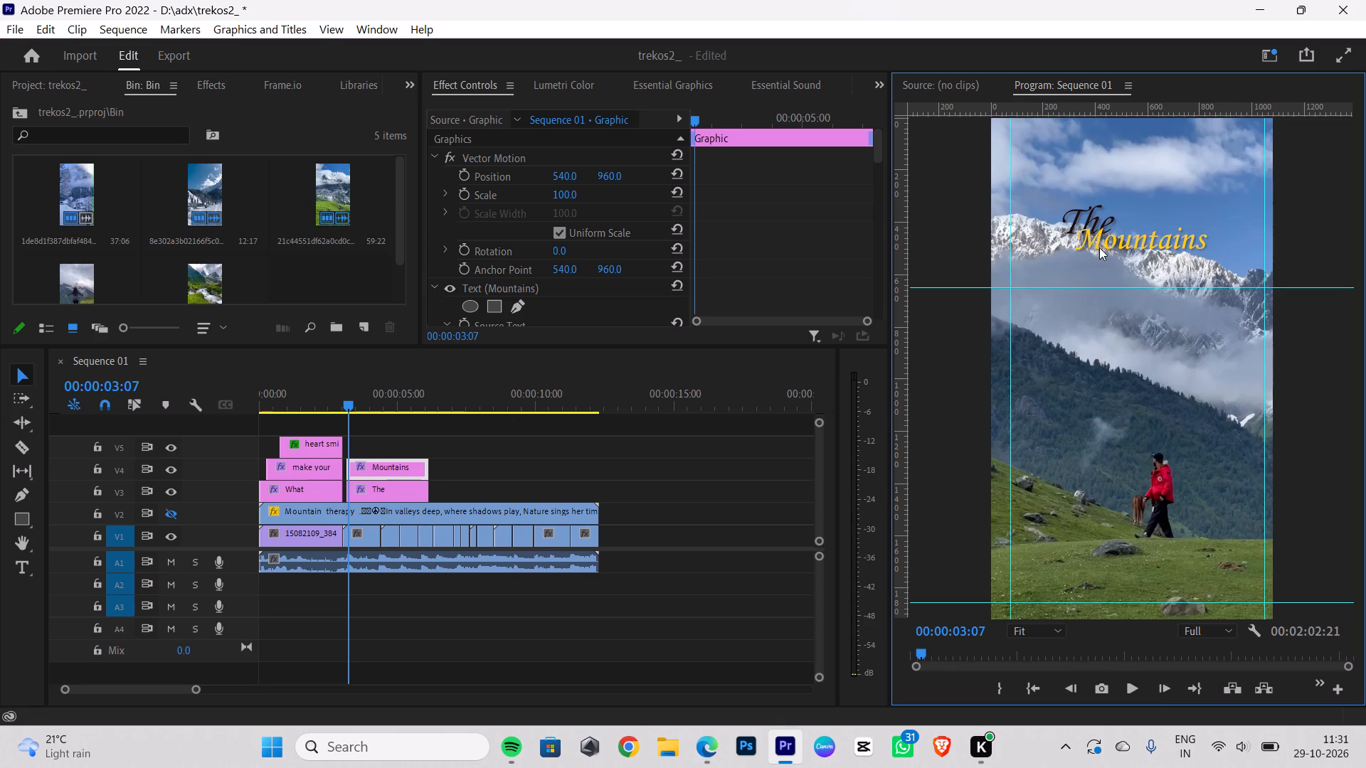
Nudge the The title slightly up and right above the start of the Mountains title.
drag(1097, 217, 1108, 210)
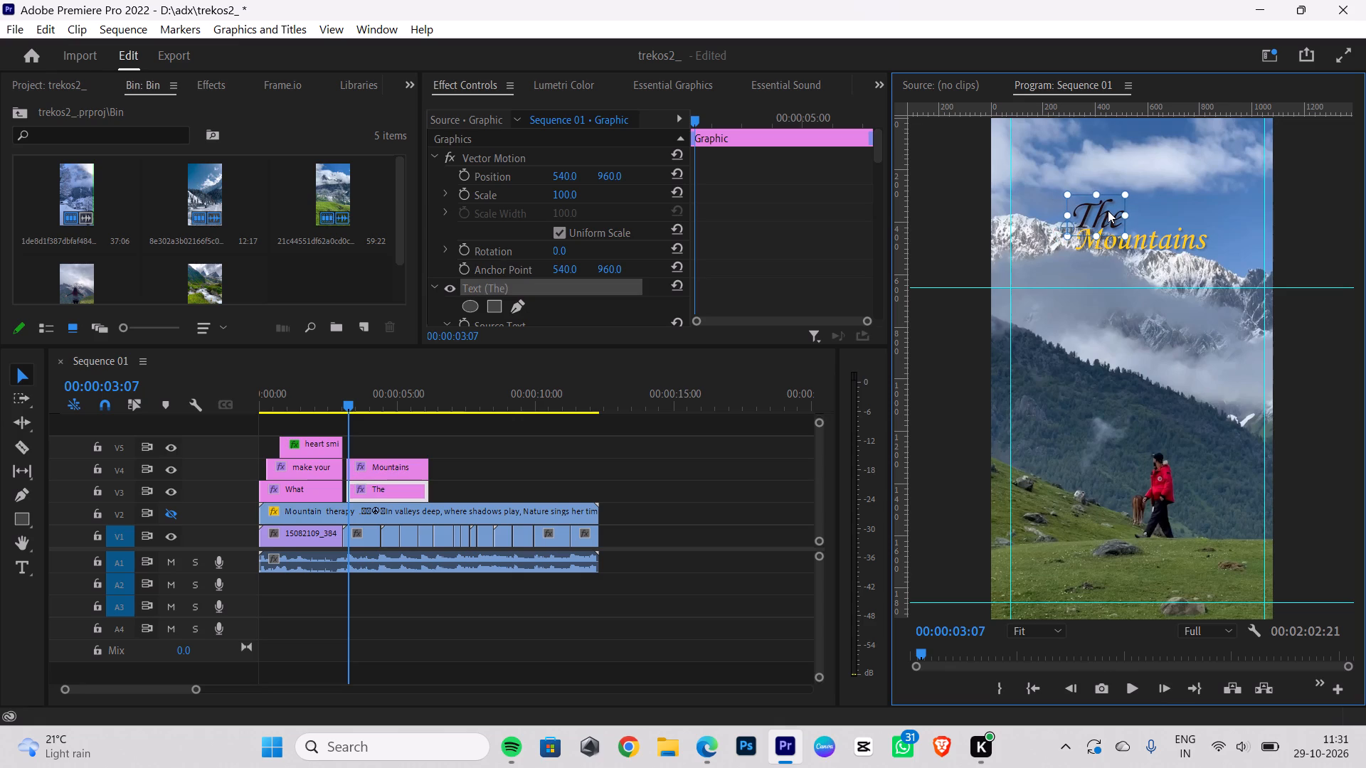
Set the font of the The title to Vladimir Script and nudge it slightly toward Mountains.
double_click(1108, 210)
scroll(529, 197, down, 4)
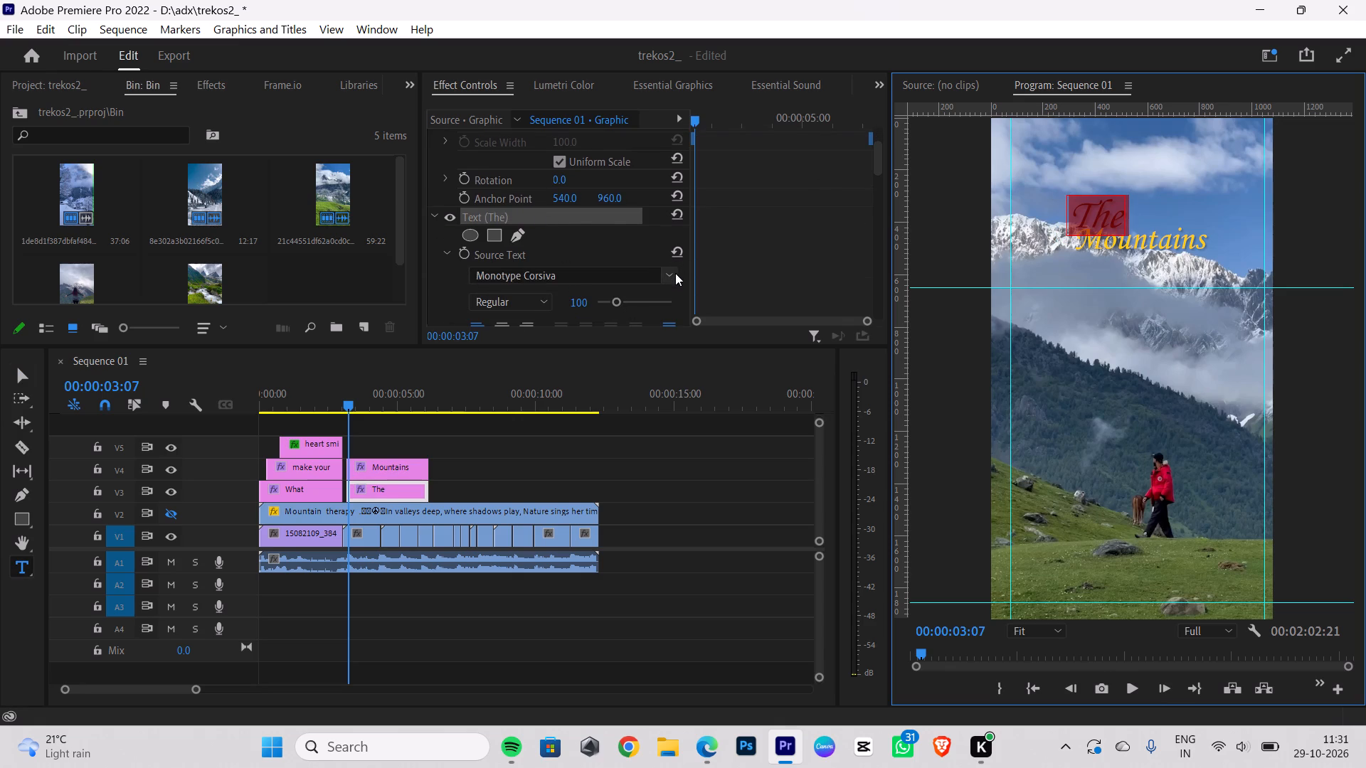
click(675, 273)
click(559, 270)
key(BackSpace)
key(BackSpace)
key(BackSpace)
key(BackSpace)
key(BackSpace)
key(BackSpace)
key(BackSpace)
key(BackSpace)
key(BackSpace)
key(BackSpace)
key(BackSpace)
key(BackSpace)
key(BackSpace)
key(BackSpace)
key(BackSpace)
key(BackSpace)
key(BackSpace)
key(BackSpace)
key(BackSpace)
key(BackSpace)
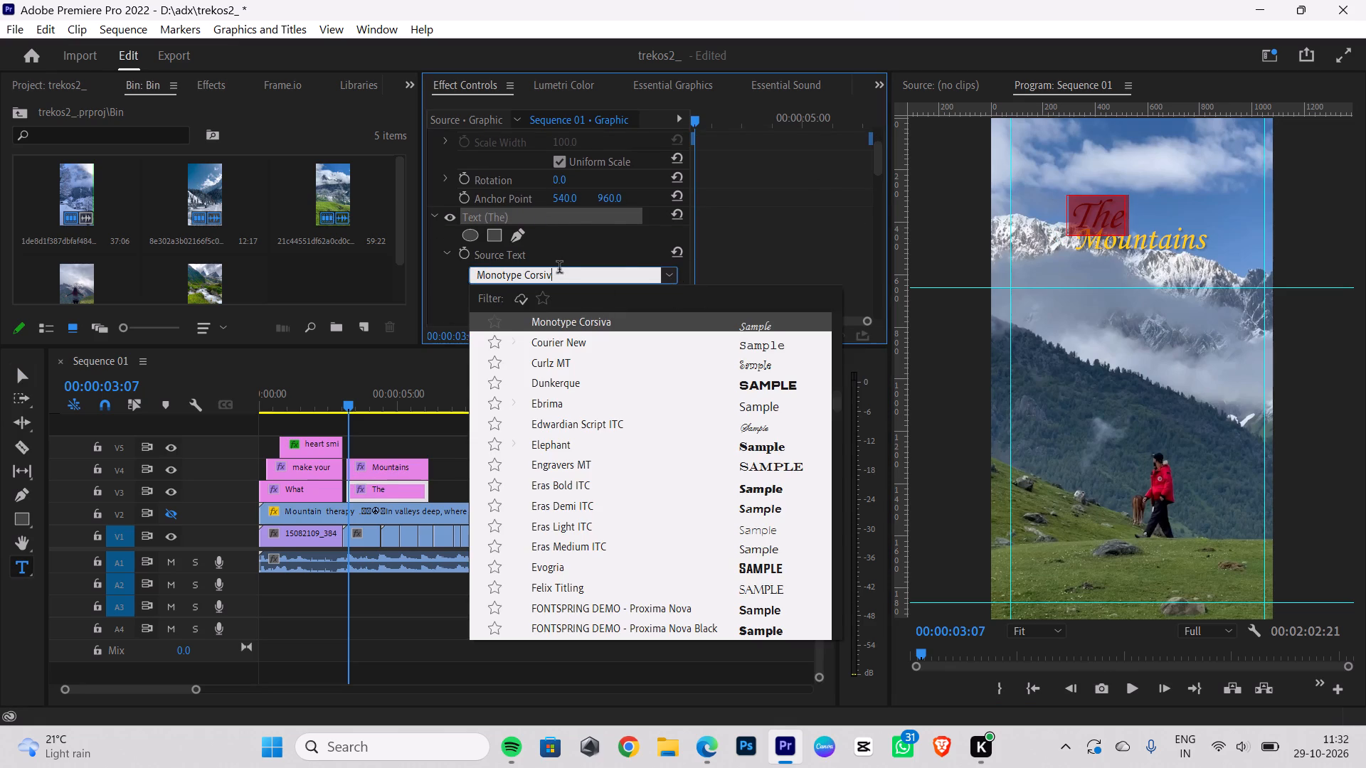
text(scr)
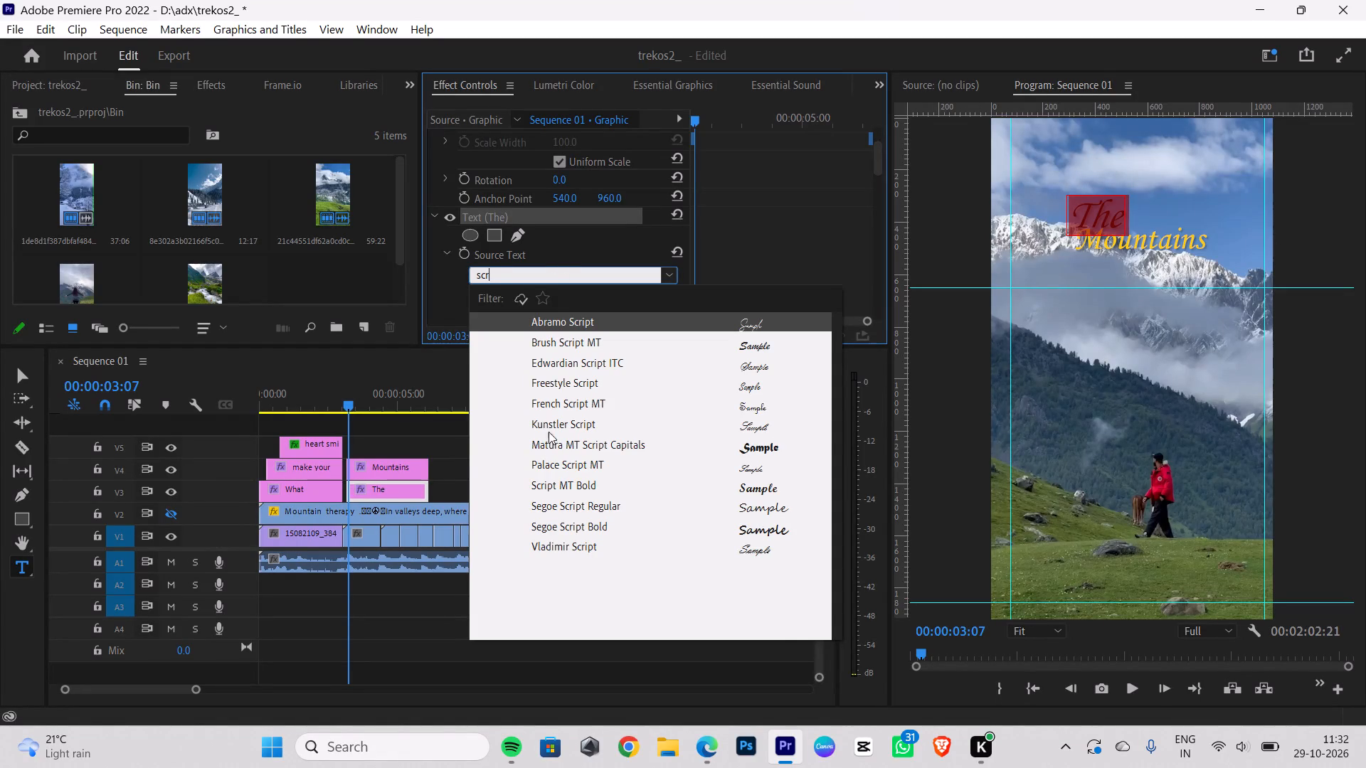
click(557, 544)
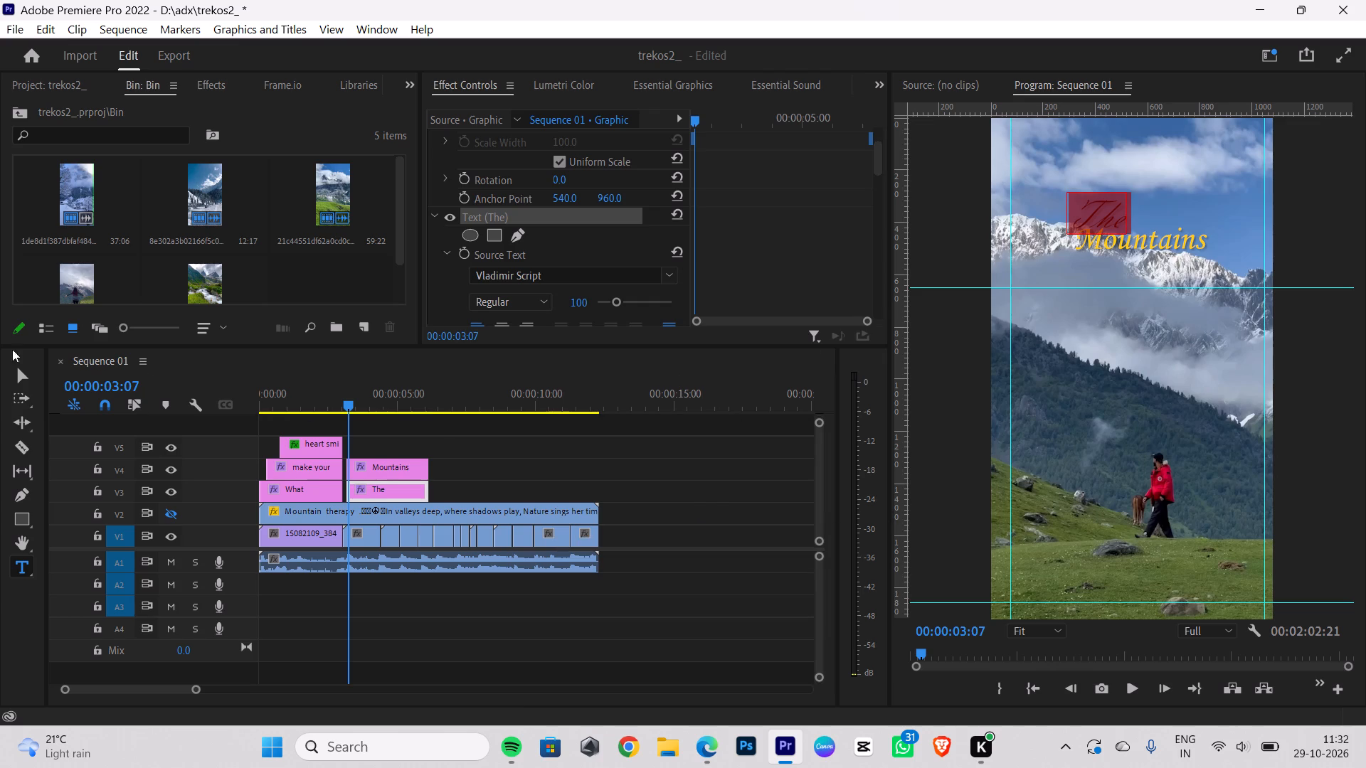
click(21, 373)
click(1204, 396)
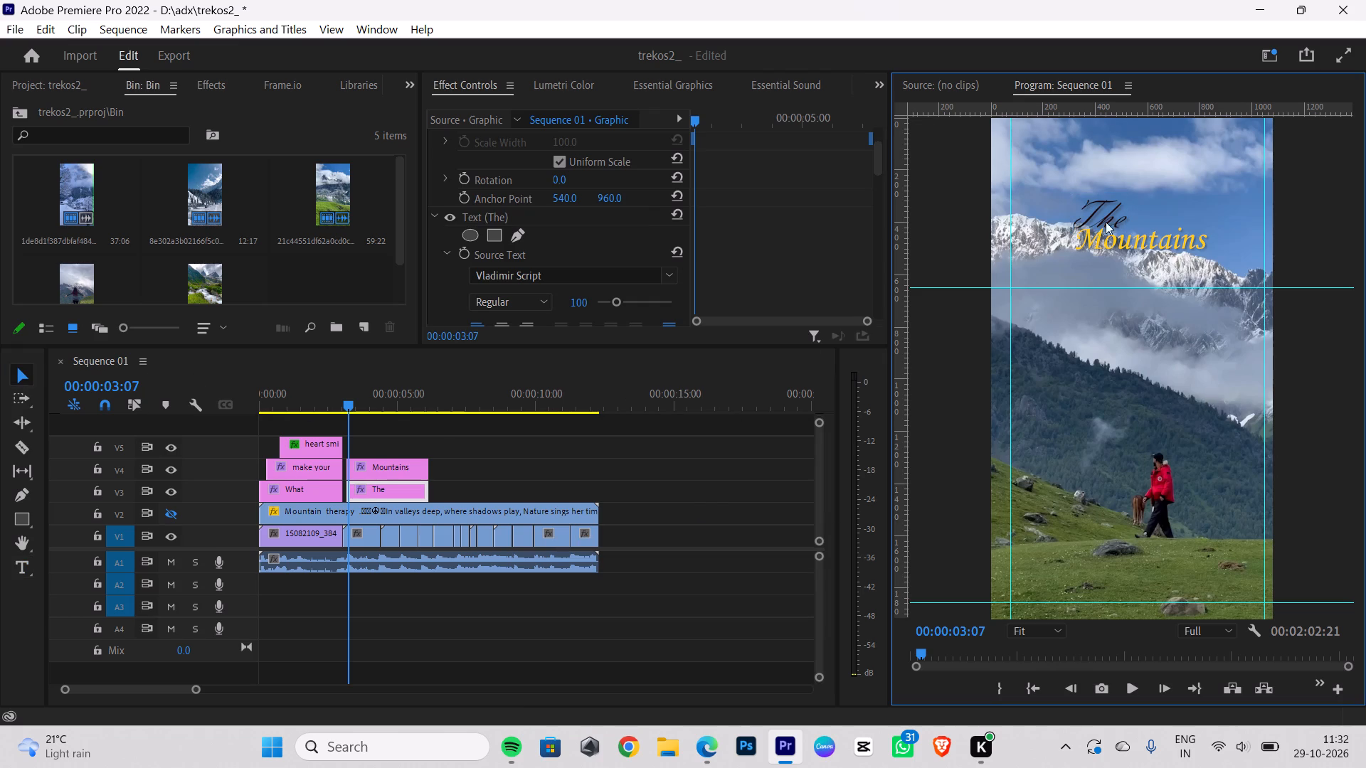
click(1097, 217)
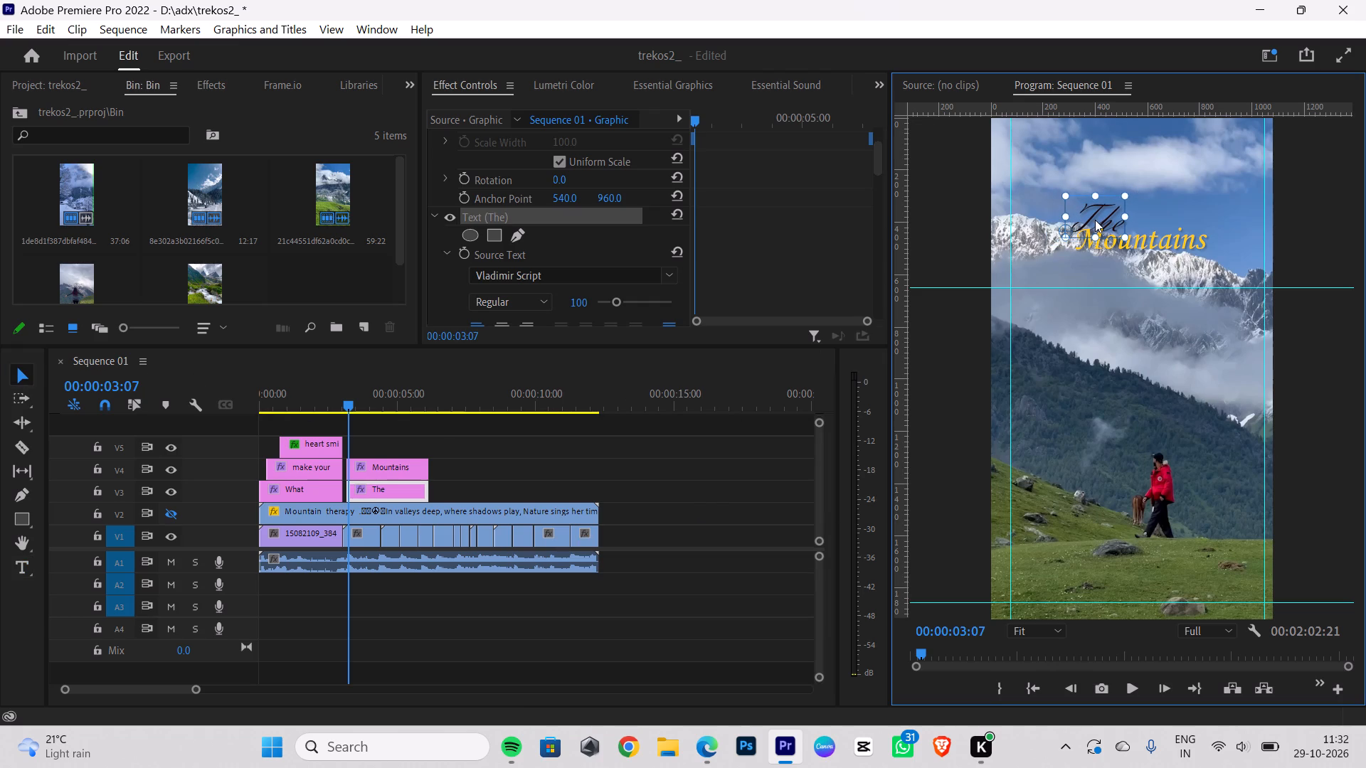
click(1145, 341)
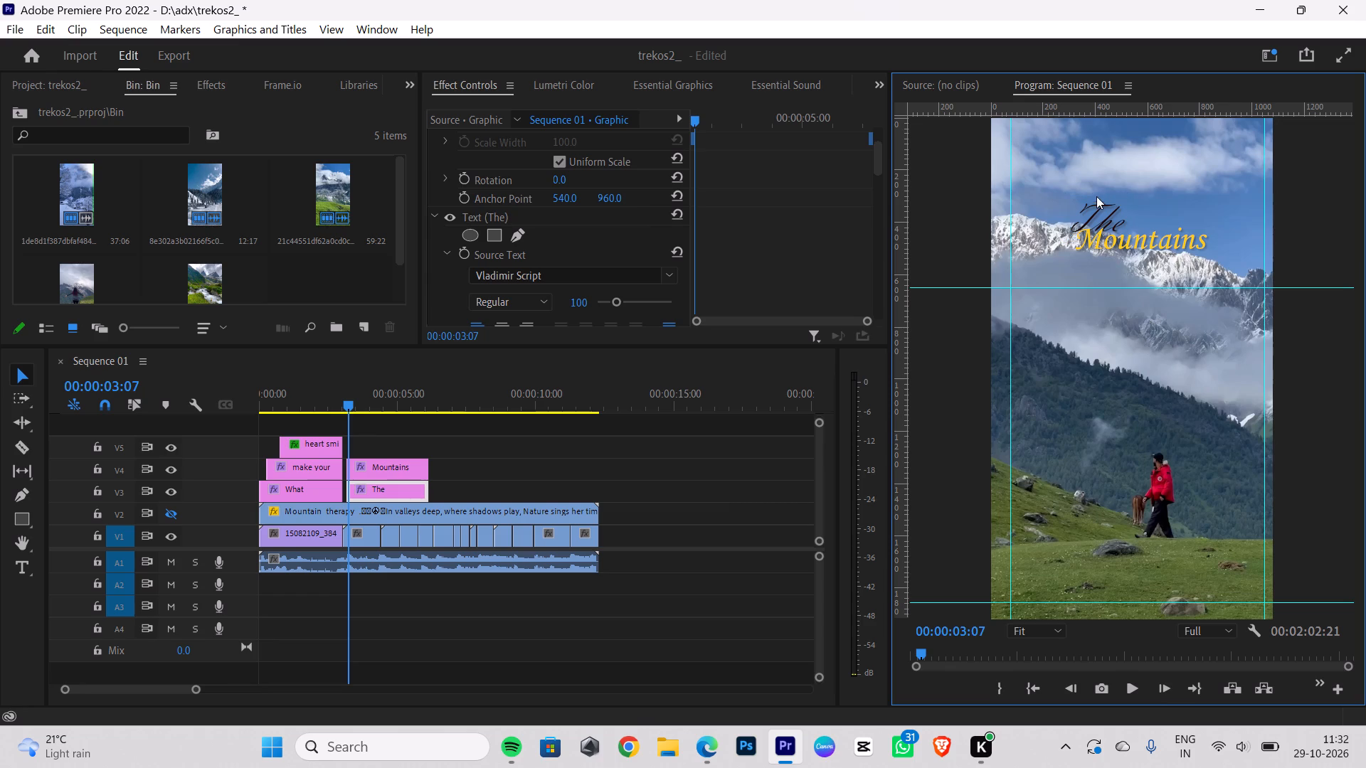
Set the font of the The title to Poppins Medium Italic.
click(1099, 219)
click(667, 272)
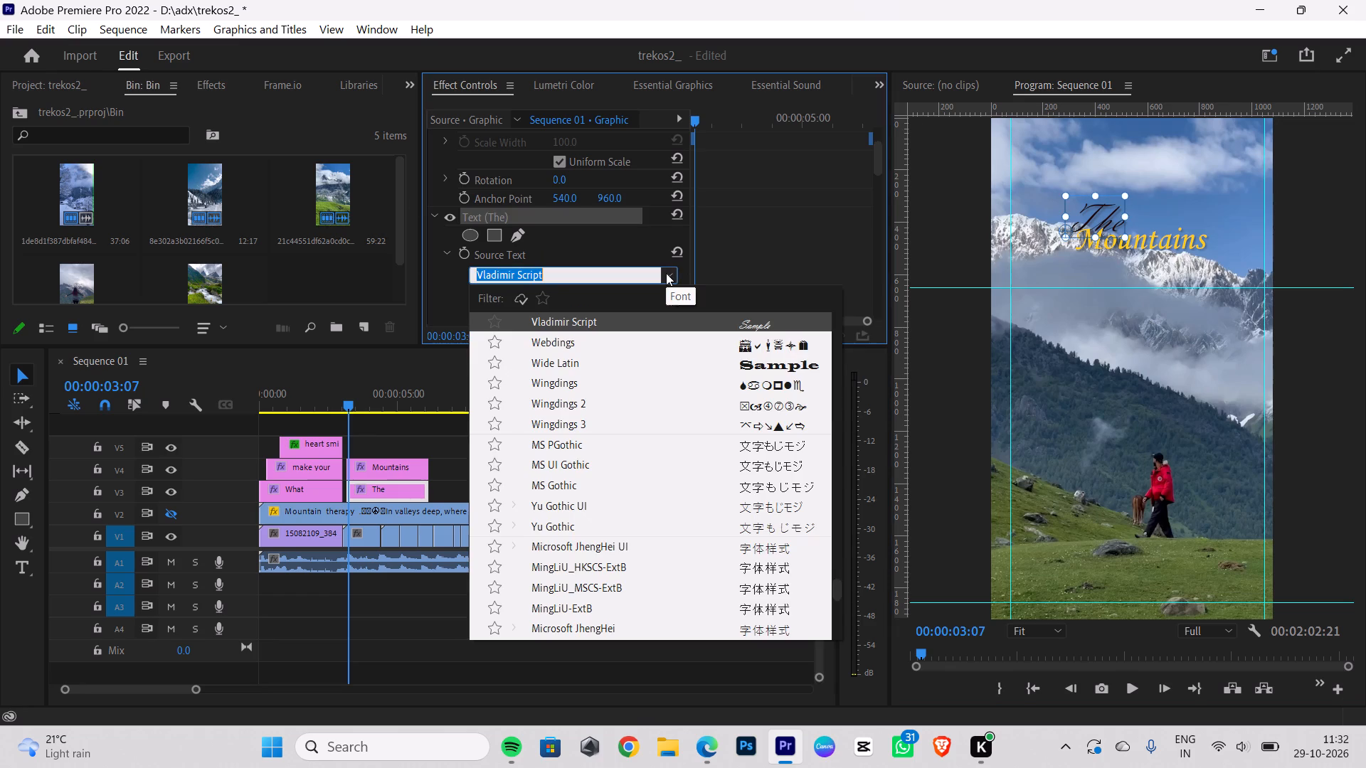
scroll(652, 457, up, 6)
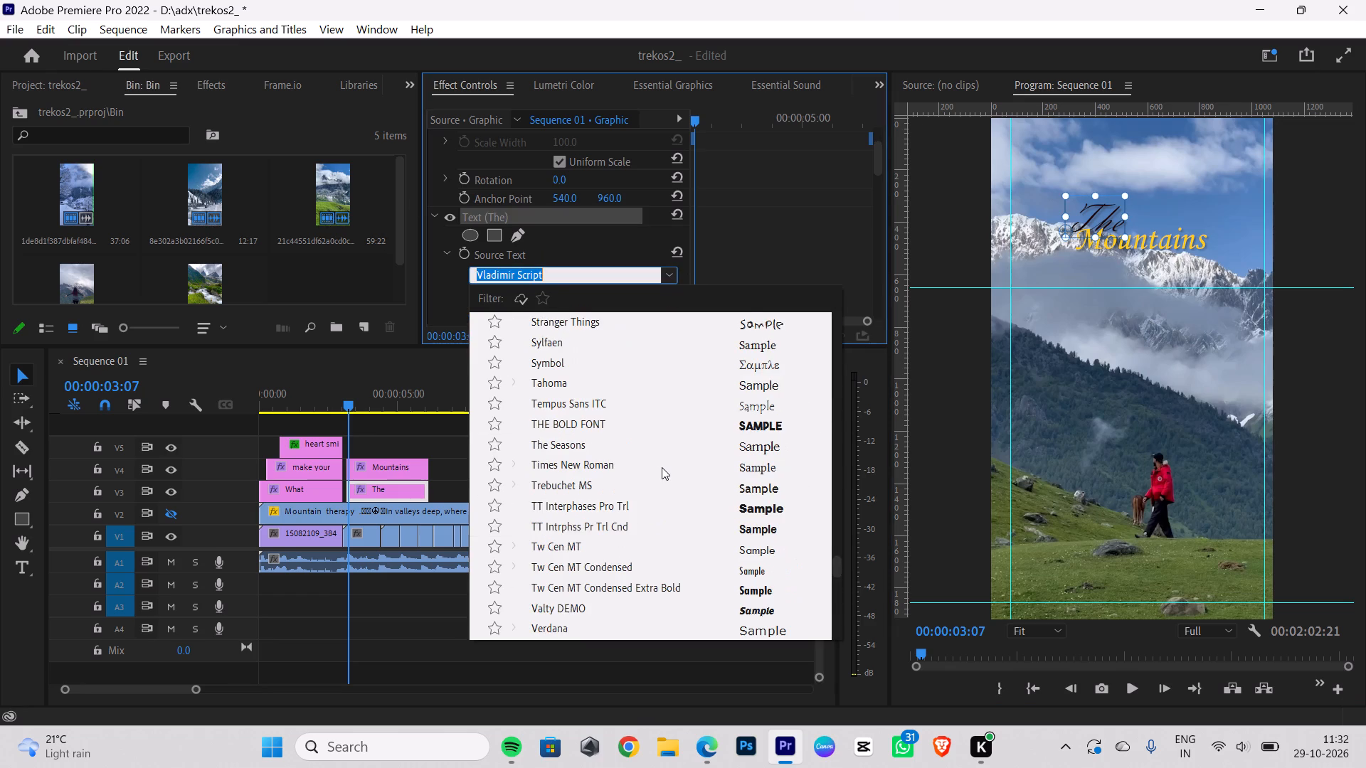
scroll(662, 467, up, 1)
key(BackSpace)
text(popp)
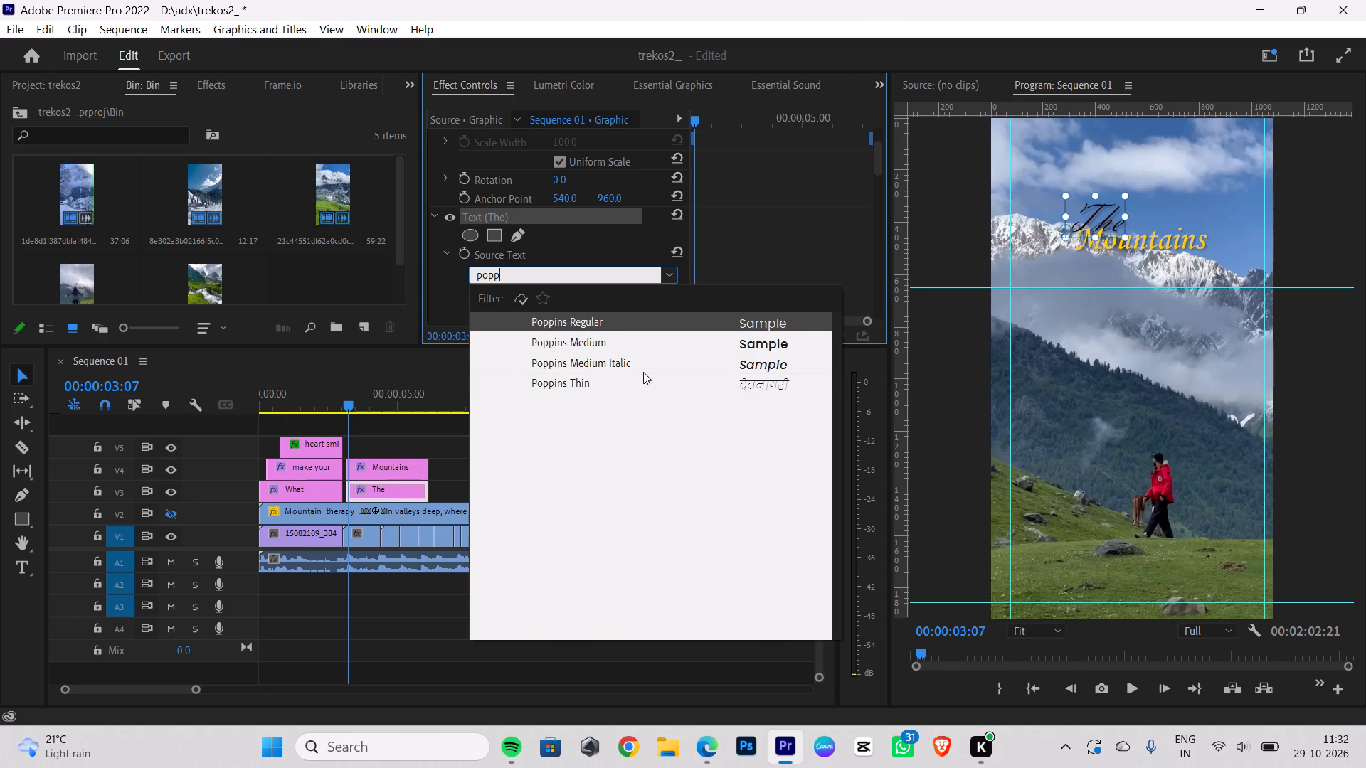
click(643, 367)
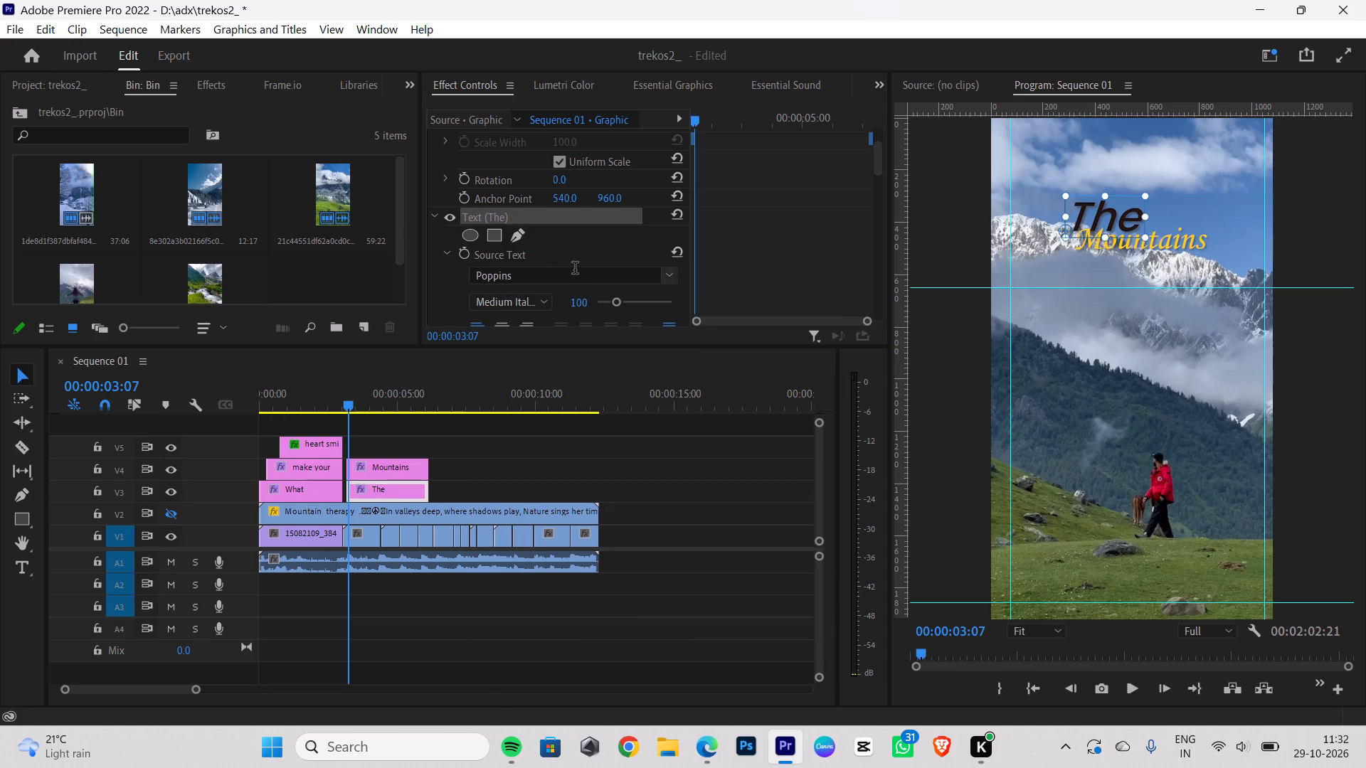
Set the font of the The title to Pristina.
click(680, 273)
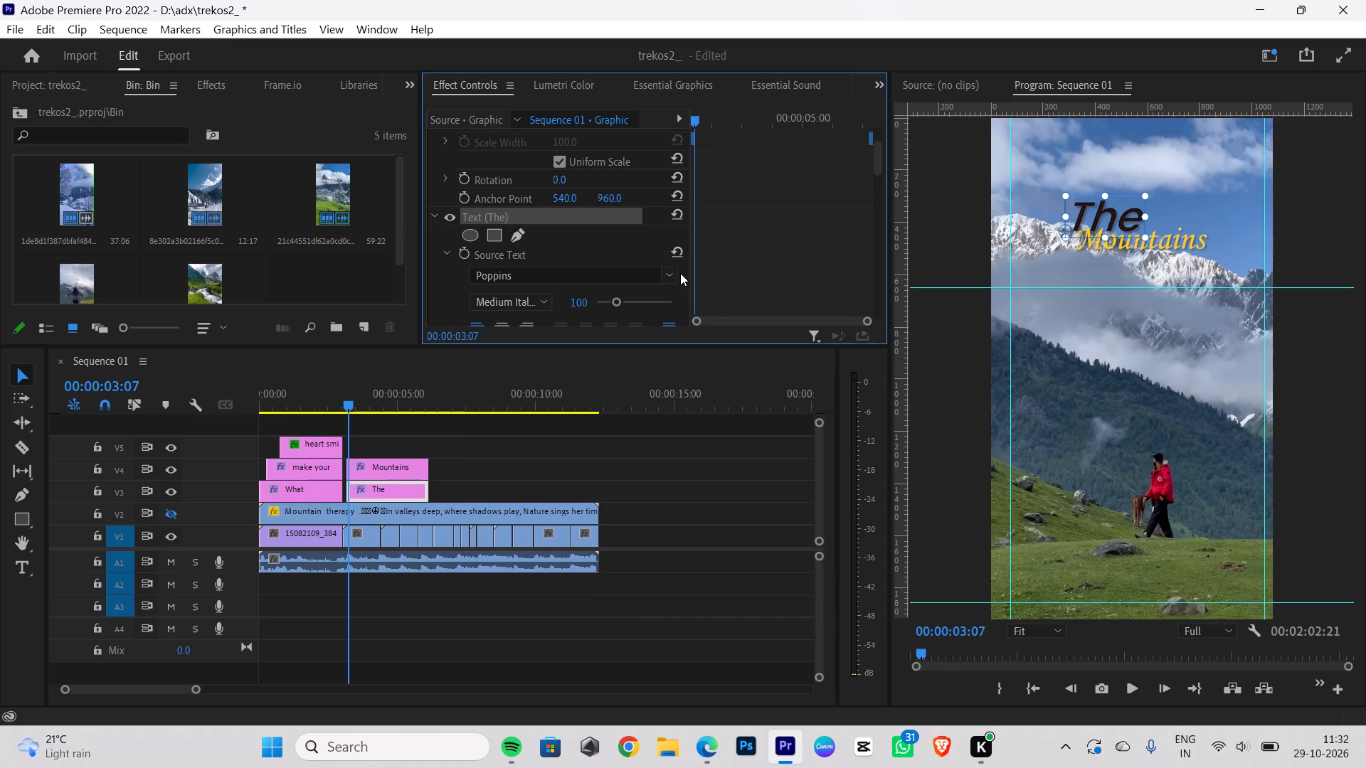
click(669, 273)
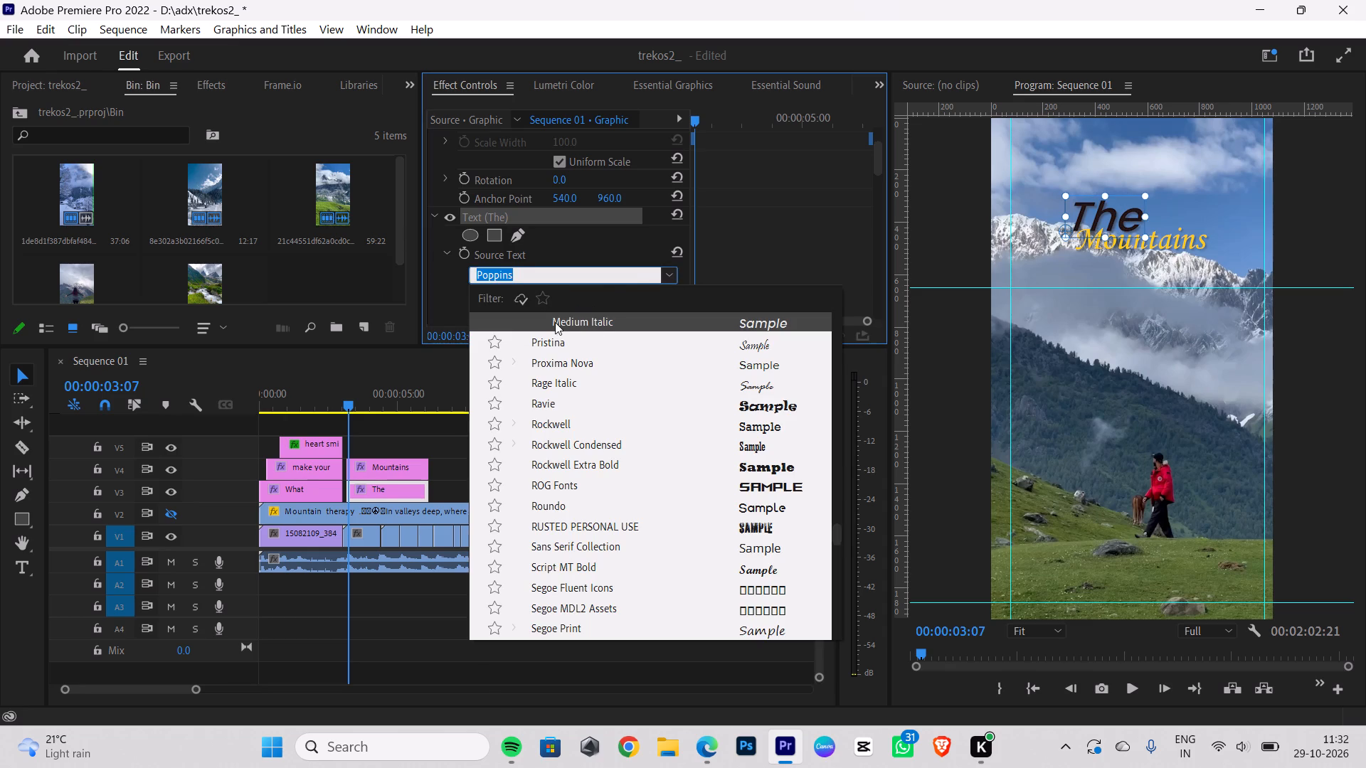
click(583, 333)
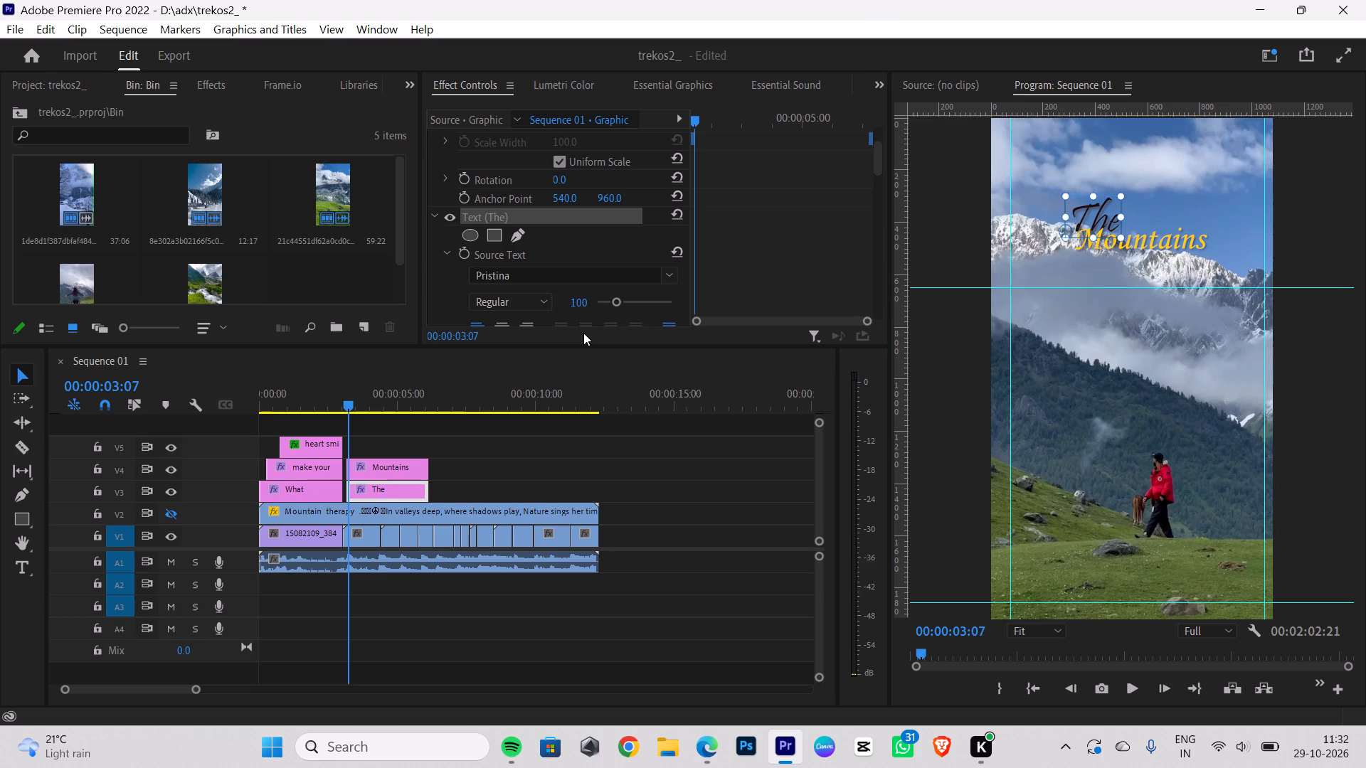
Shift the The title slightly left so it overlaps only the start of the Mountains title.
click(1096, 331)
drag(1099, 218, 1083, 219)
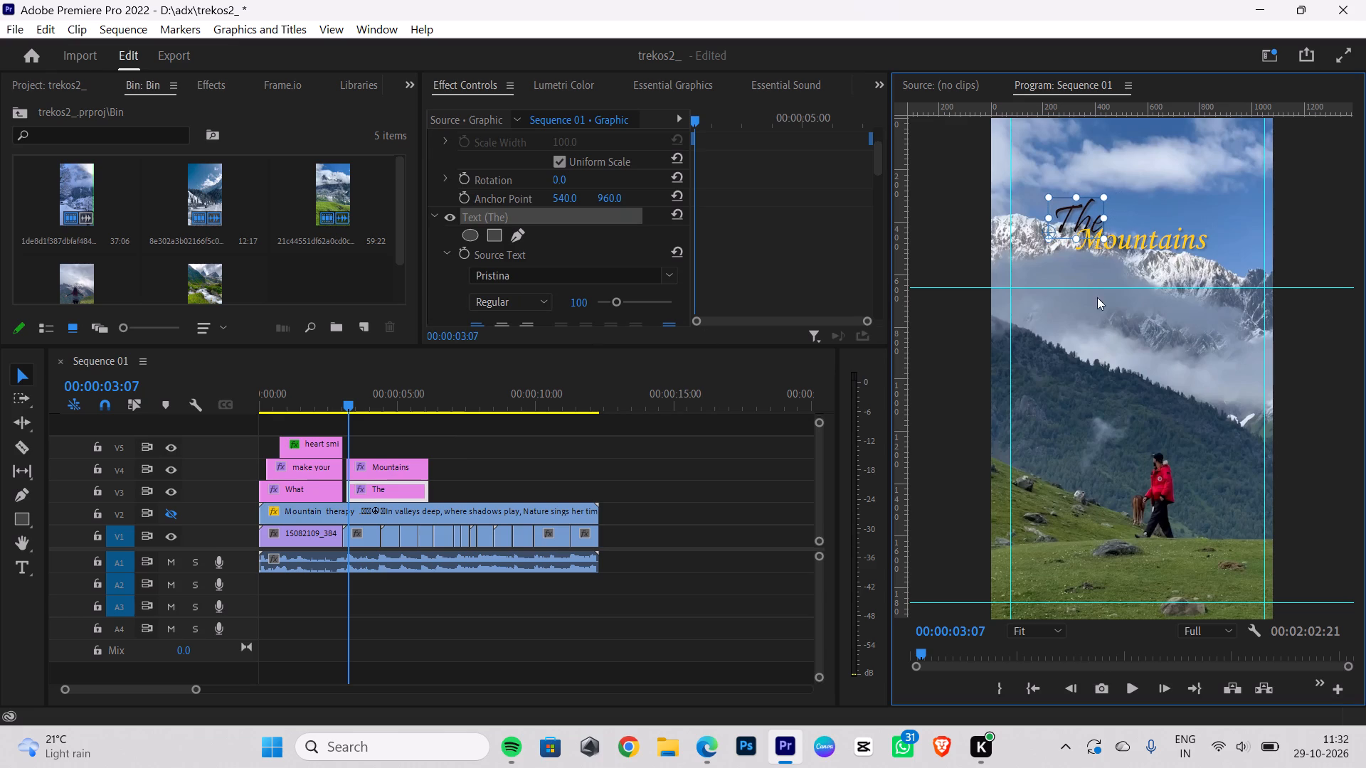
click(1102, 327)
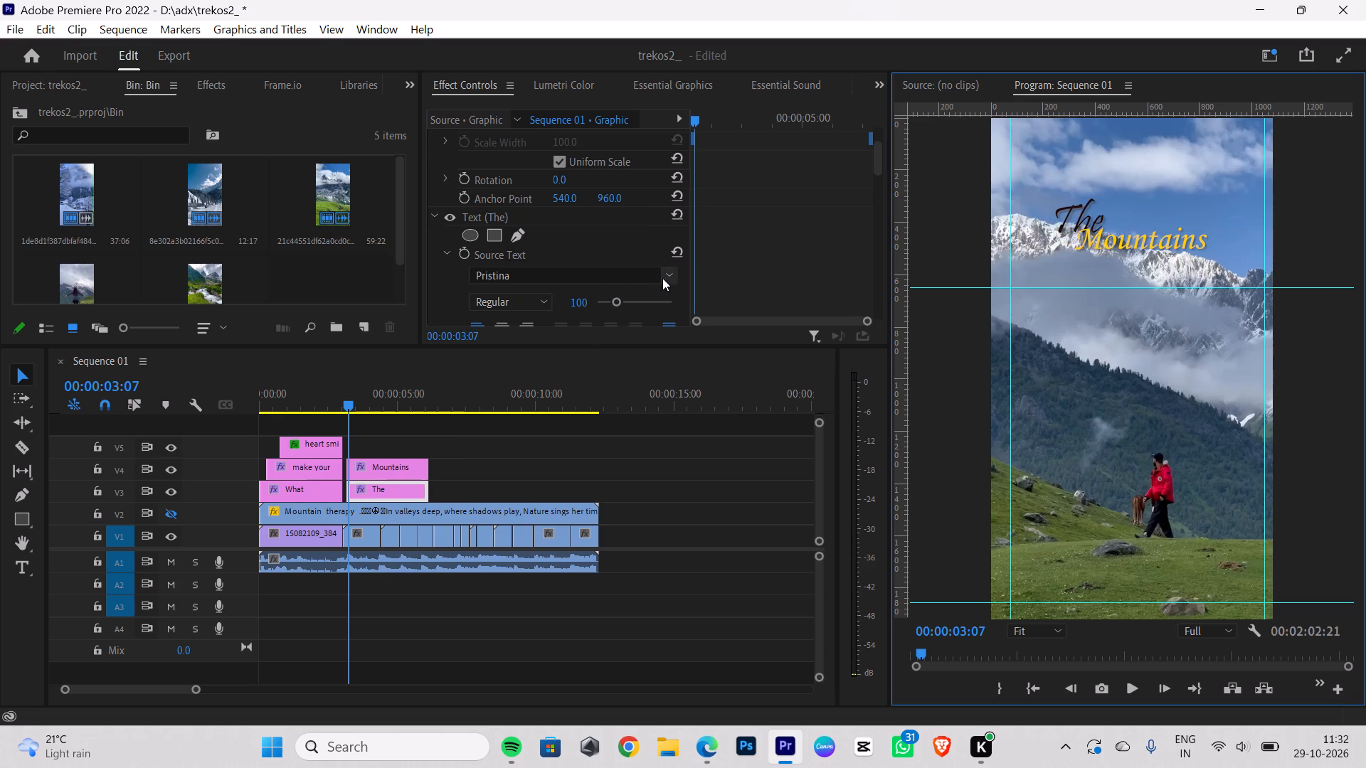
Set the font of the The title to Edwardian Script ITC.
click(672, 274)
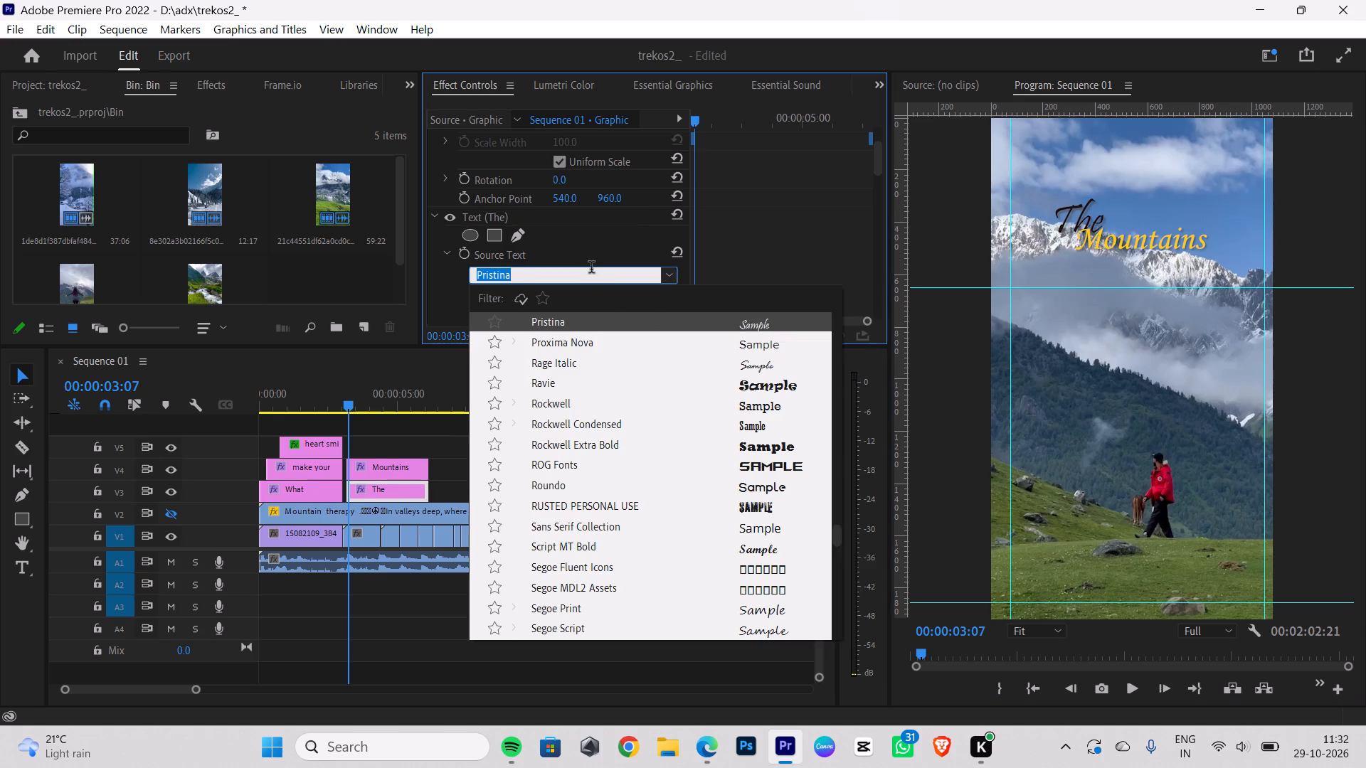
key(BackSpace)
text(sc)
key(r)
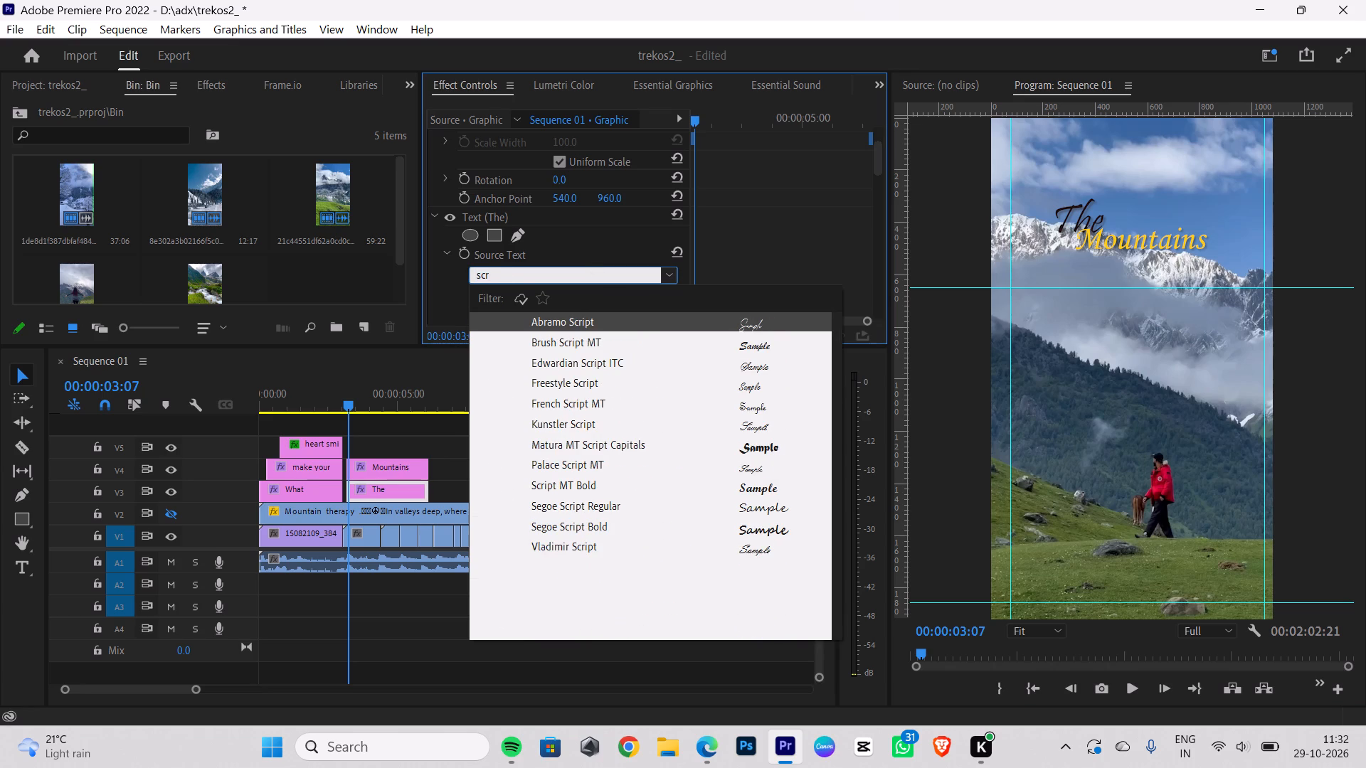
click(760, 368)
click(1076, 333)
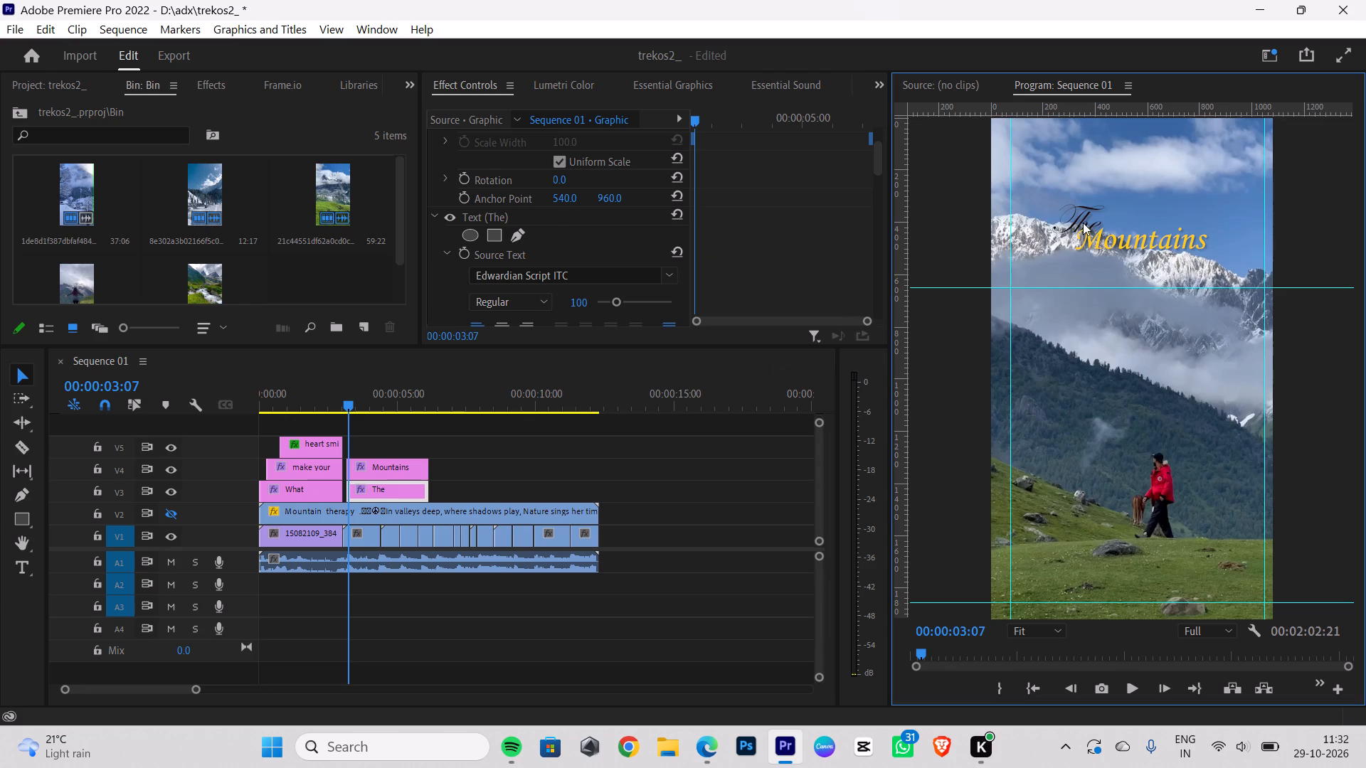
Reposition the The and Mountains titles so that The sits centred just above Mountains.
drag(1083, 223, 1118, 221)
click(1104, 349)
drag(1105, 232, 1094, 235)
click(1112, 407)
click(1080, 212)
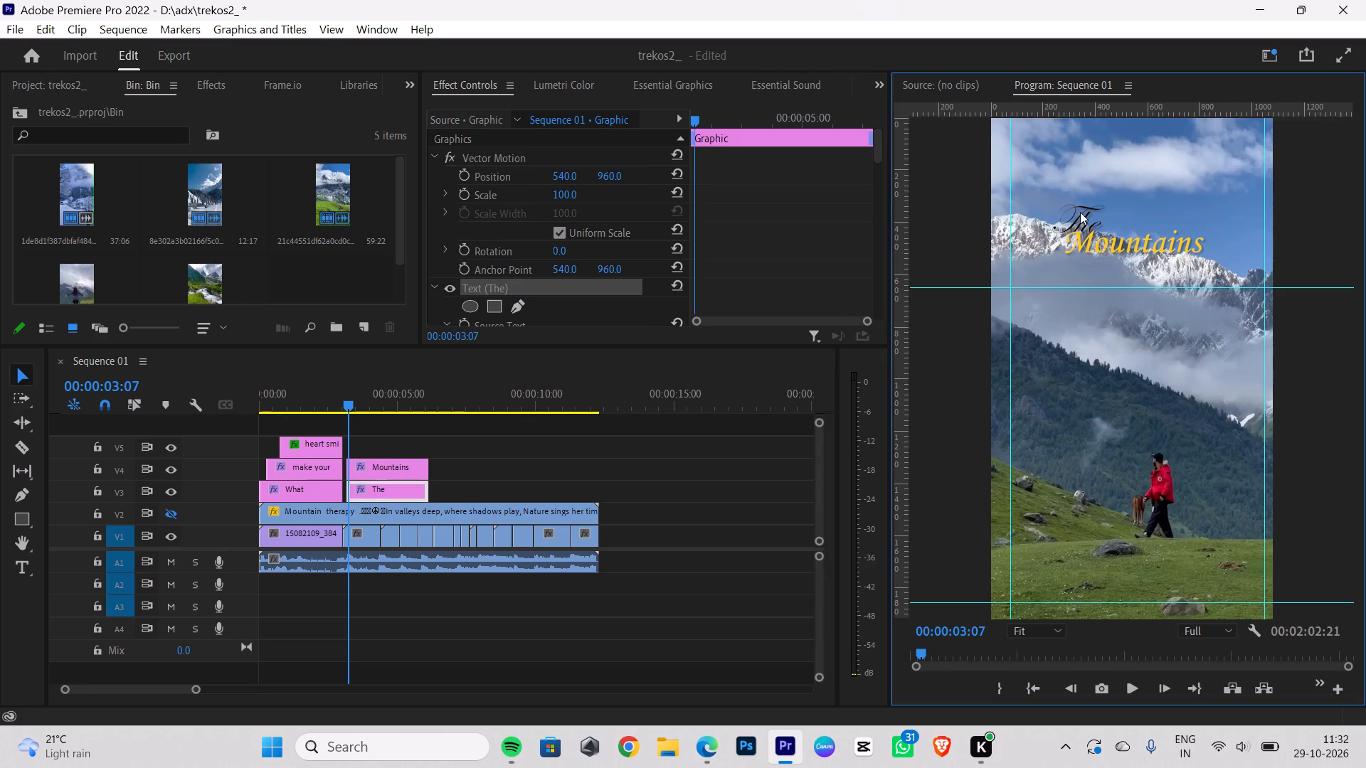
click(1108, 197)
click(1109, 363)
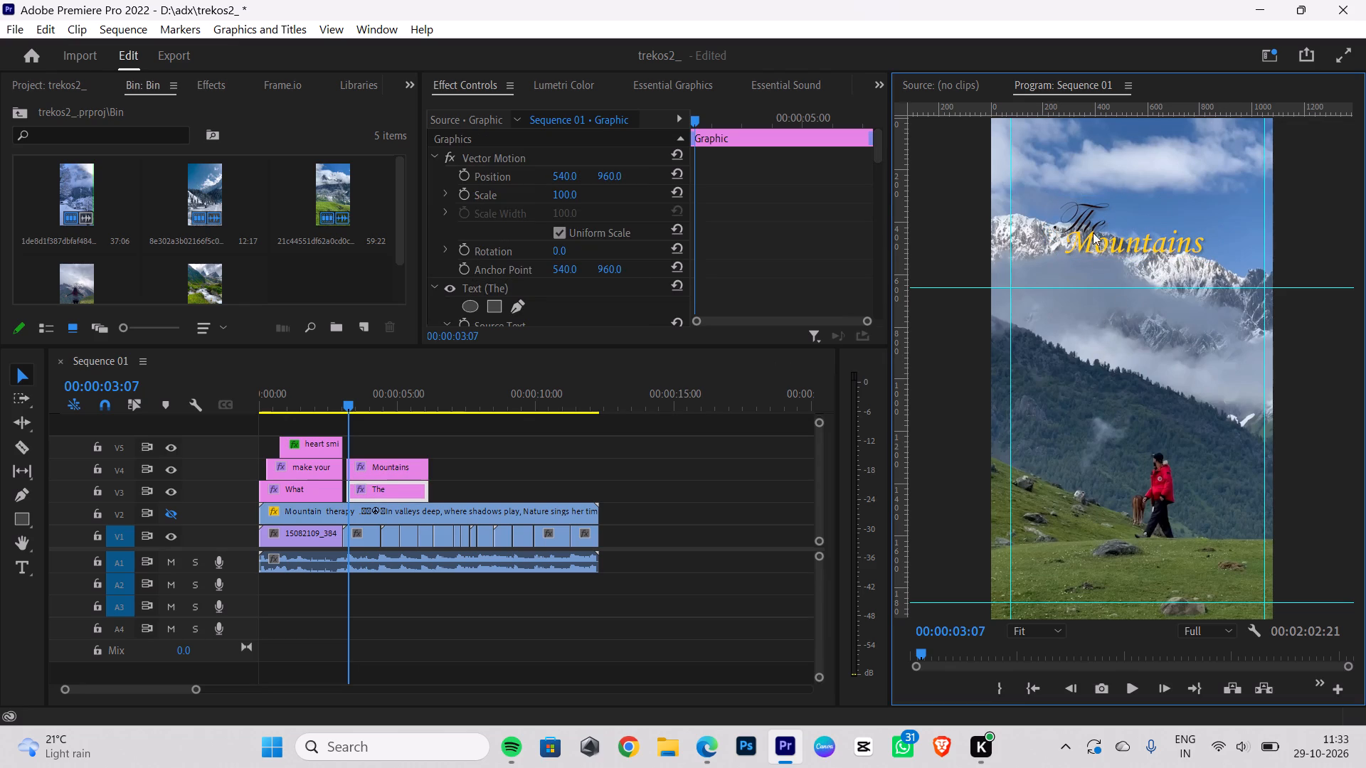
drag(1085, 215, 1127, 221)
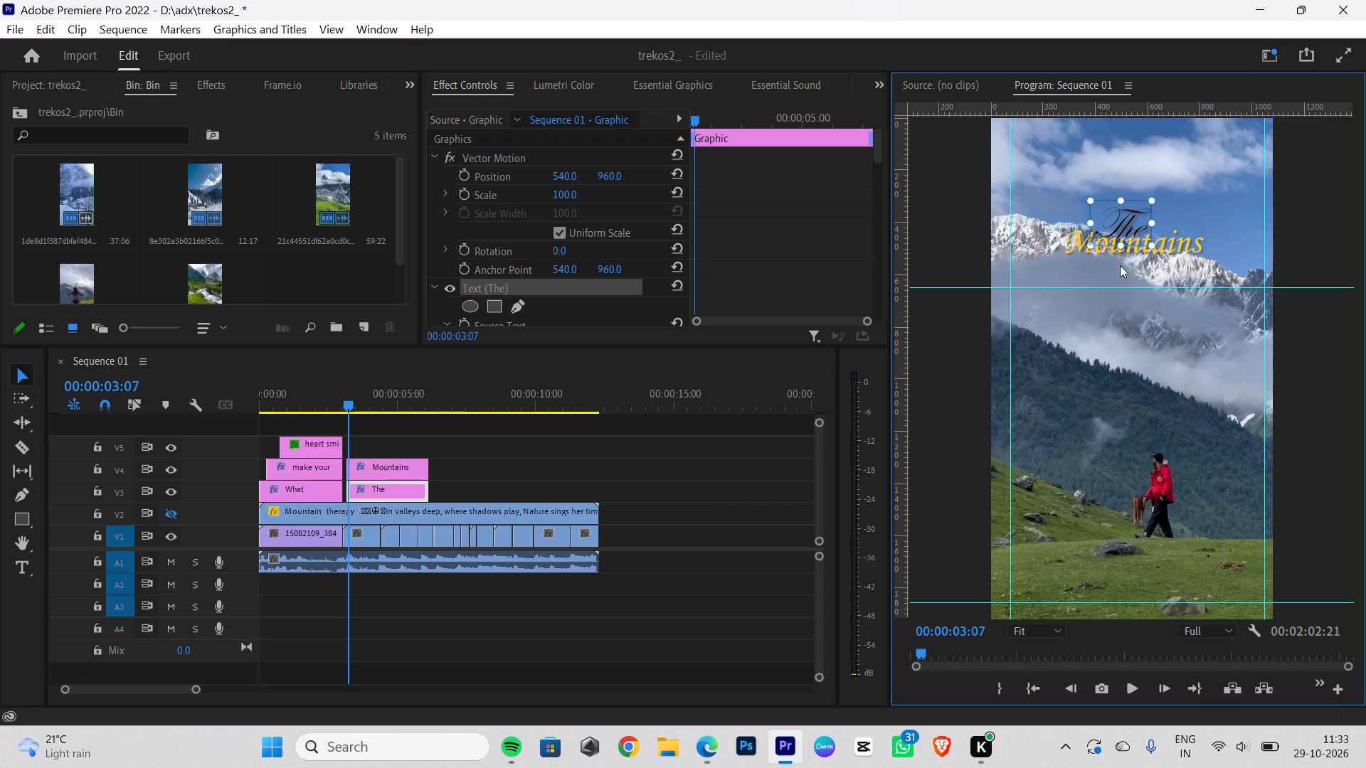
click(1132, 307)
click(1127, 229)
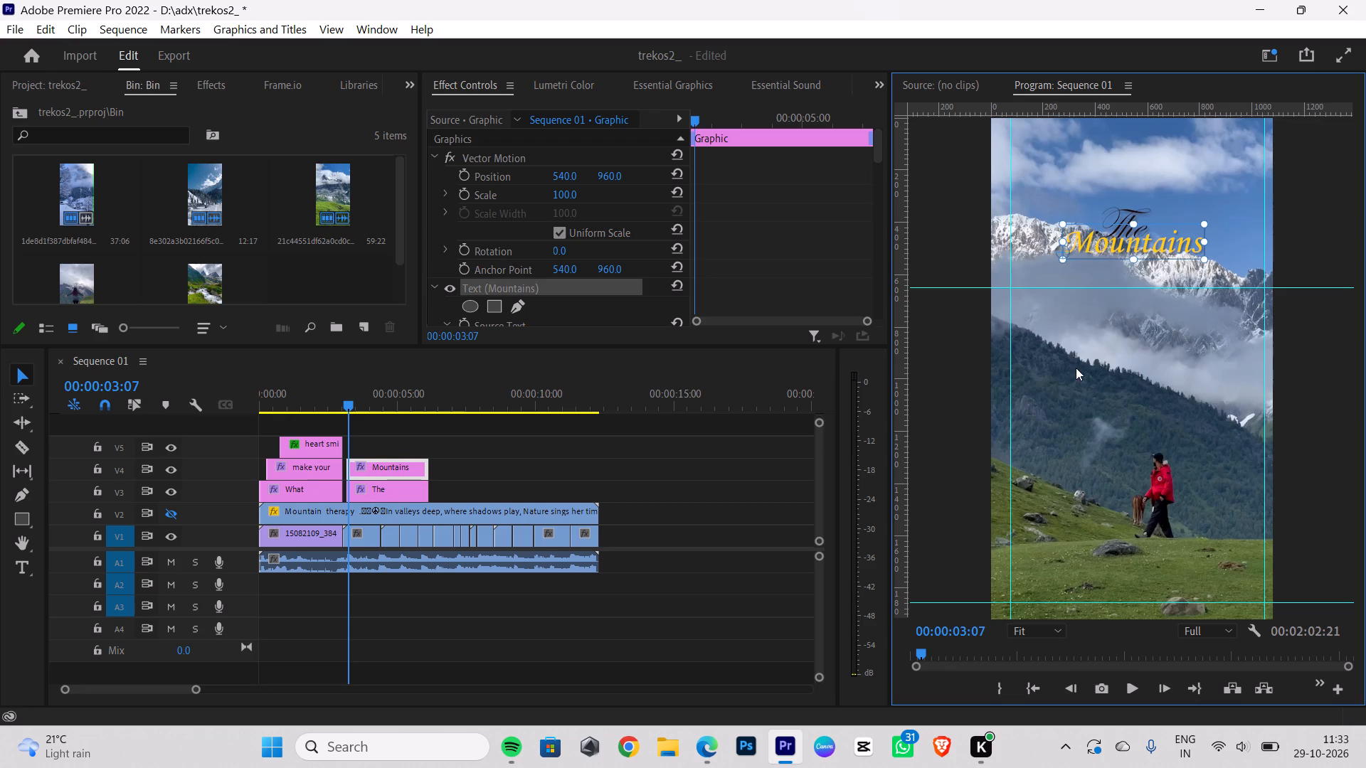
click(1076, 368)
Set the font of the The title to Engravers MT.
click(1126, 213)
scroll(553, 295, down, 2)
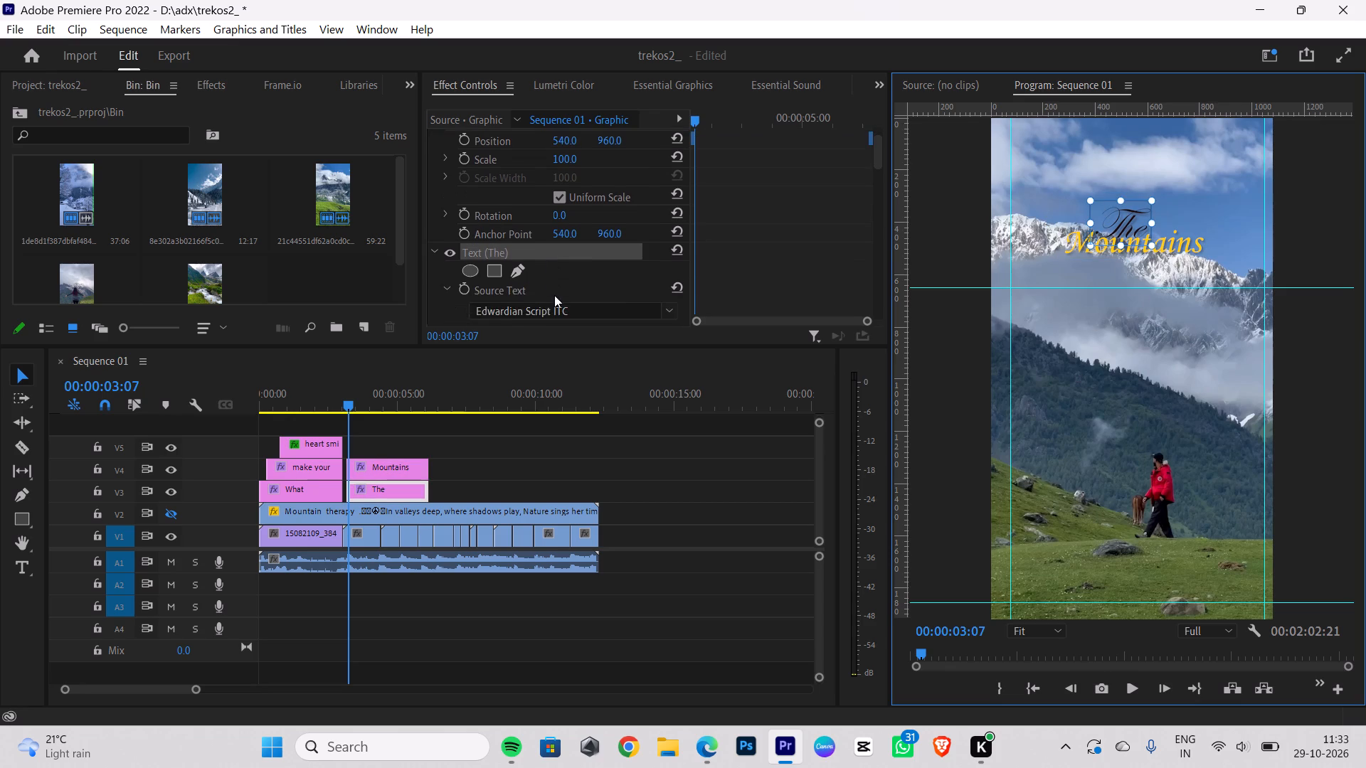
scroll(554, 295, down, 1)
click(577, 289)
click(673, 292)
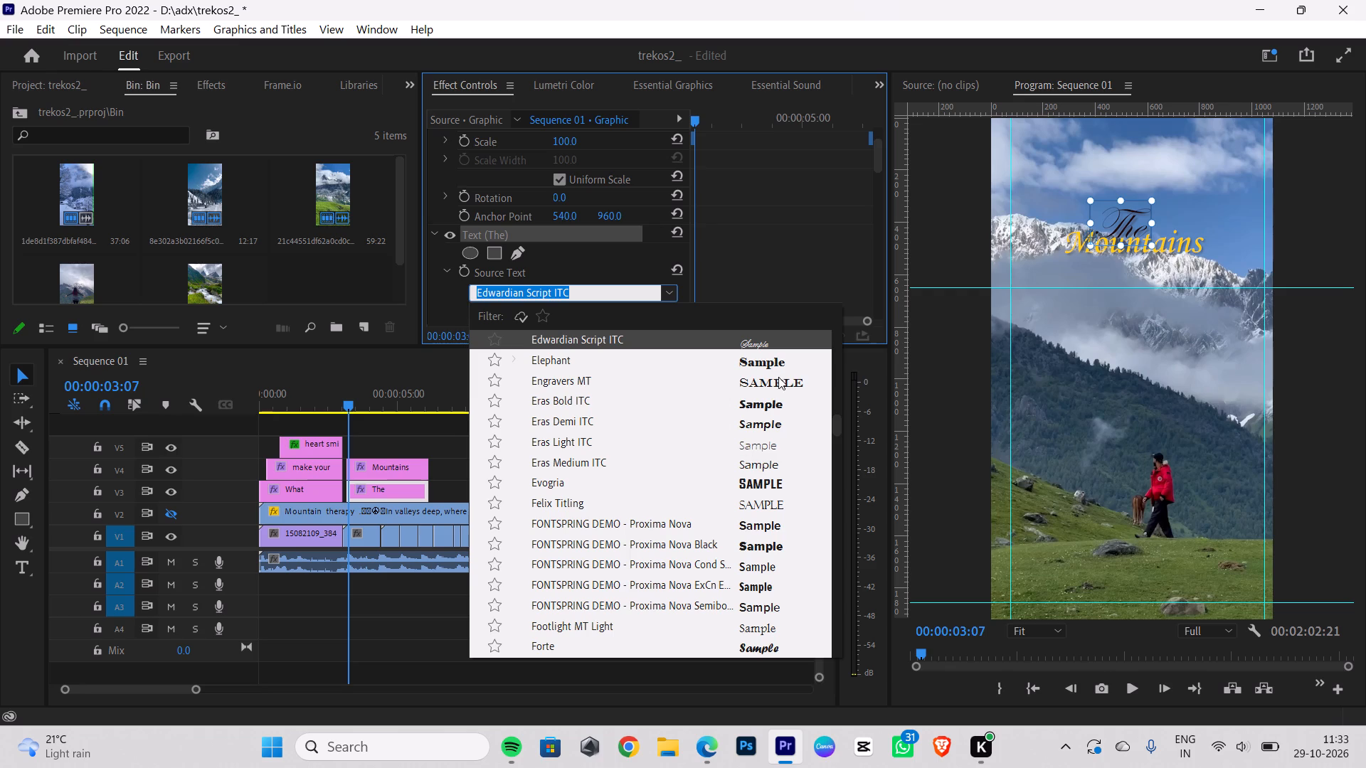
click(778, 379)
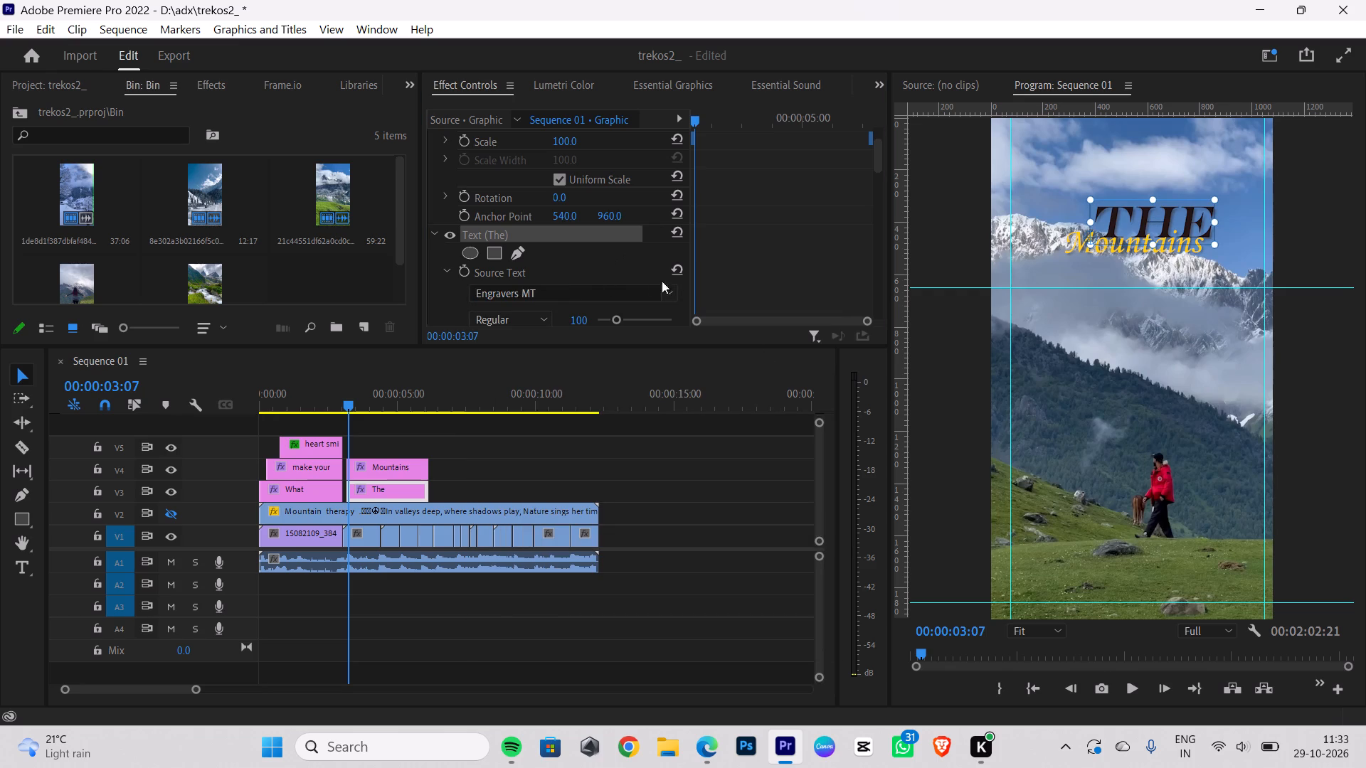
Set the font of the The title to Bell MT Italic.
click(662, 287)
scroll(762, 415, up, 4)
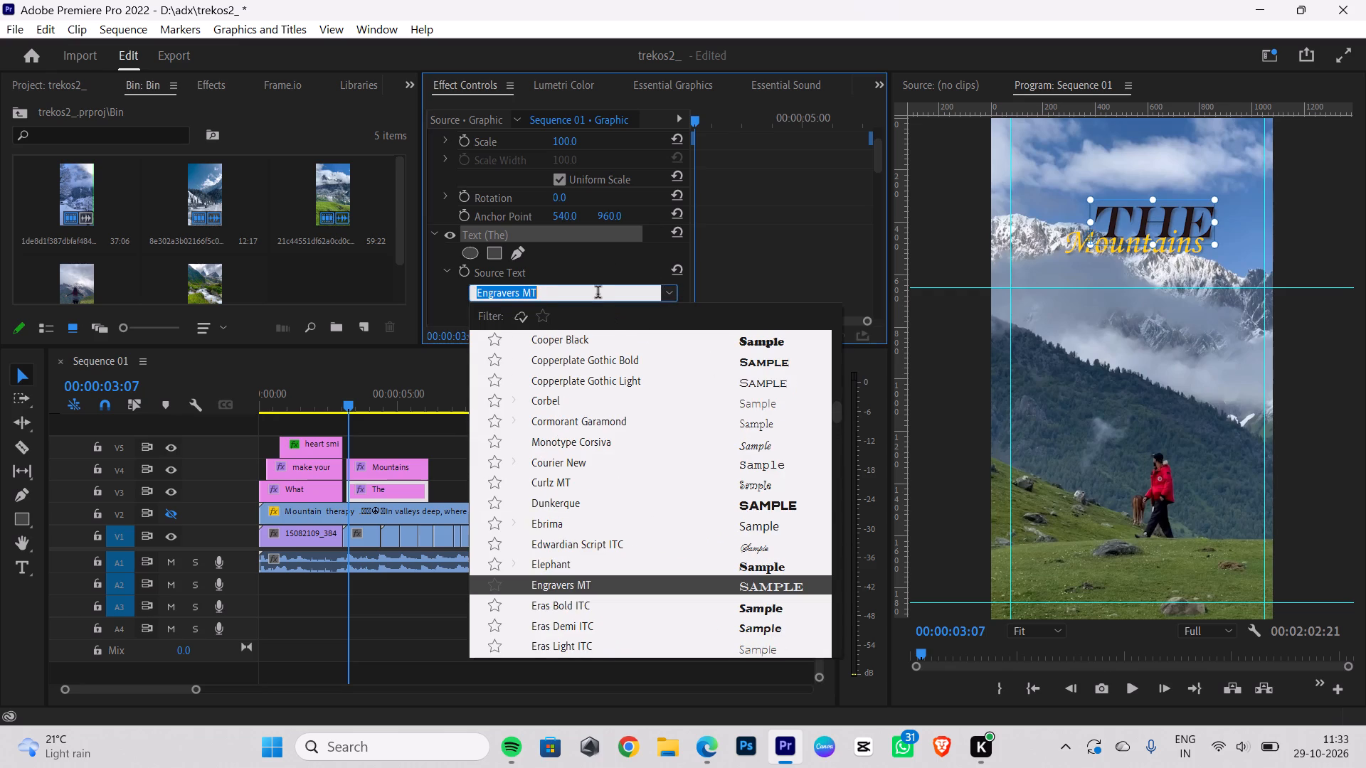
key(BackSpace)
text(scri)
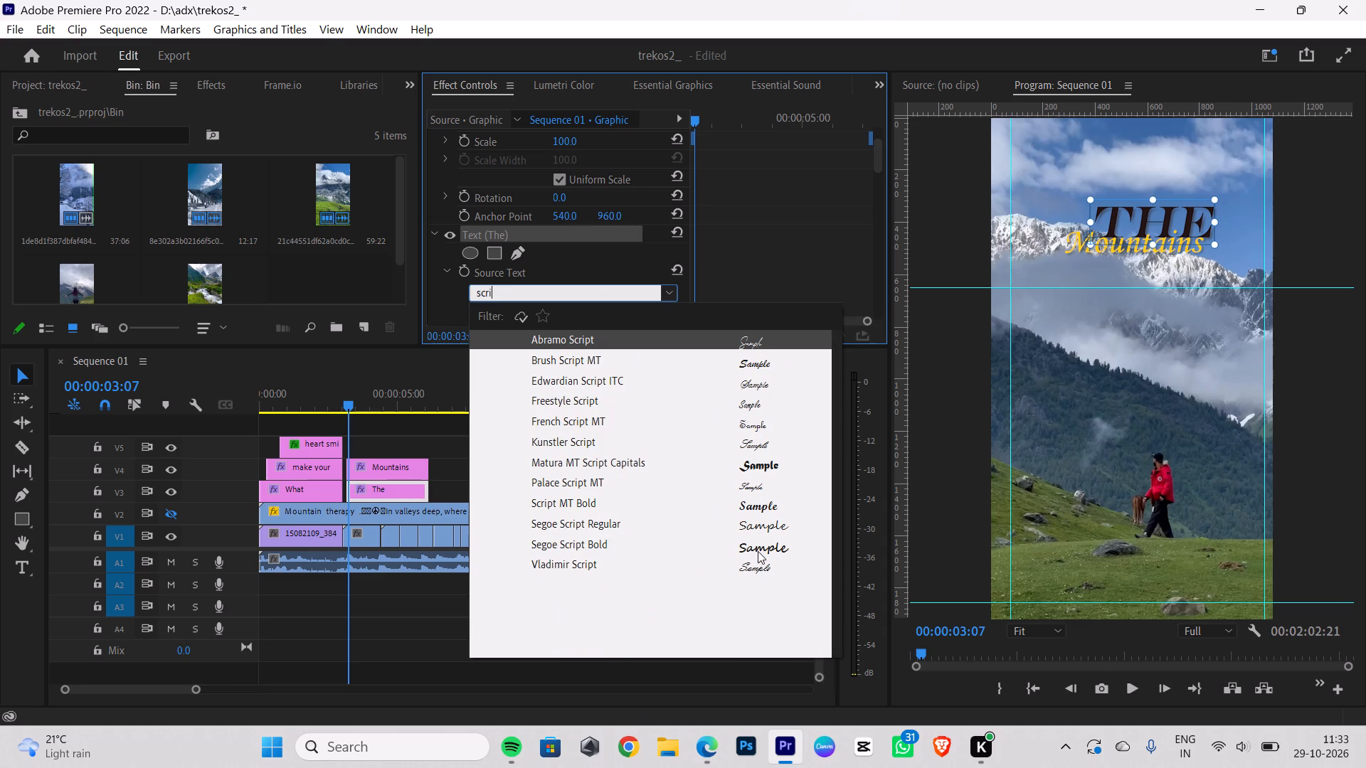
drag(551, 301, 468, 294)
double_click(498, 293)
key(BackSpace)
key(t)
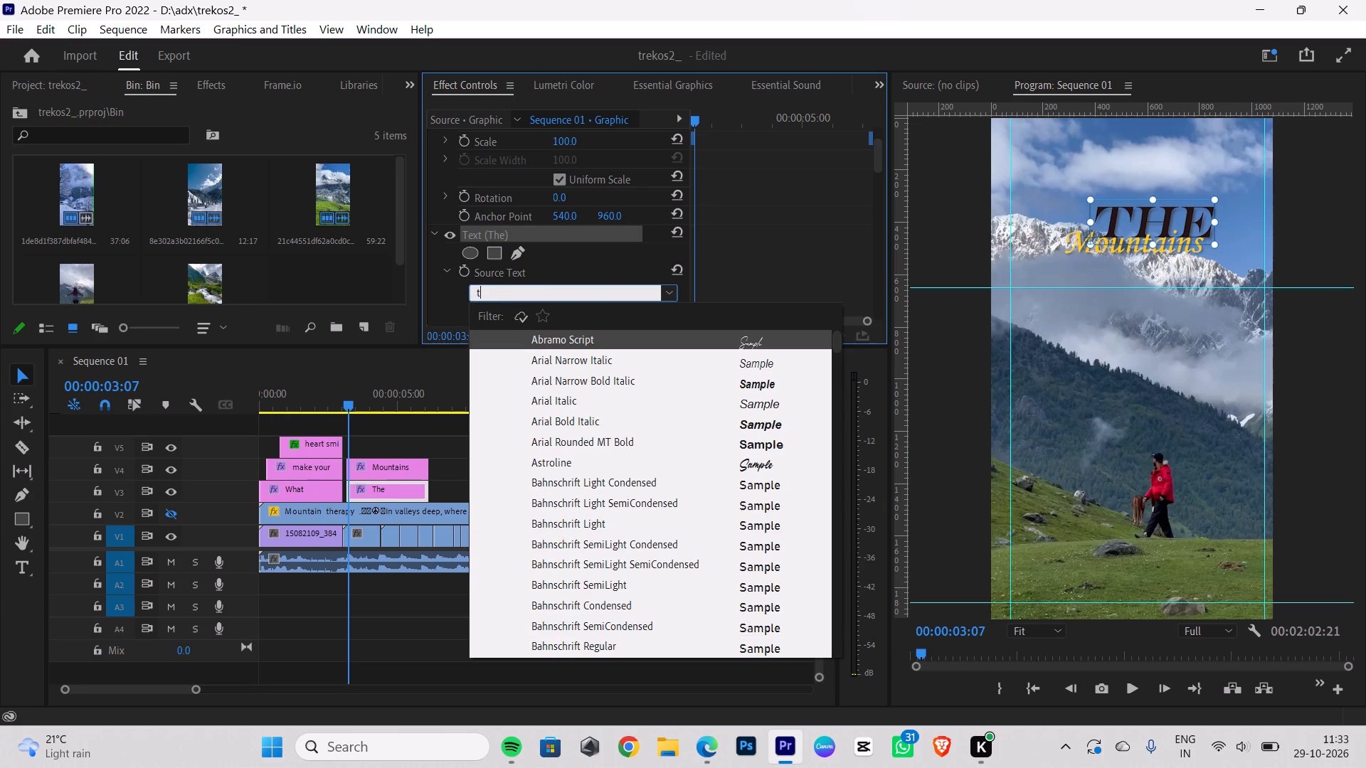
key(a)
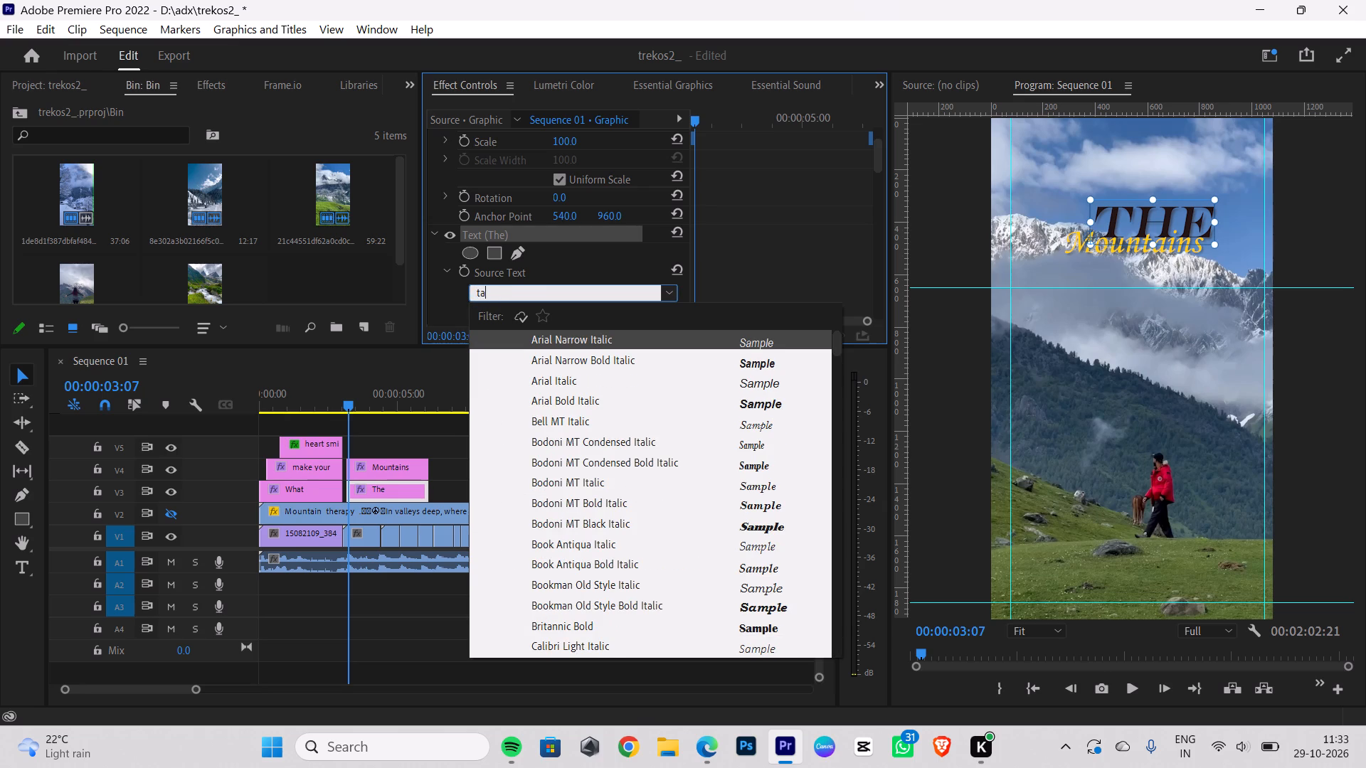
click(757, 420)
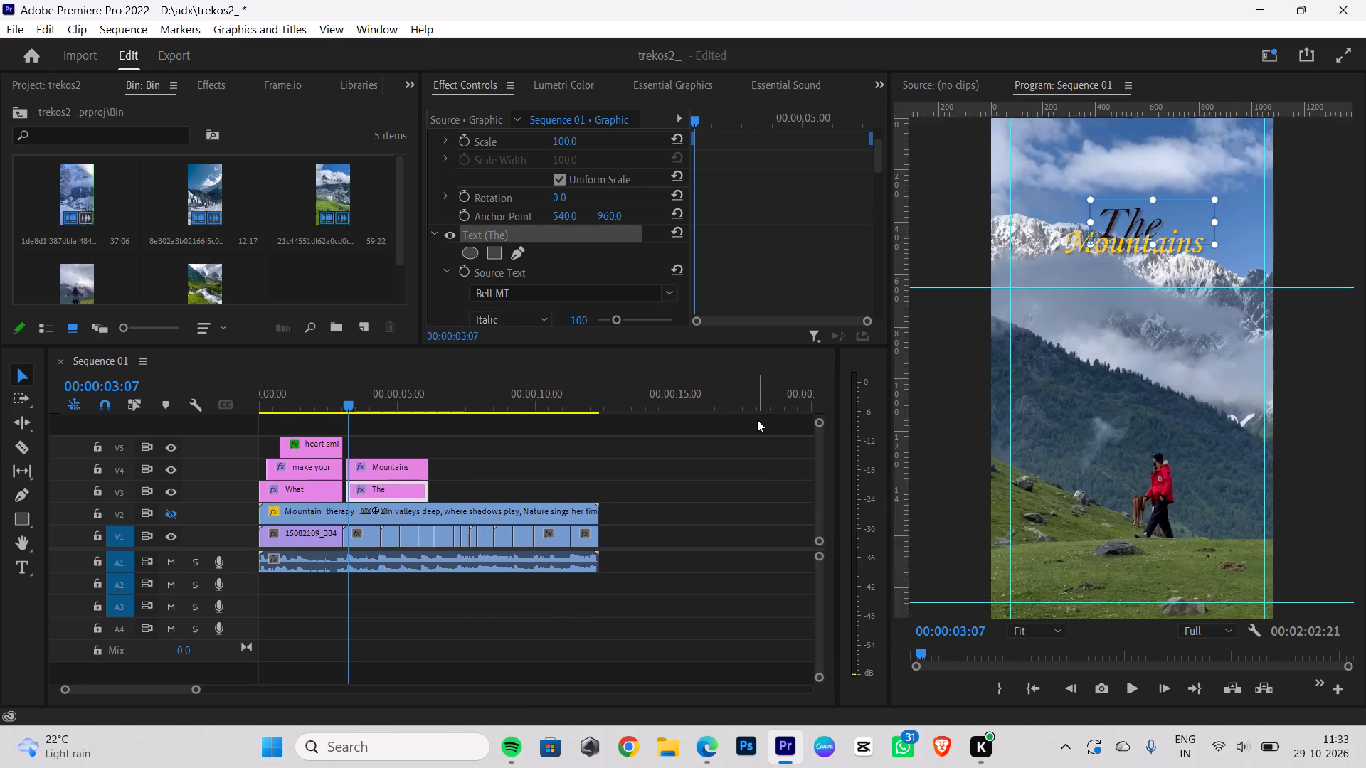
click(1172, 364)
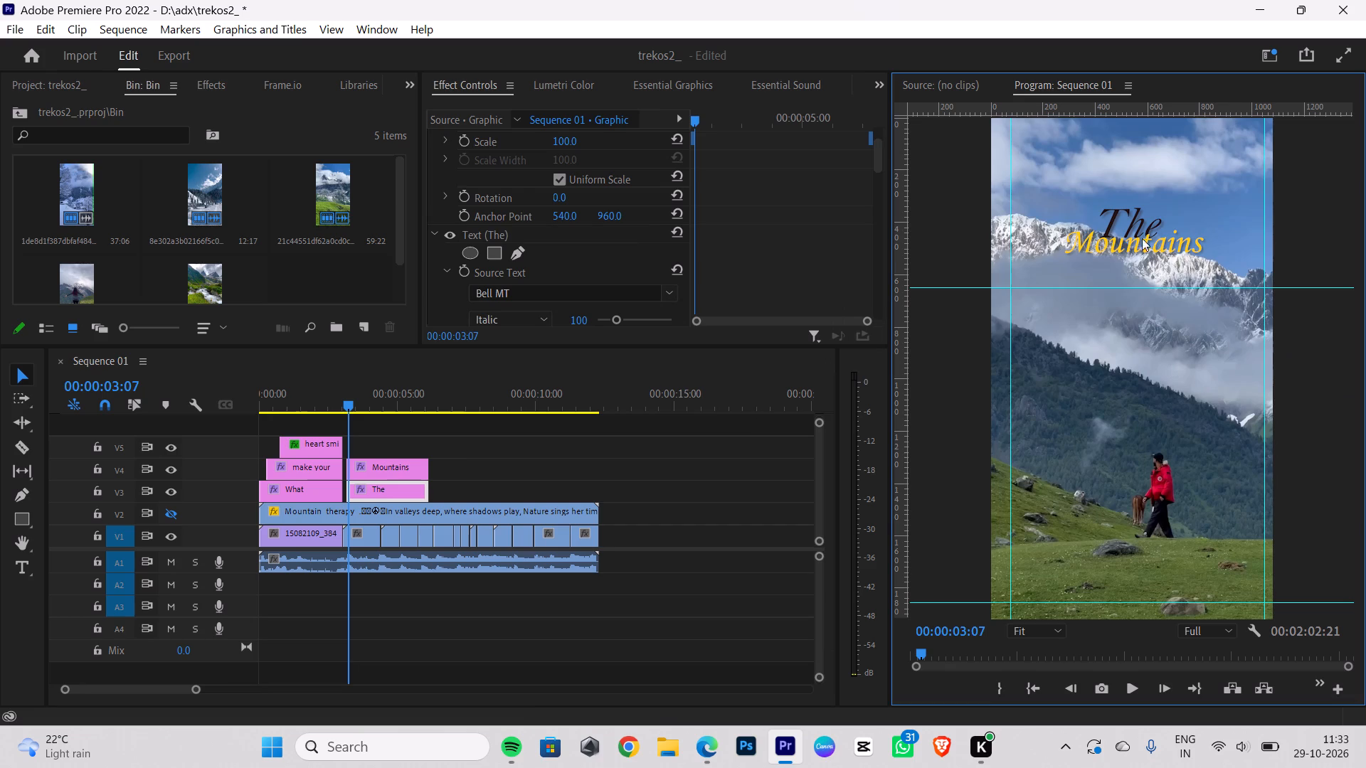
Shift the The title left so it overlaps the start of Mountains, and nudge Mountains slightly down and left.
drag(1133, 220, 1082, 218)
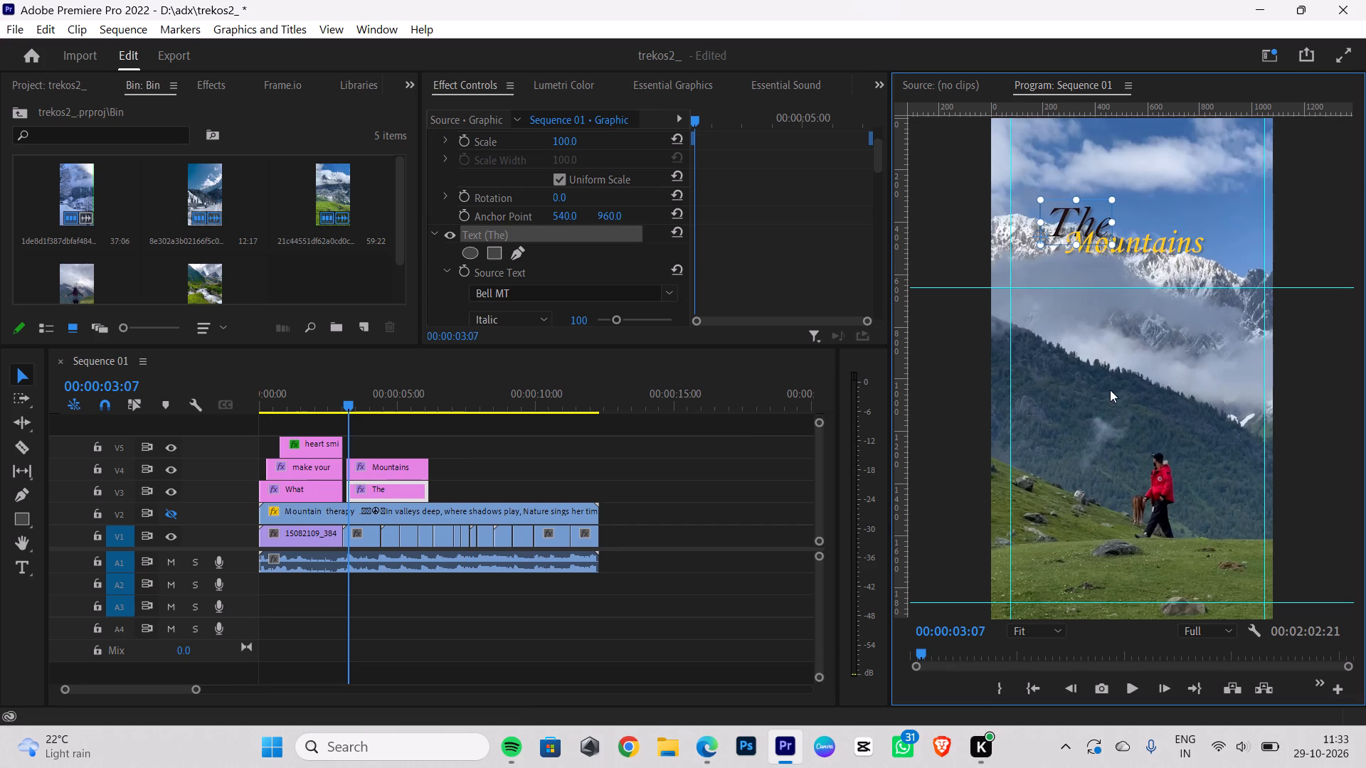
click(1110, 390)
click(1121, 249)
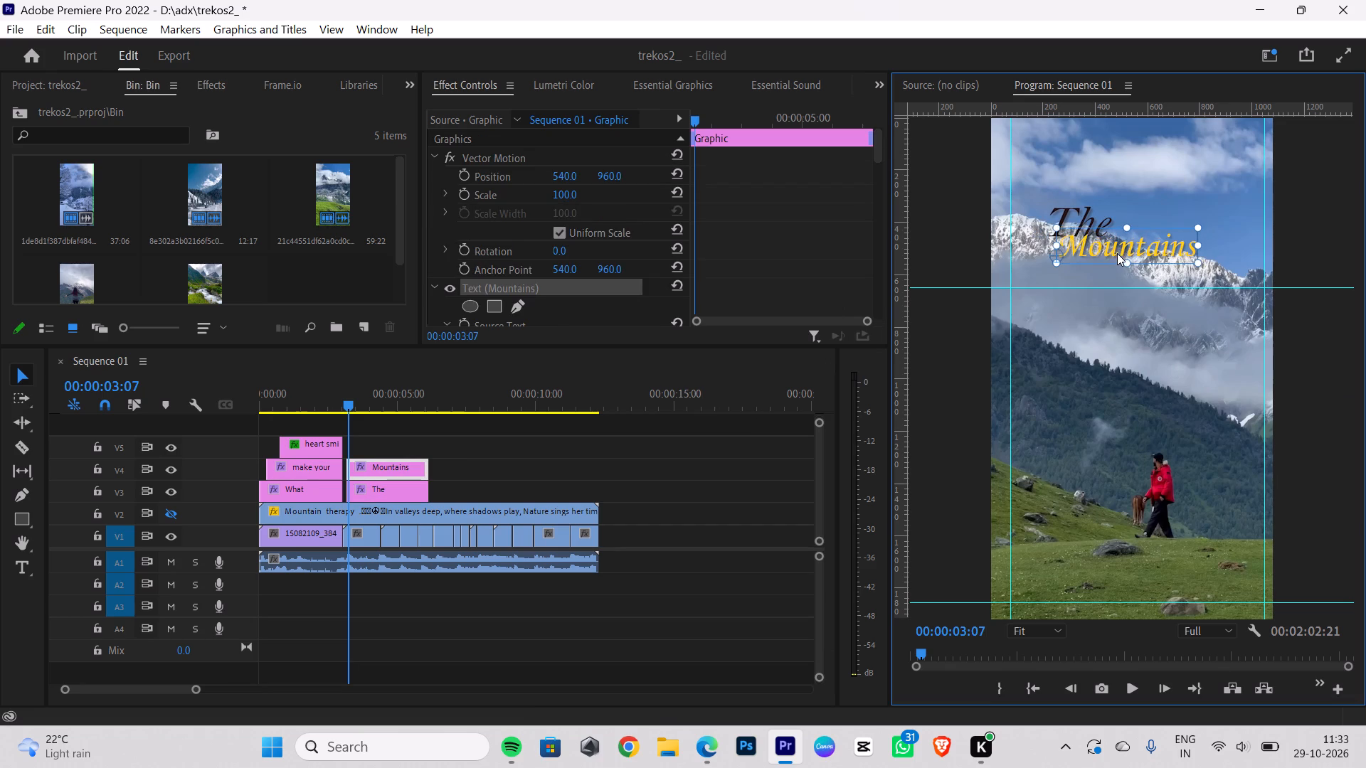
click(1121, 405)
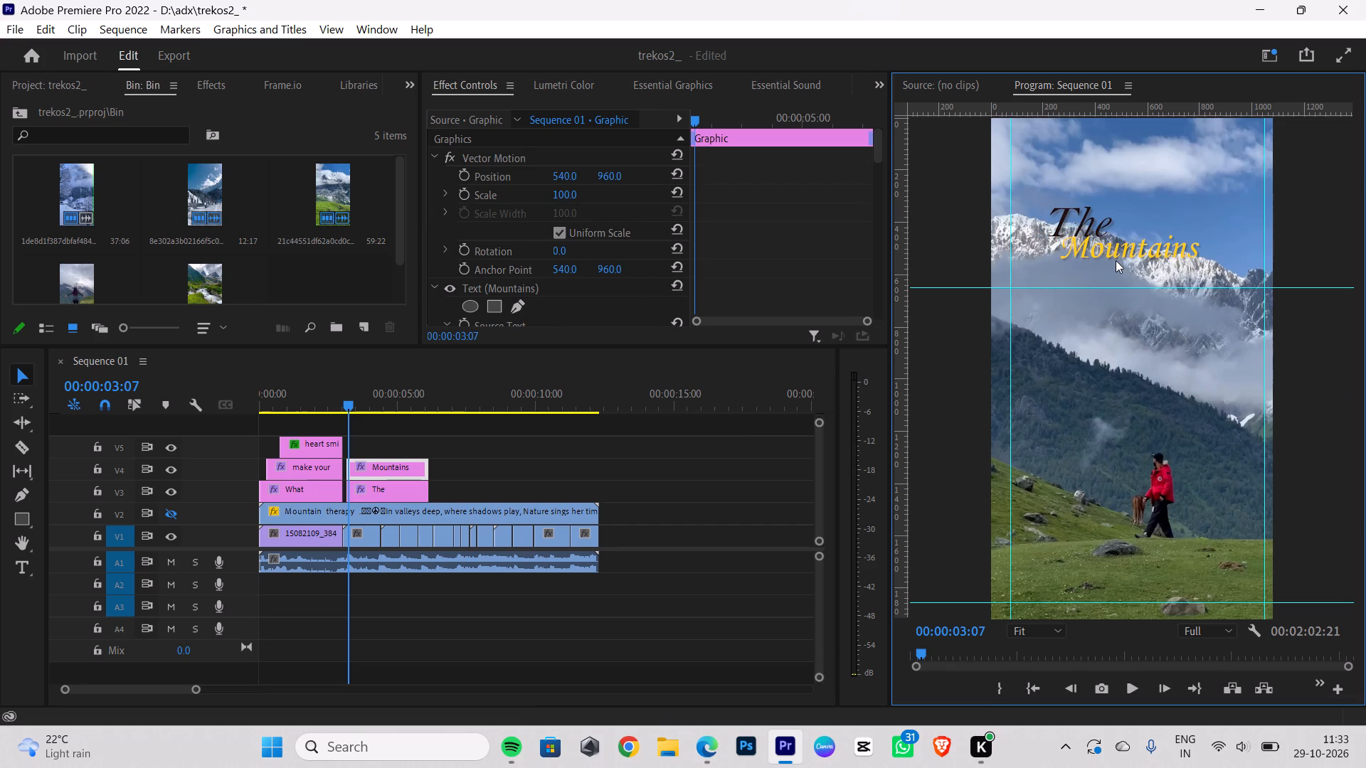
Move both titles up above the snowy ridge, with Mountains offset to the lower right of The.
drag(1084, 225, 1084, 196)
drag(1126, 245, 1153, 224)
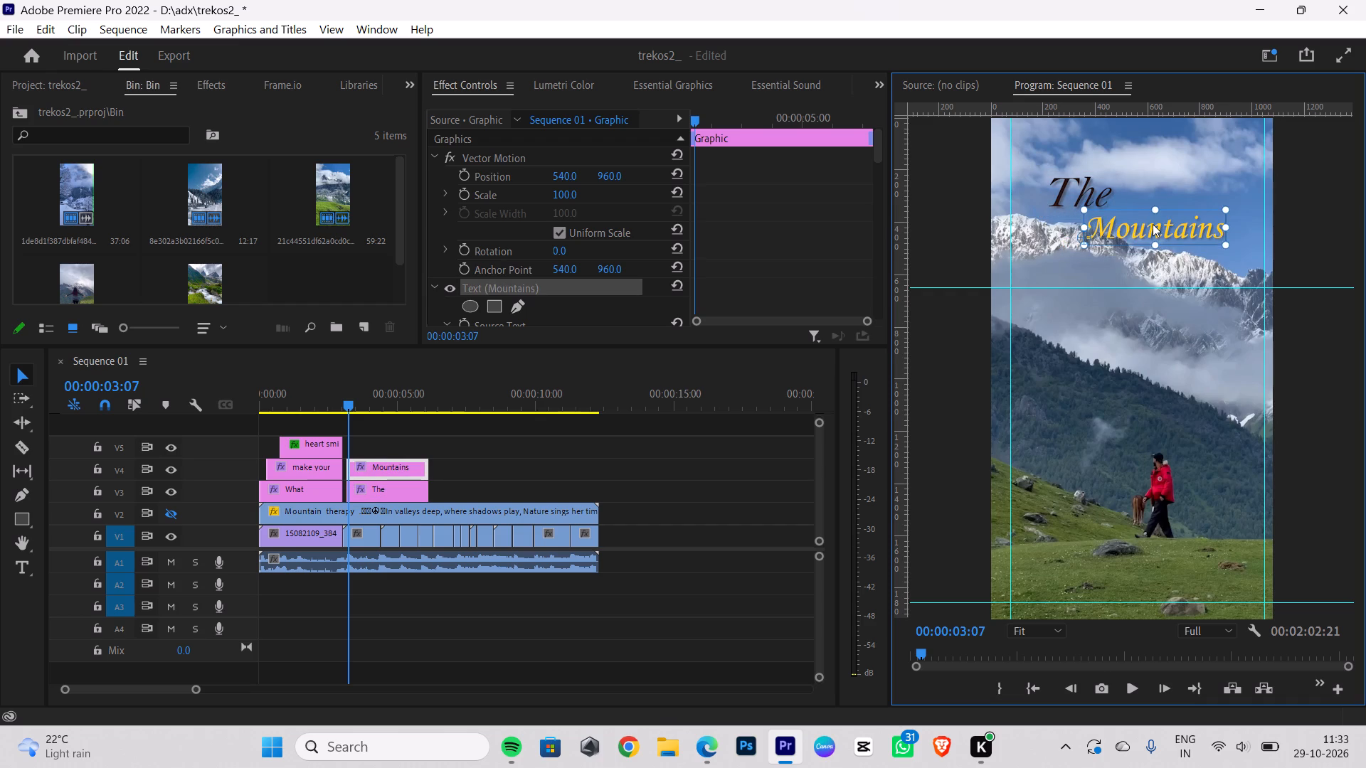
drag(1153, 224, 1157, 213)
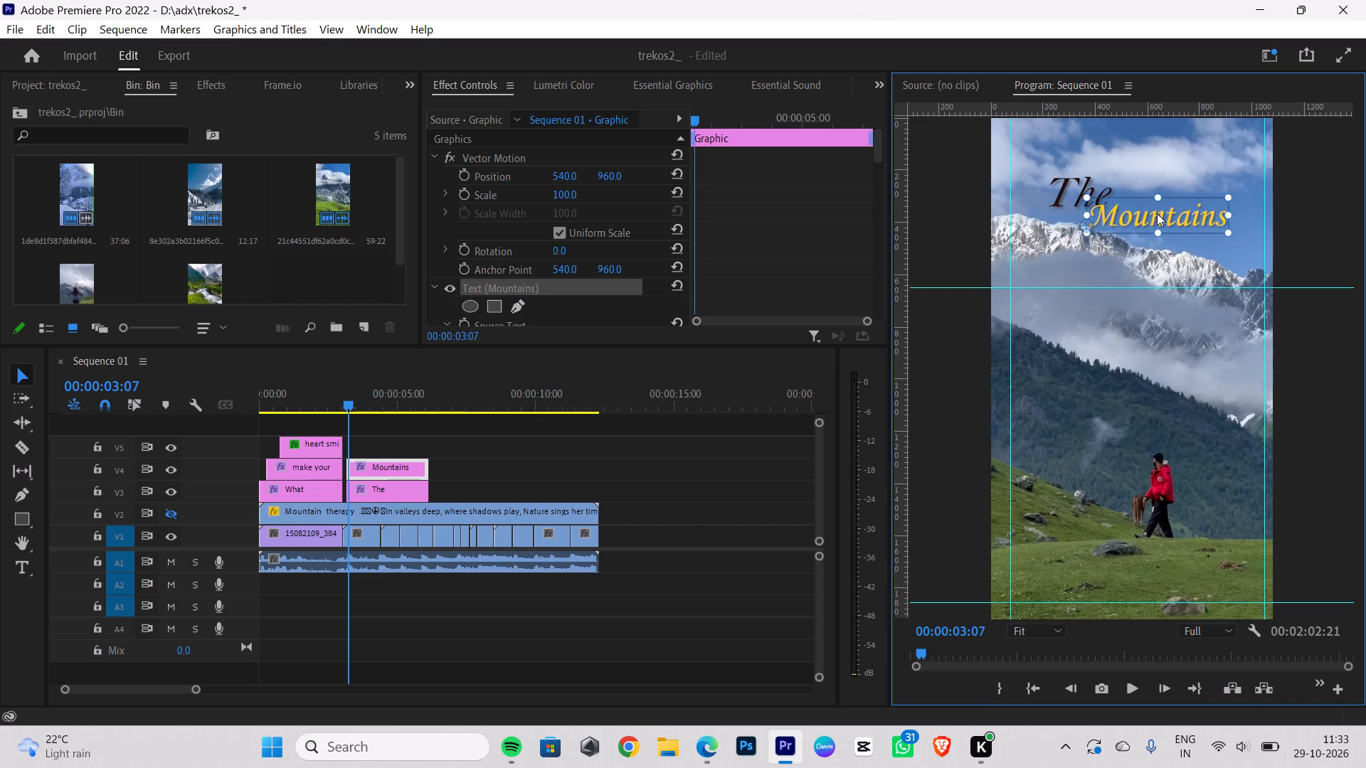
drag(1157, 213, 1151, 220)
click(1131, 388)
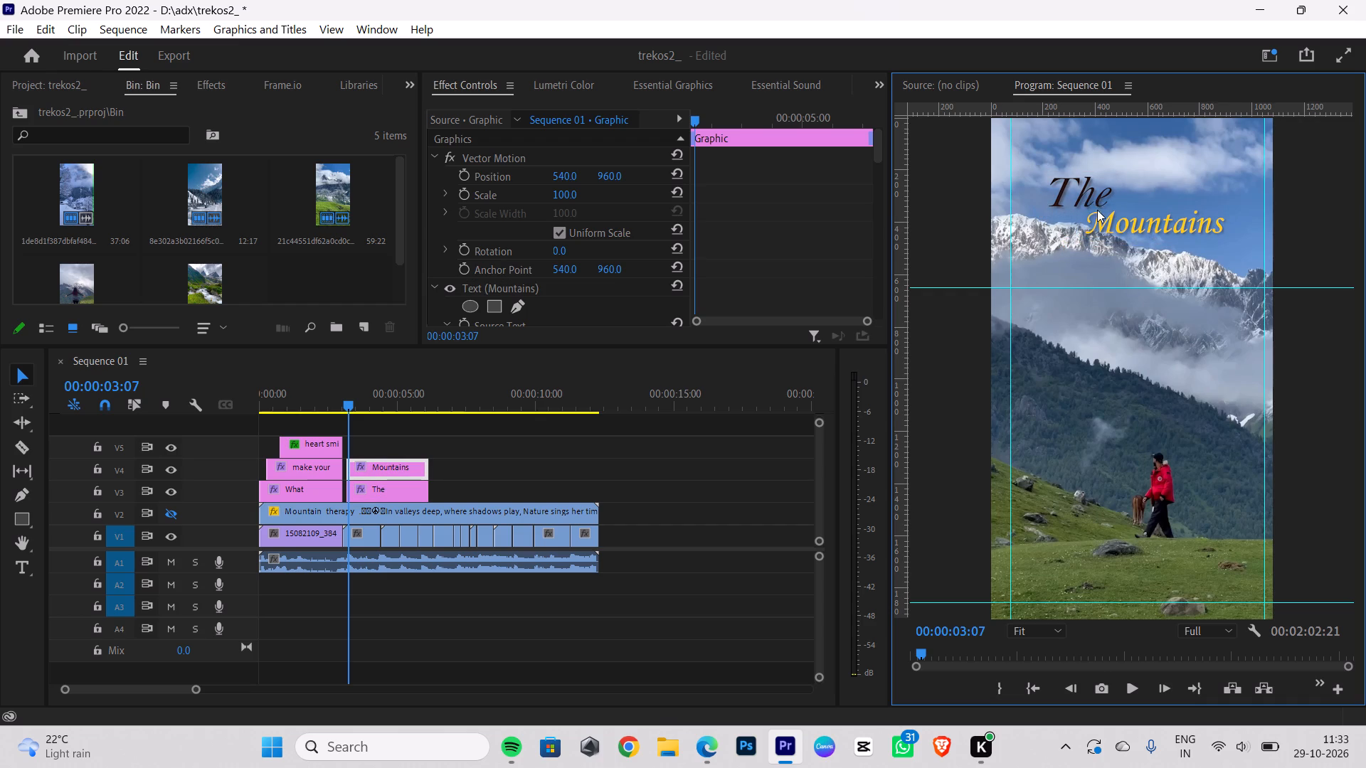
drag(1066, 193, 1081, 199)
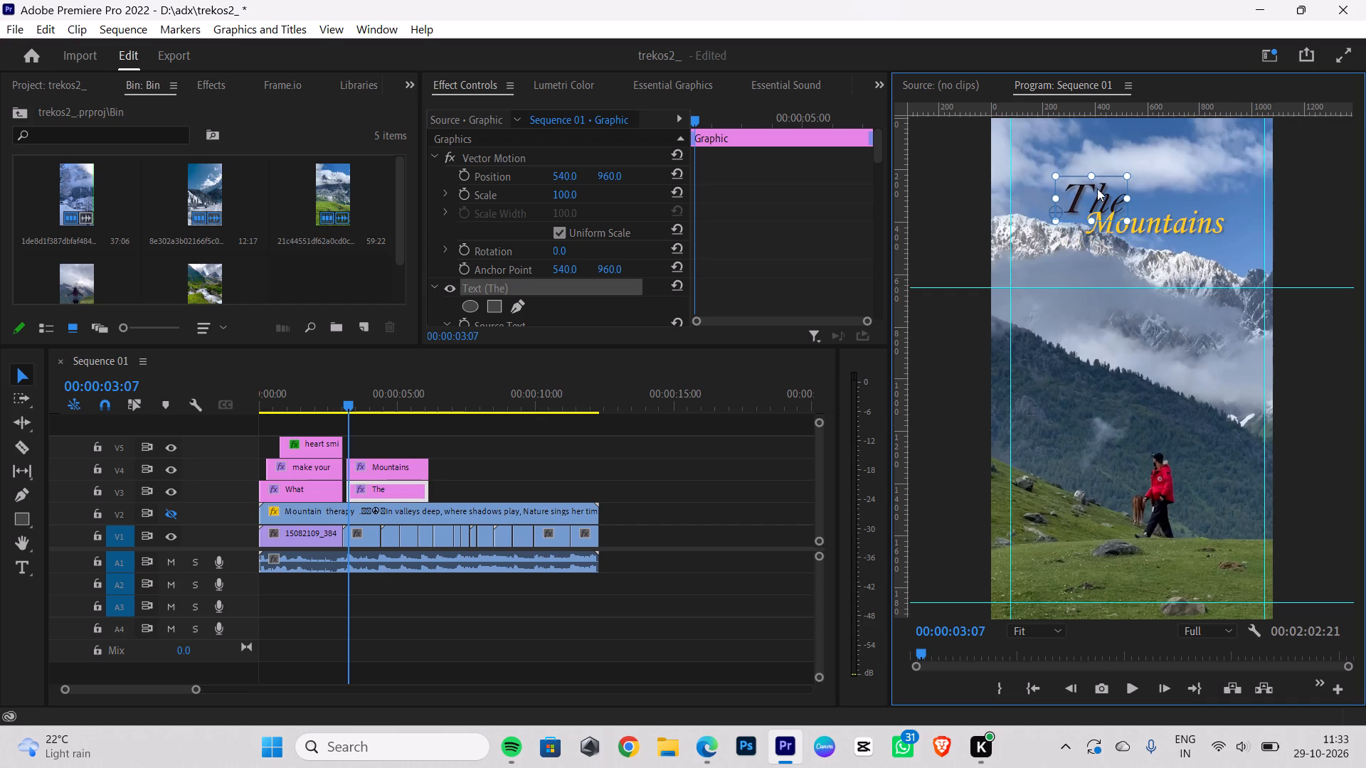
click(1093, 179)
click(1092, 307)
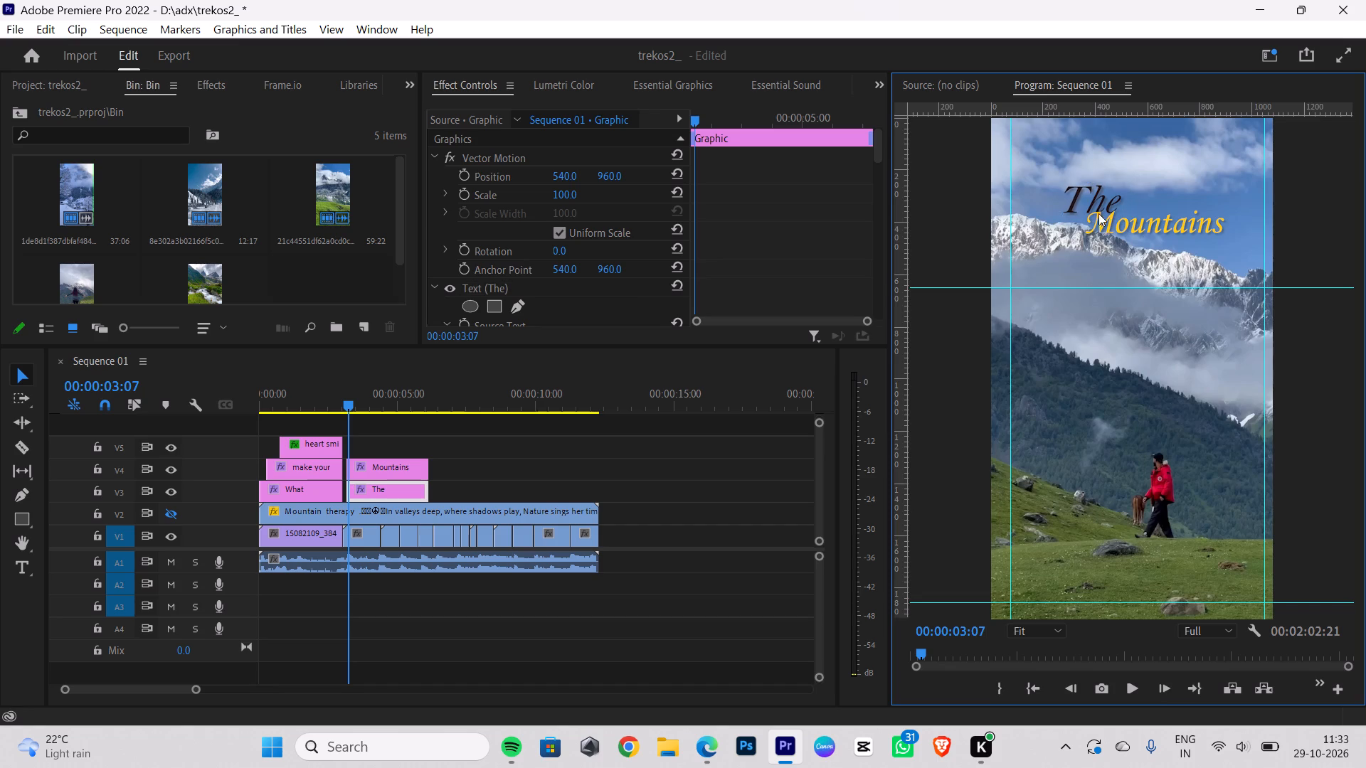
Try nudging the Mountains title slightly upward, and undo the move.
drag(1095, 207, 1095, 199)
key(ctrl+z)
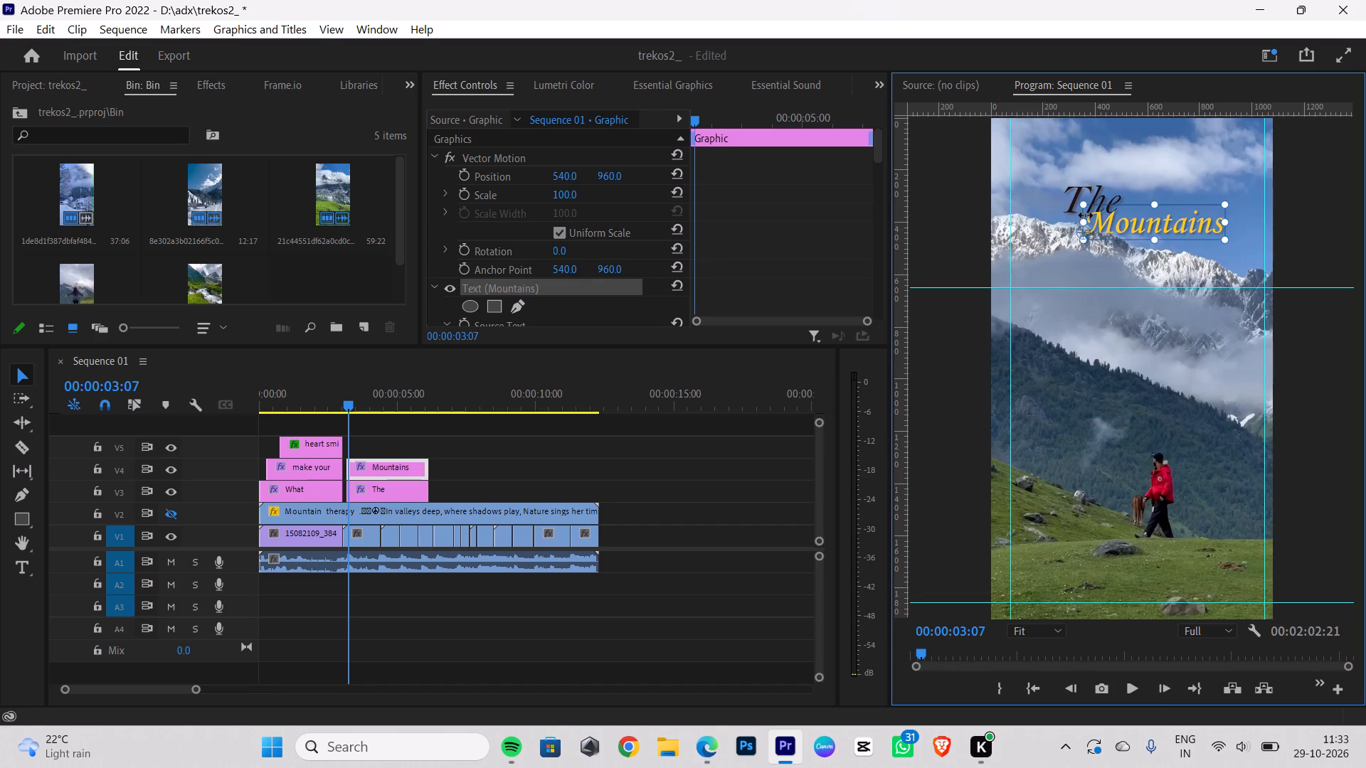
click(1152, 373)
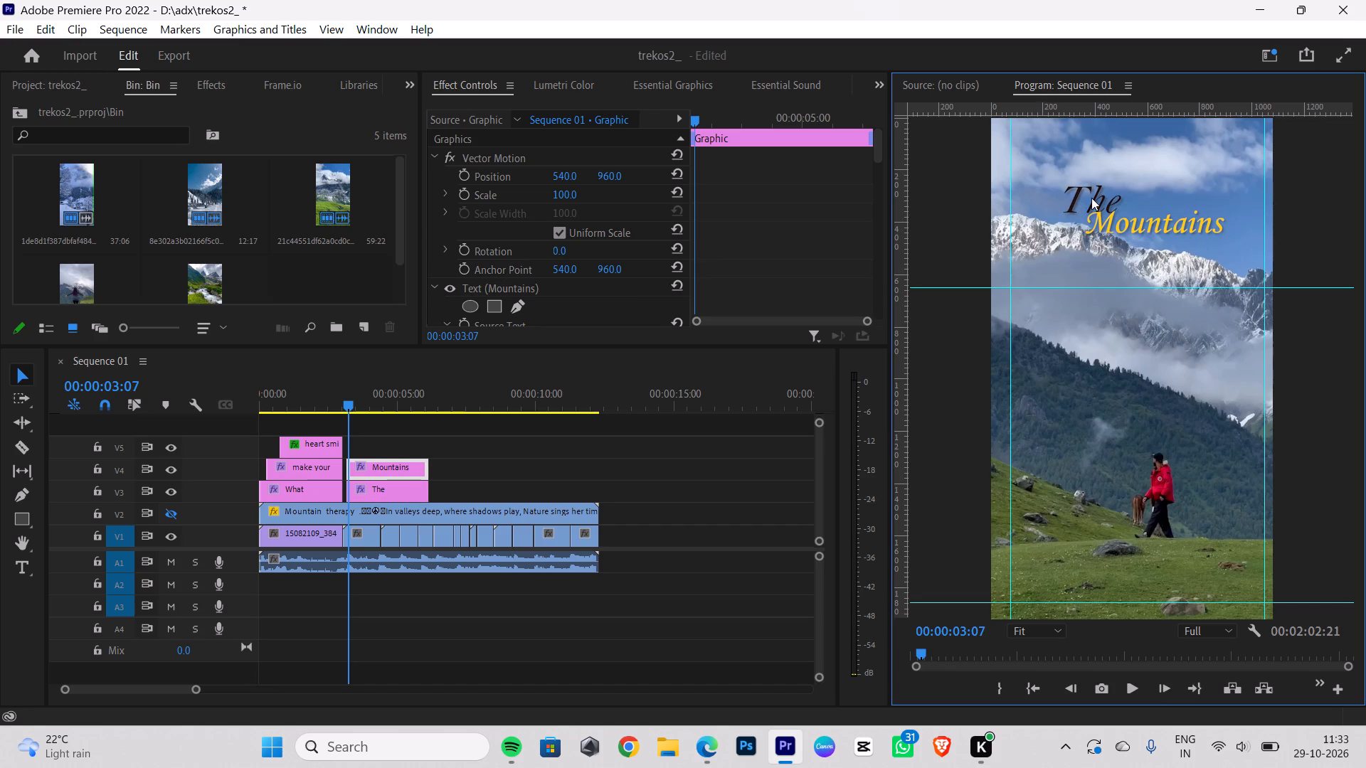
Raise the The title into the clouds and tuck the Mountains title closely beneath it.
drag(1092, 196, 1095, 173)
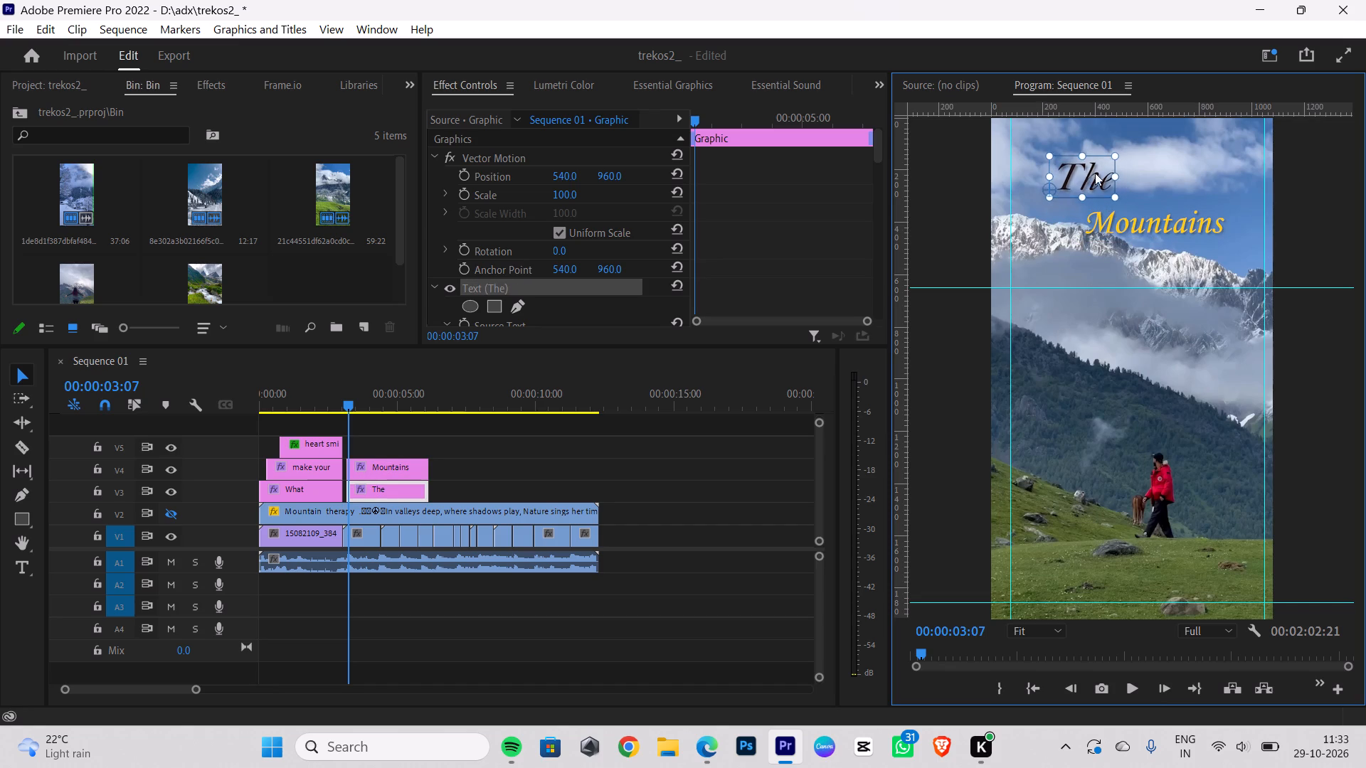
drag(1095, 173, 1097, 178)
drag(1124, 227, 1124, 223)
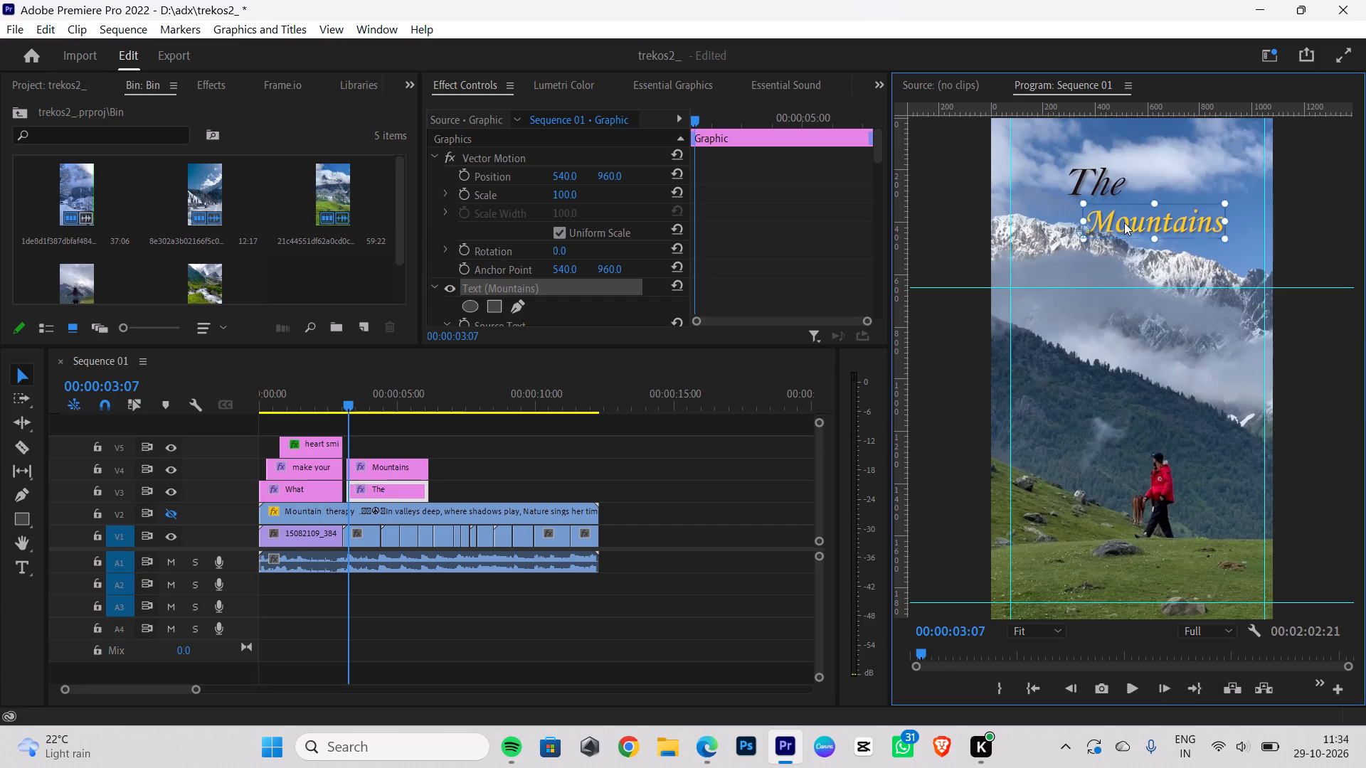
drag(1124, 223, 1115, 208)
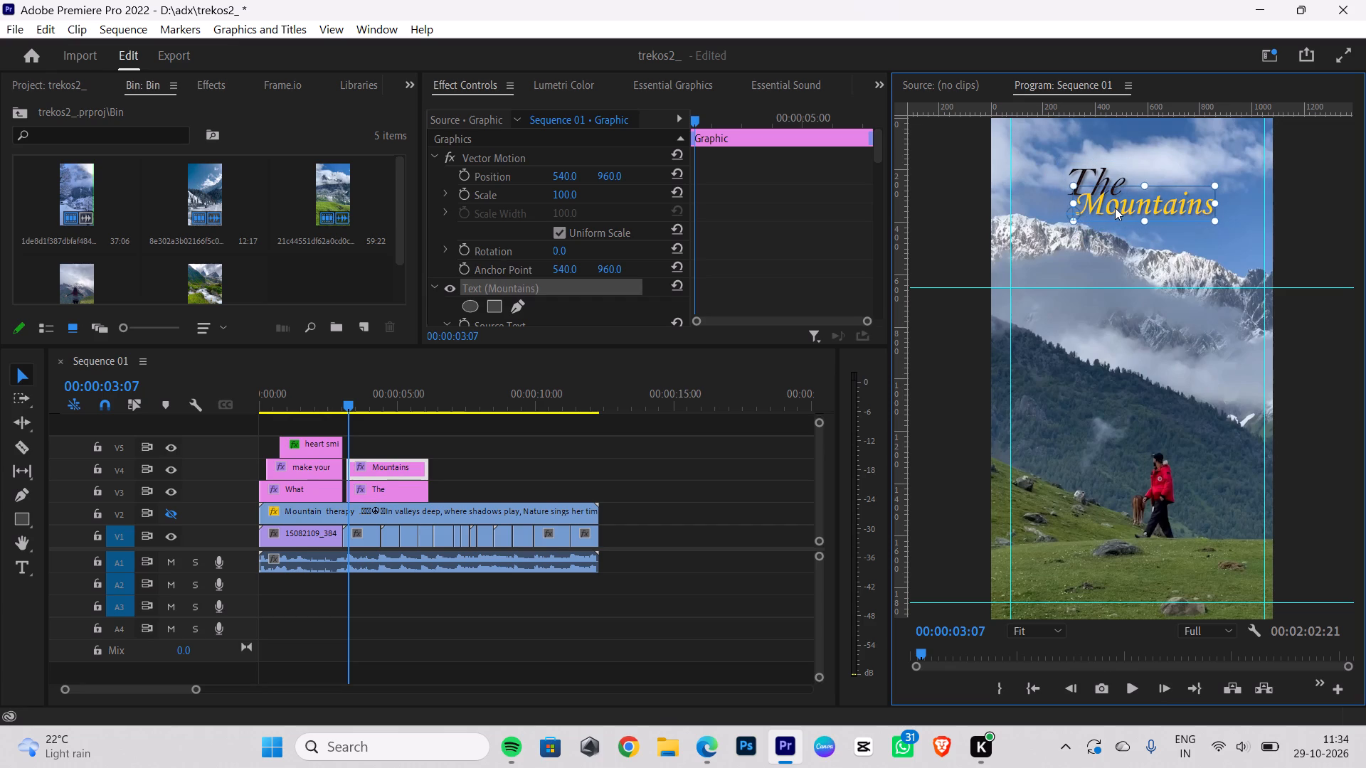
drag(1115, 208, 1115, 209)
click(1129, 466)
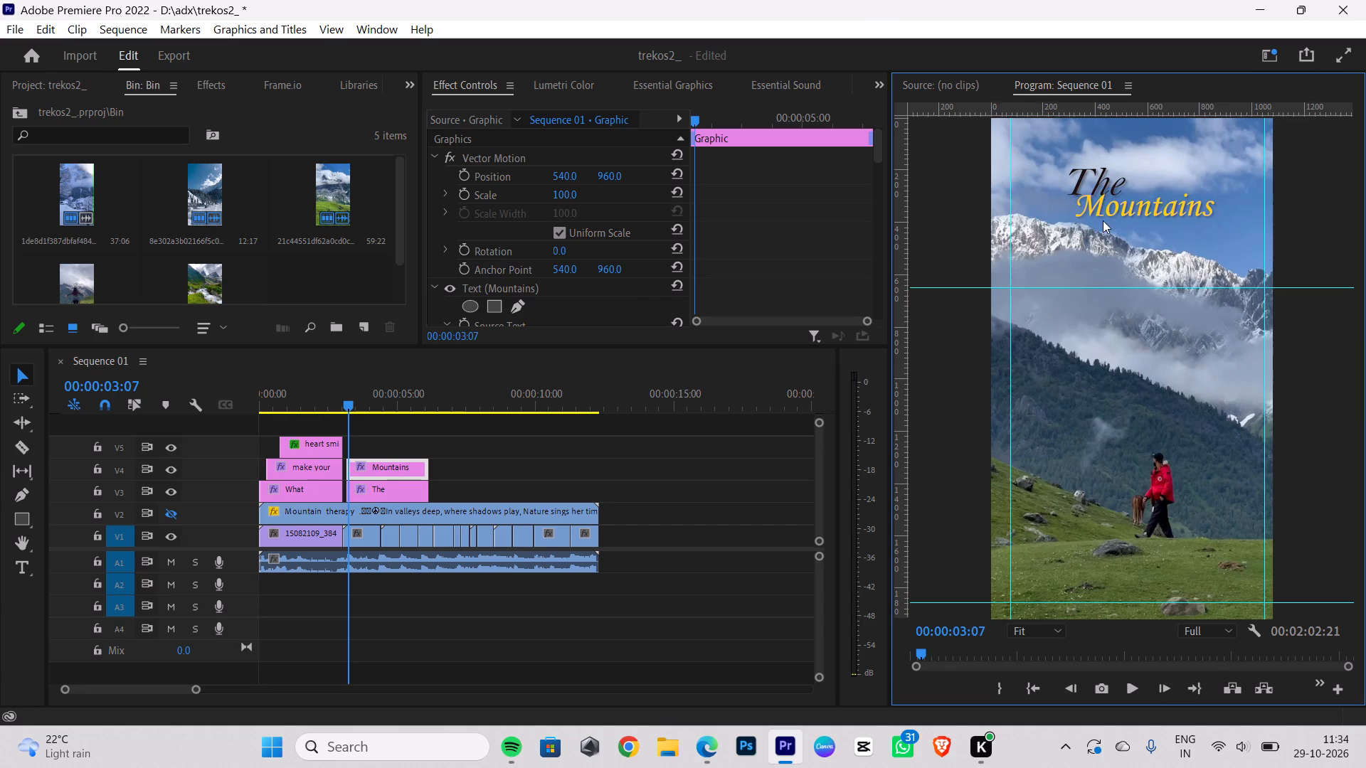
Lower the Mountains title onto the snowy peaks and bring The down to overlap its first letters.
drag(1140, 210, 1142, 223)
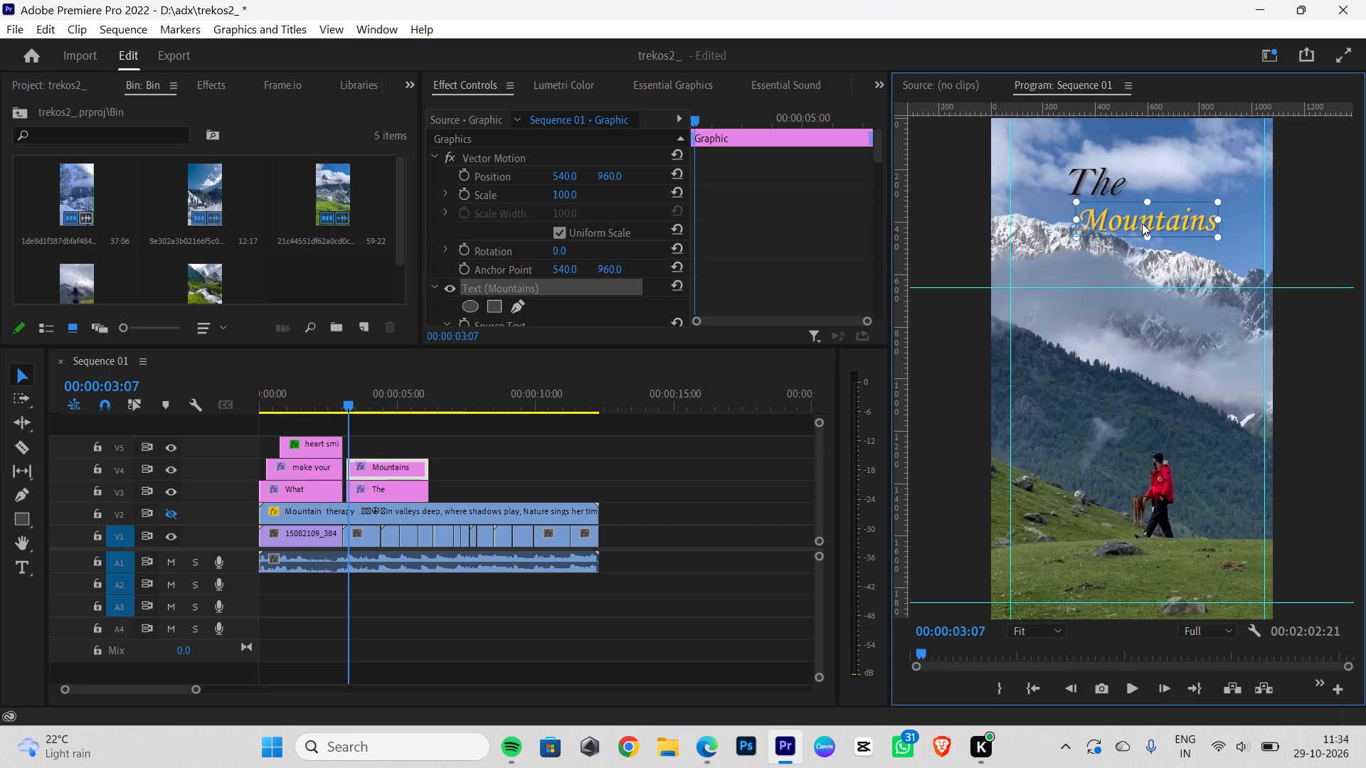
drag(1142, 223, 1135, 235)
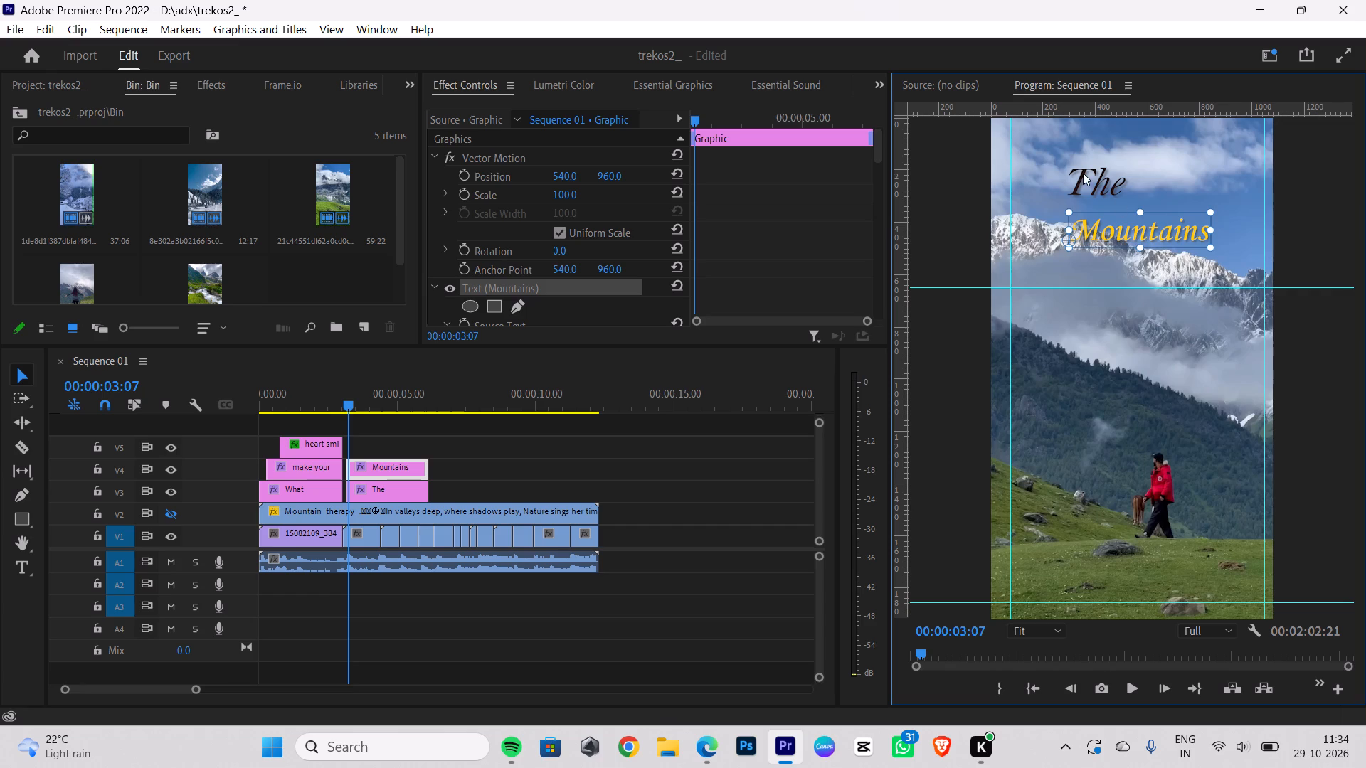
drag(1091, 177, 1089, 200)
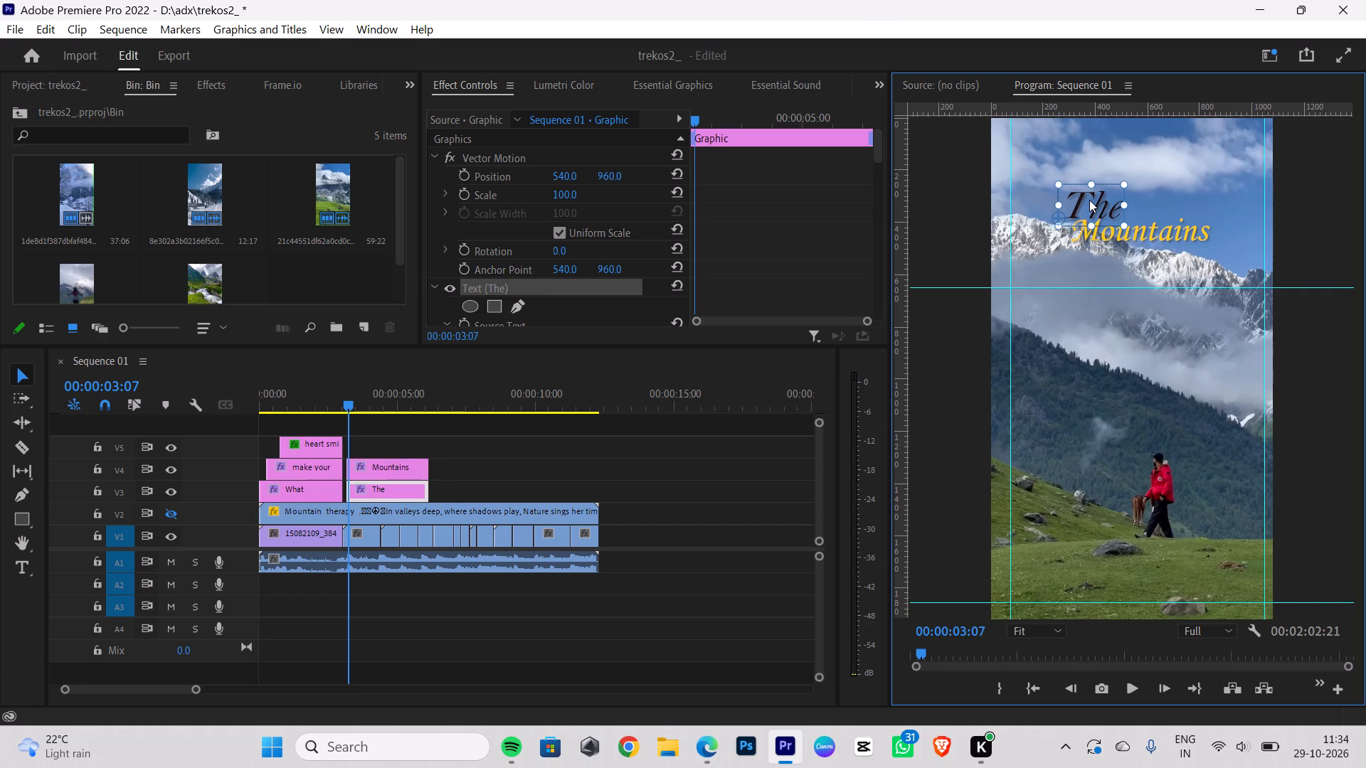
drag(1089, 200, 1087, 203)
click(1082, 349)
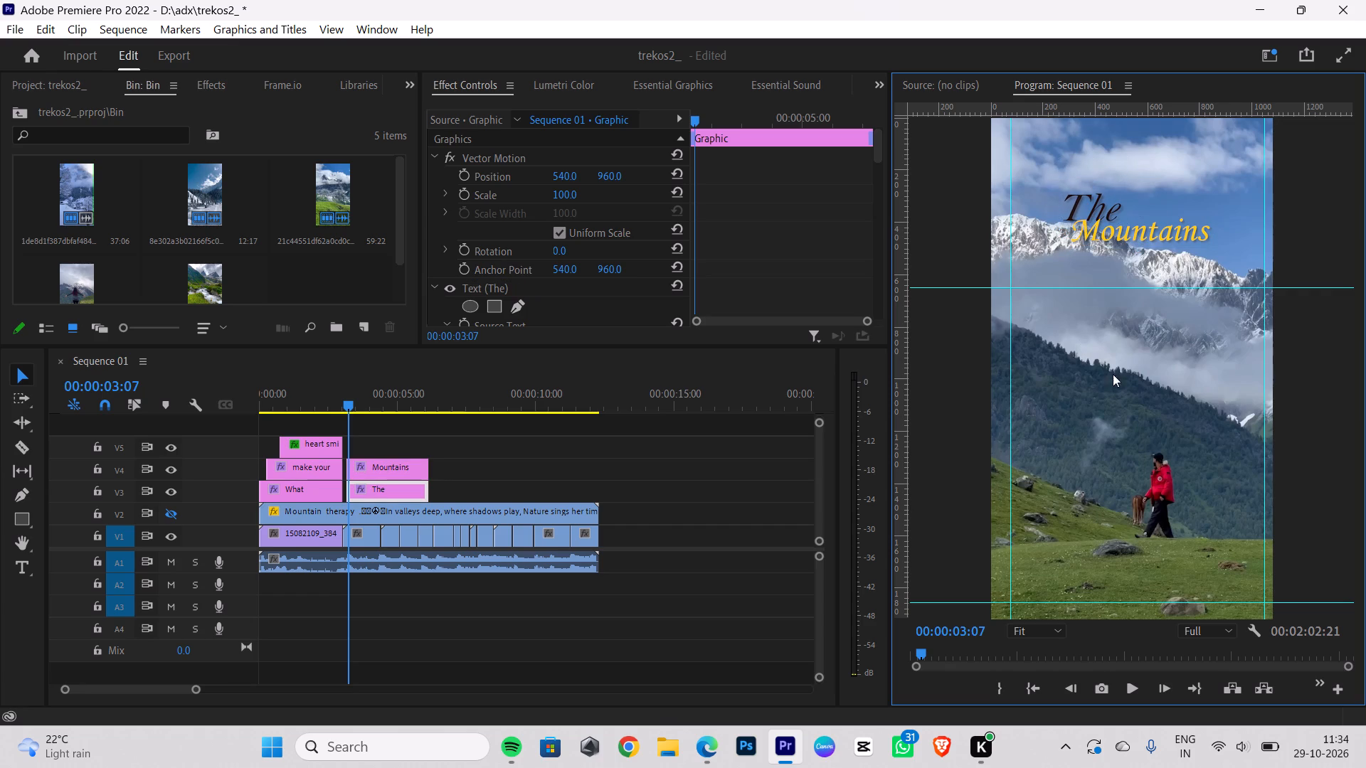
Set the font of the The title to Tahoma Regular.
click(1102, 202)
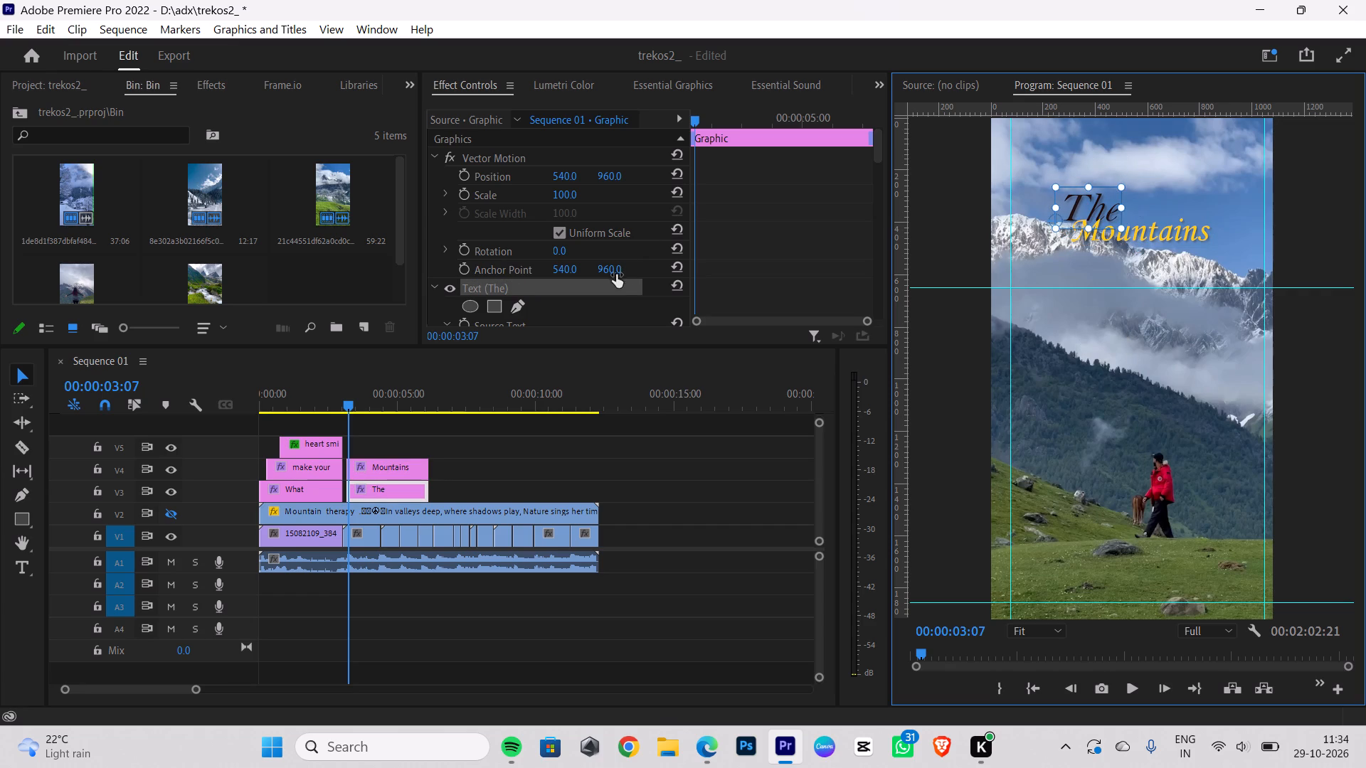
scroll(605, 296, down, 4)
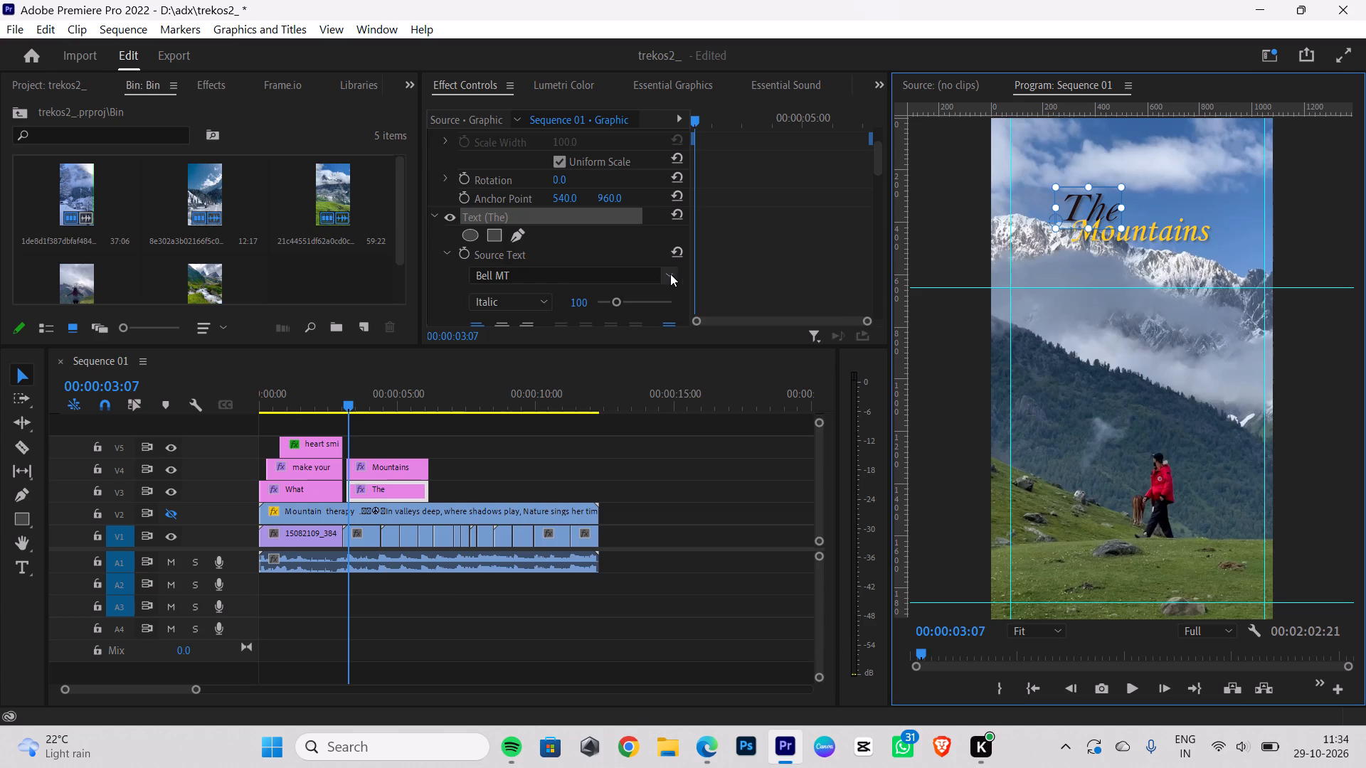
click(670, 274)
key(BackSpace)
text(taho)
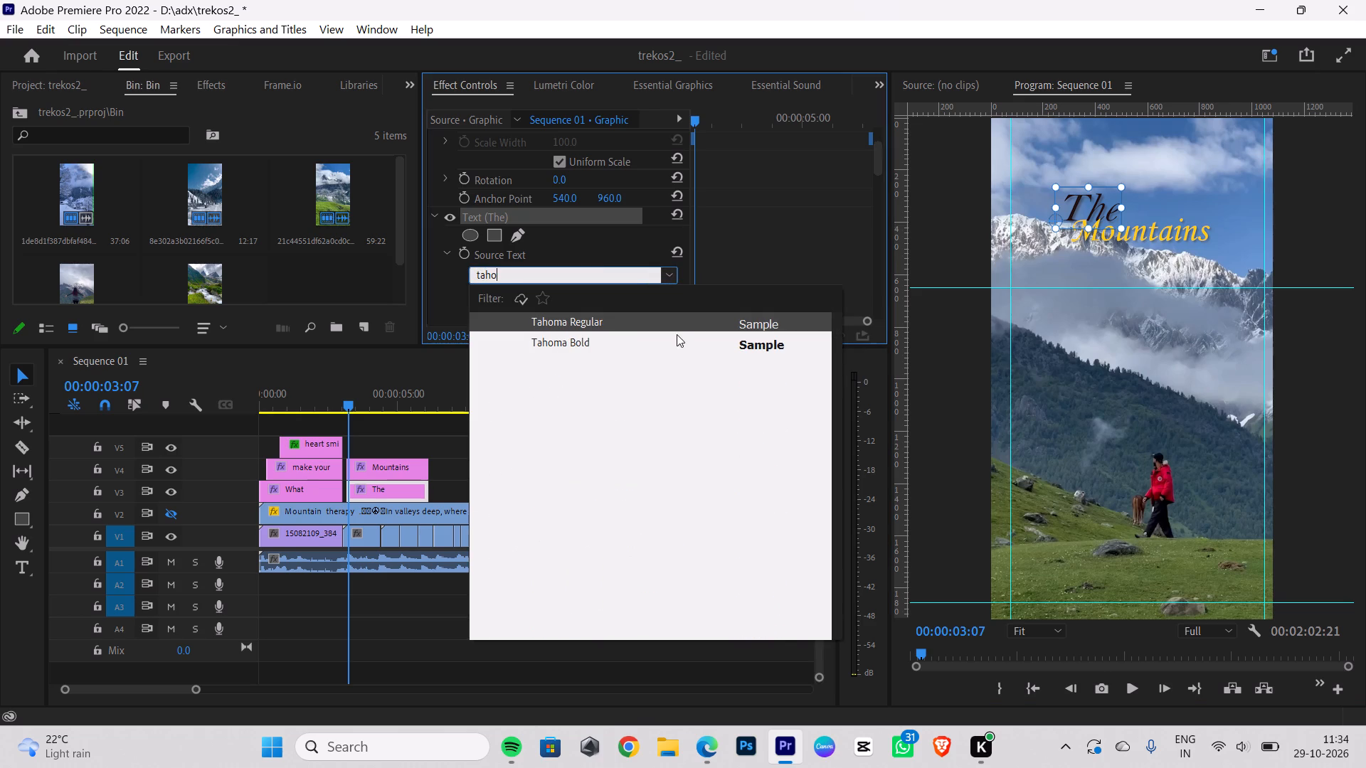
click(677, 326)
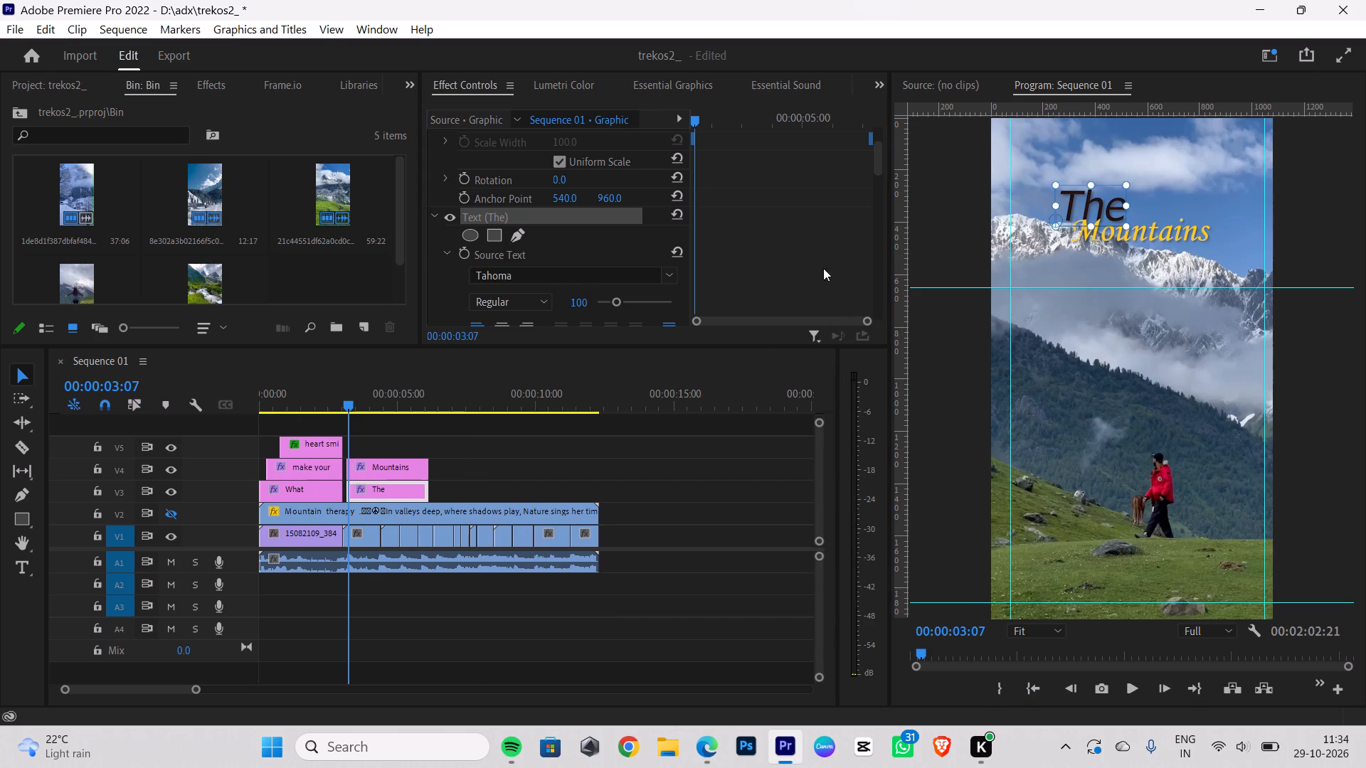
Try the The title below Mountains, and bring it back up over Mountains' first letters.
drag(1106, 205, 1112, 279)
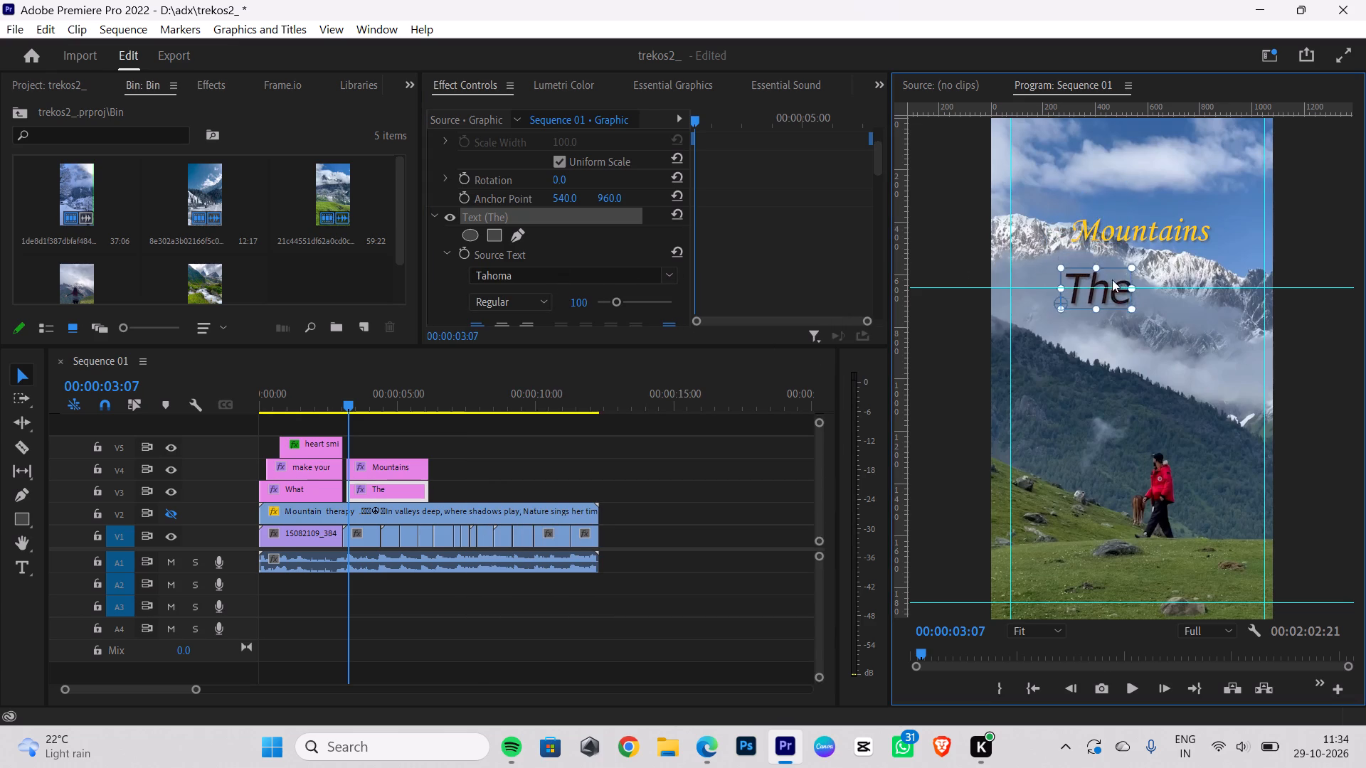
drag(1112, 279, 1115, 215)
Show the reference reel on track V2 and move the playhead to 00:00:03:05 for comparing the titles.
drag(366, 396, 363, 398)
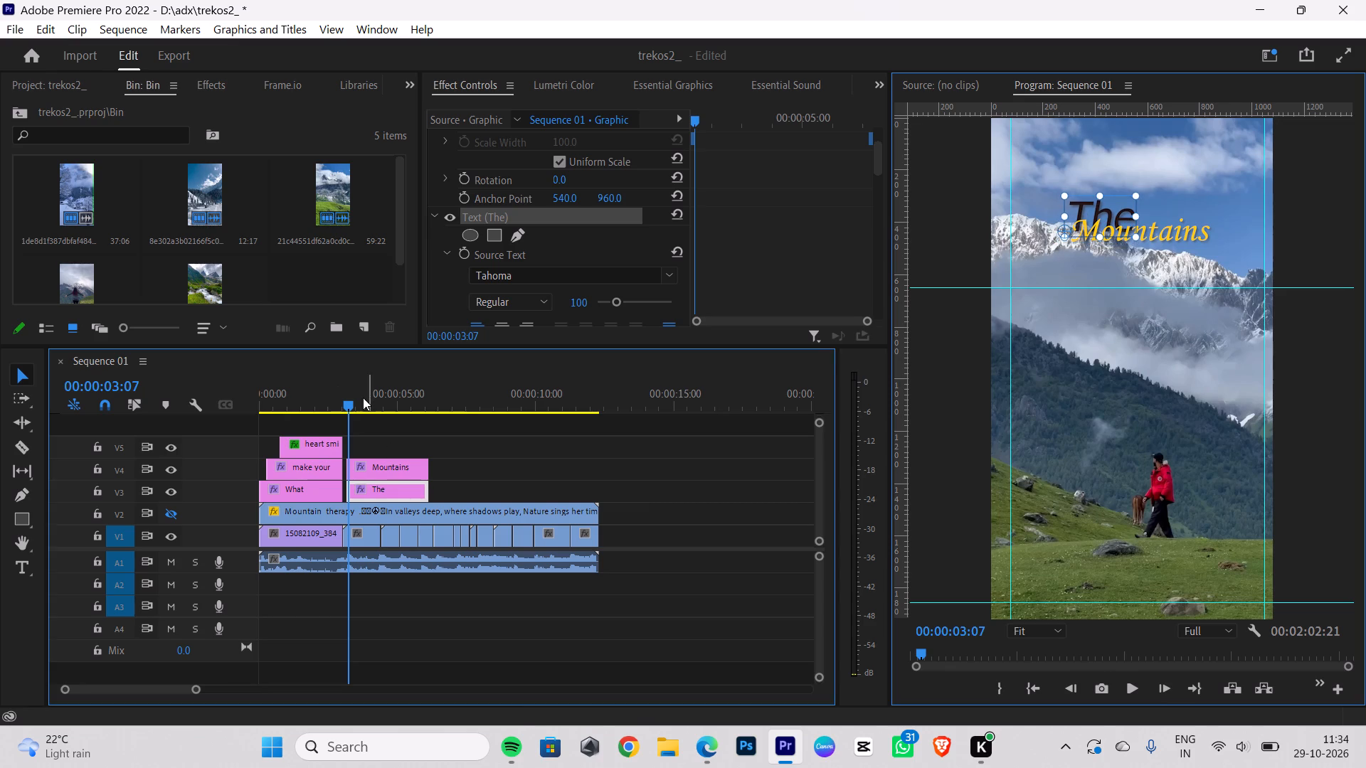
drag(363, 398, 337, 410)
click(173, 509)
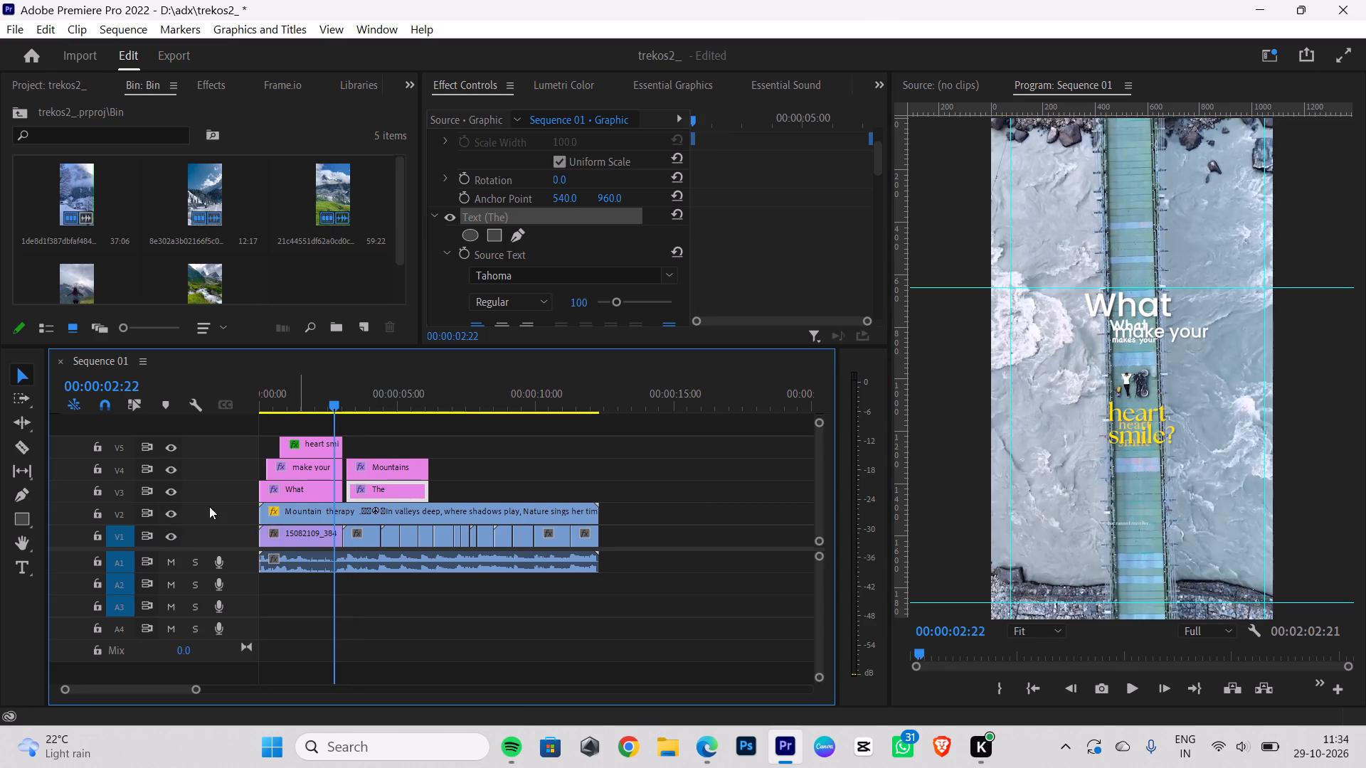
key(Right)
key(Right)
key(Right)
key(Right)
key(Right)
key(Right)
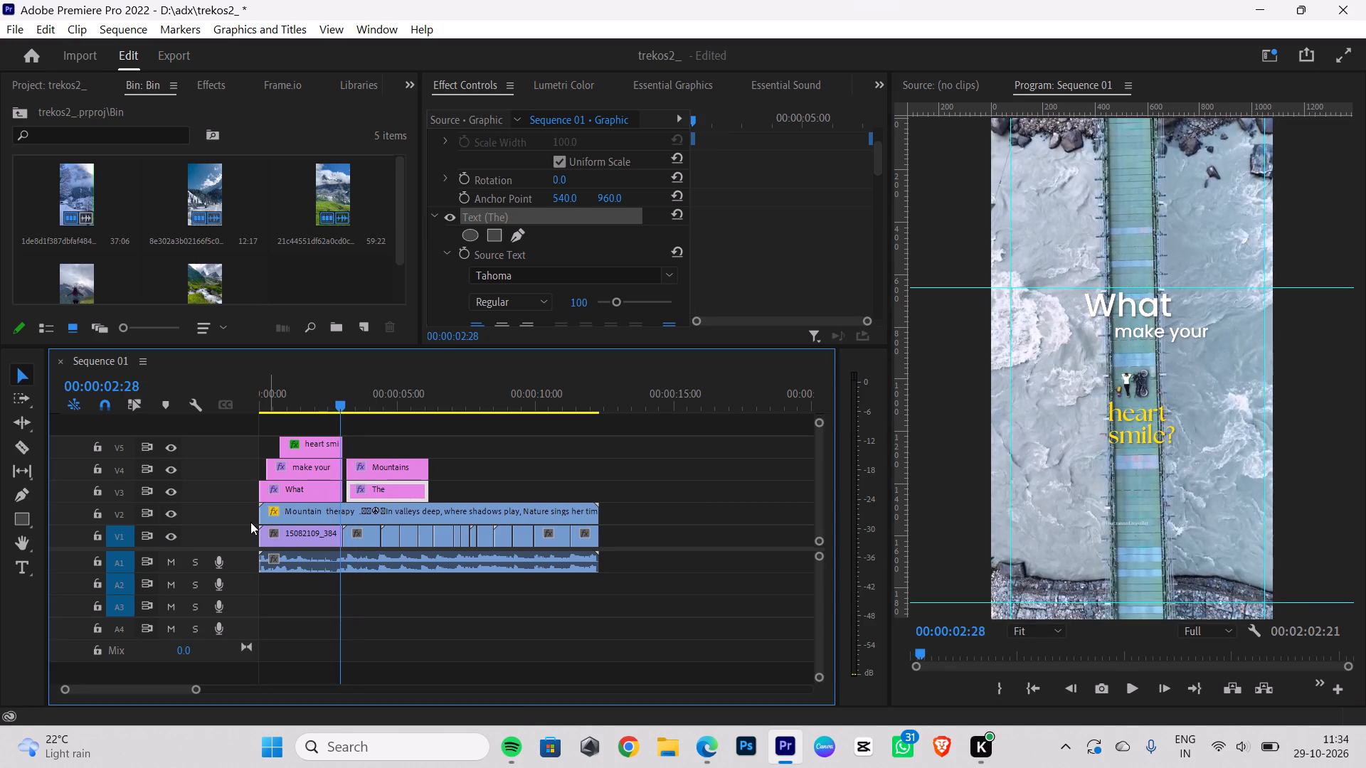
key(Right)
key(Right)
key(Right)
key(Right)
key(Right)
key(Right)
key(Right)
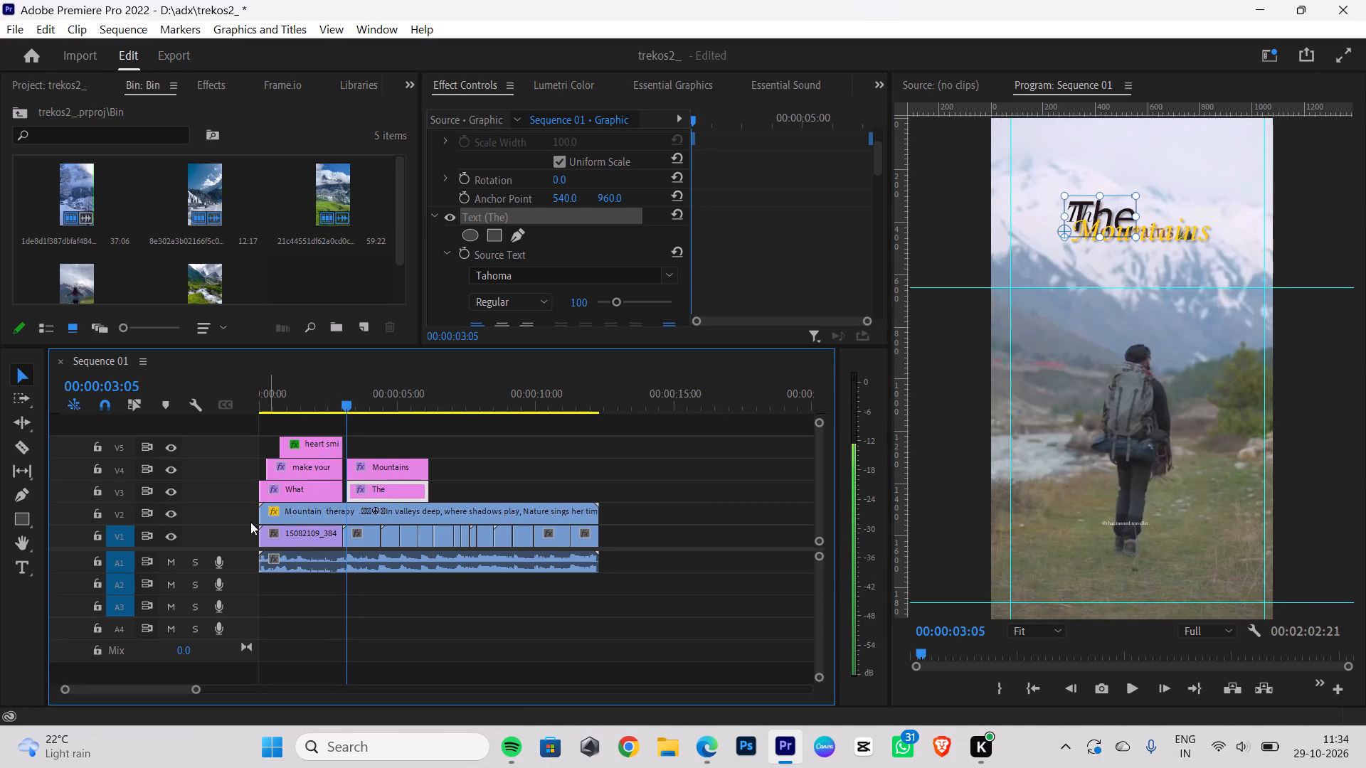
Hide title tracks V3 and V4 to examine the reference's The Mountains lettering, and show V3 again.
click(168, 472)
click(166, 494)
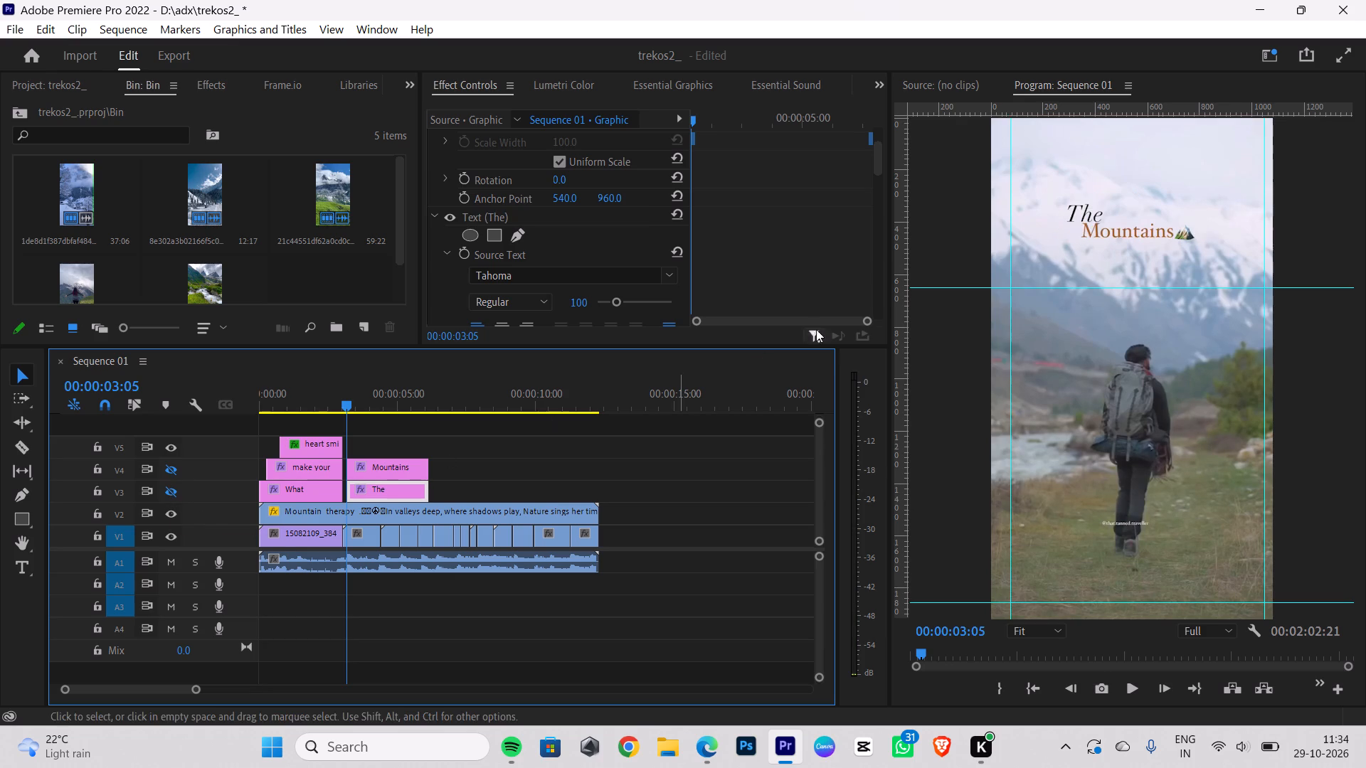
click(537, 305)
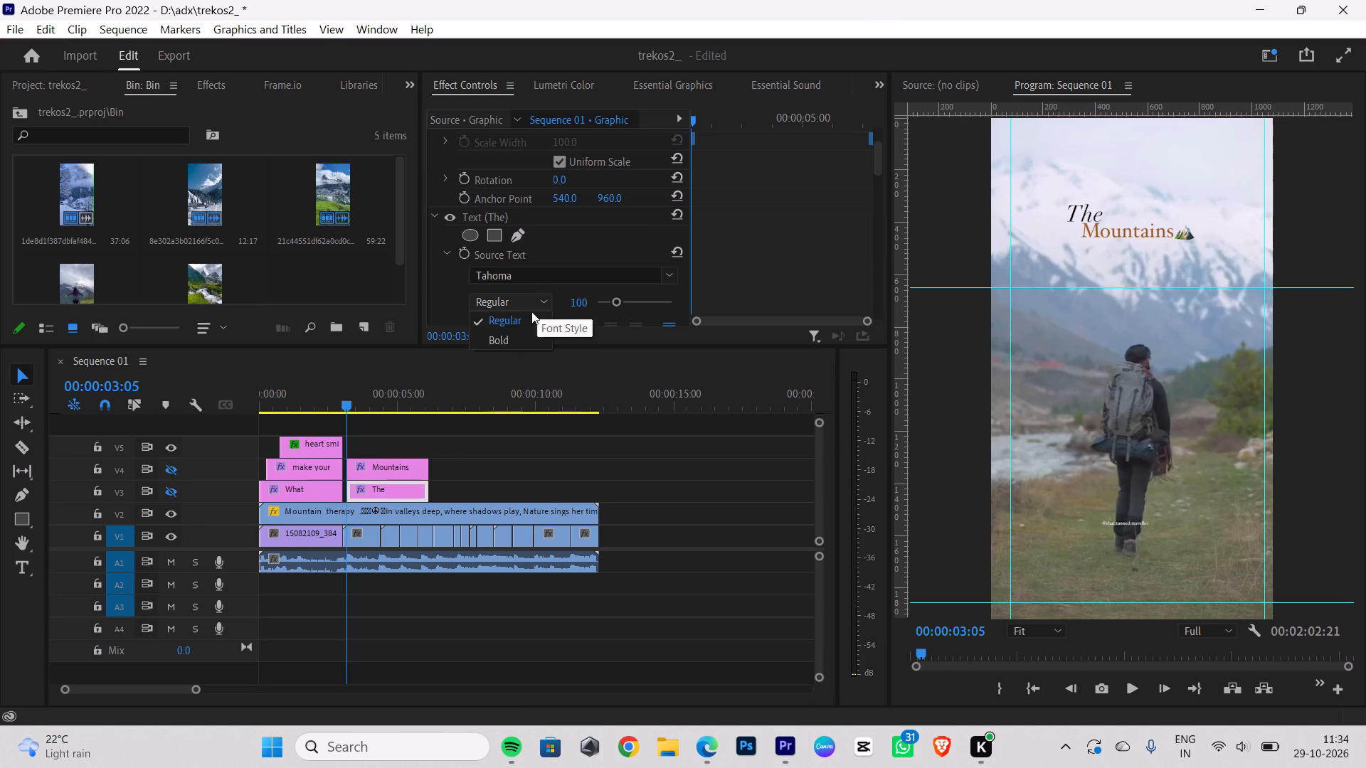
click(169, 491)
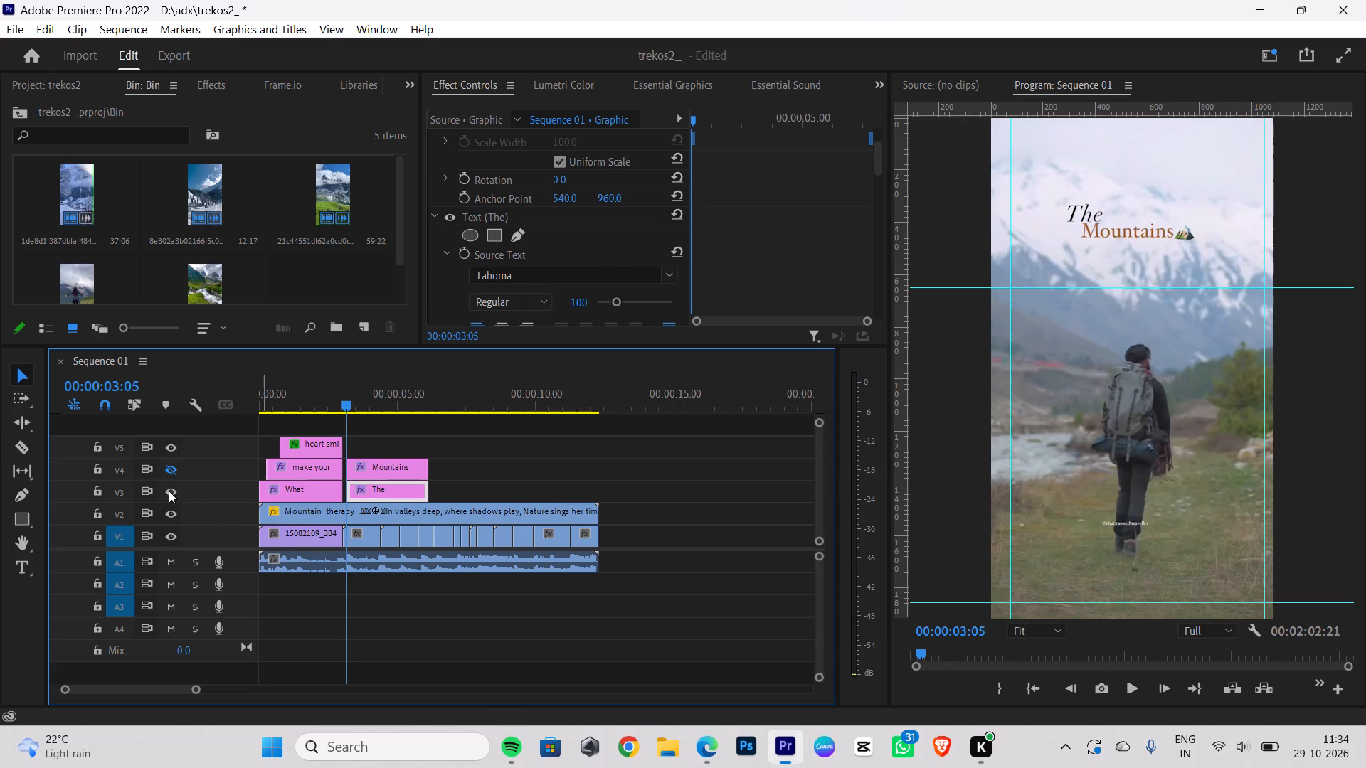
click(168, 463)
Set the font of the The title to Bodoni MT Italic.
click(1097, 209)
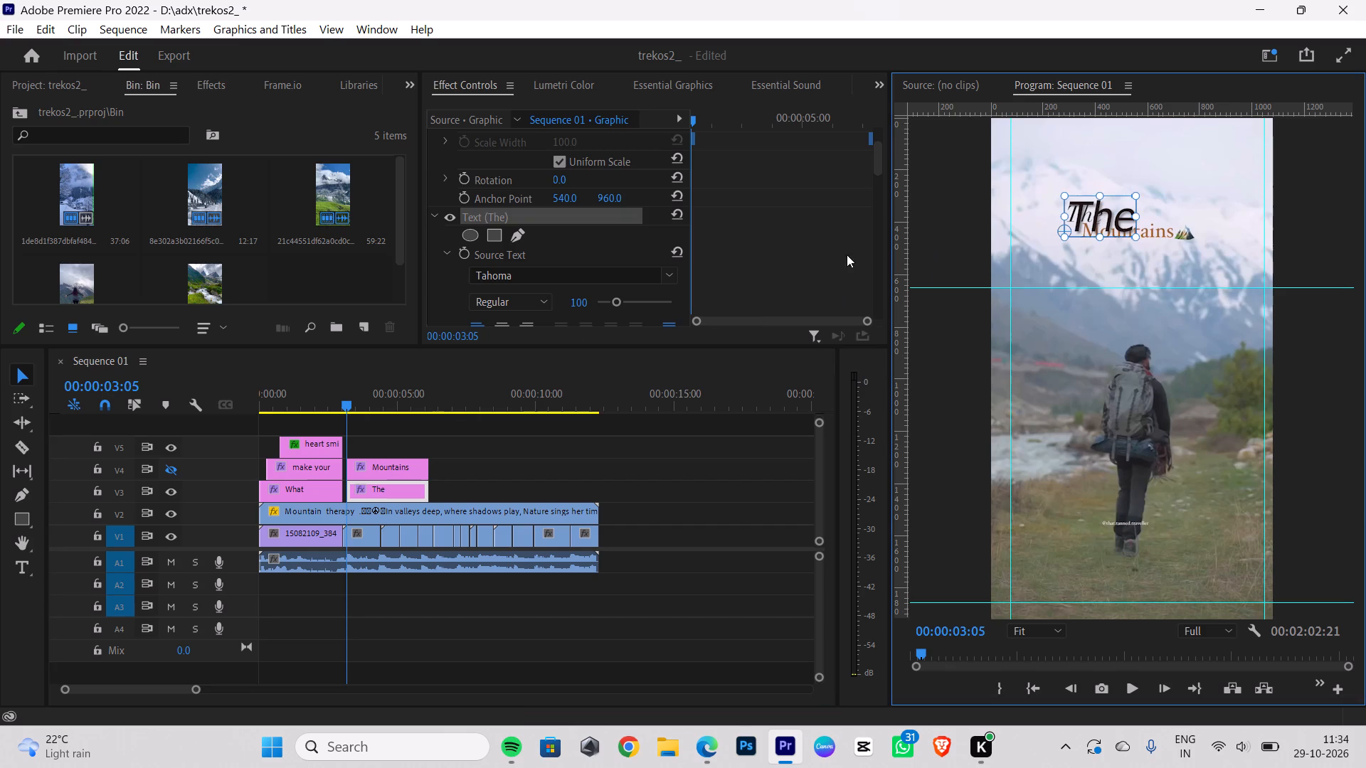
click(669, 280)
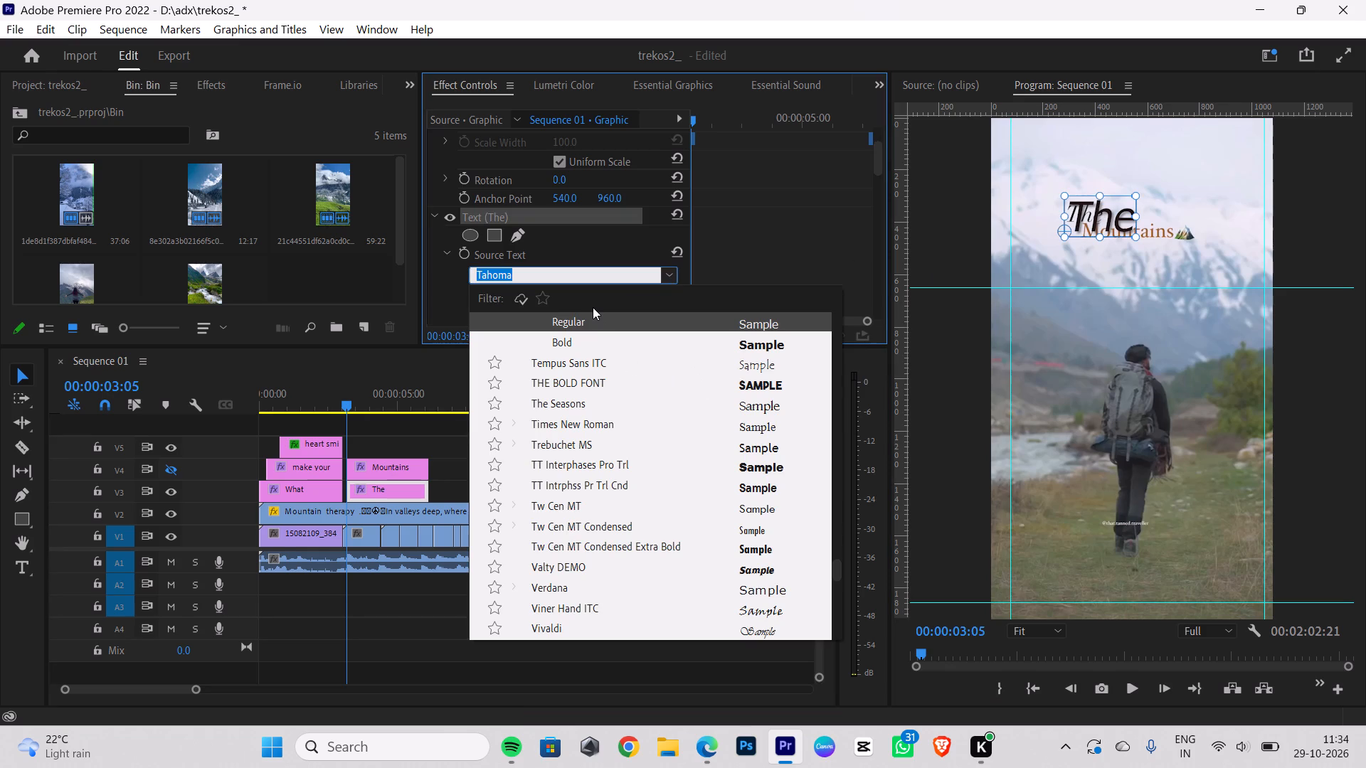
key(BackSpace)
text(ta)
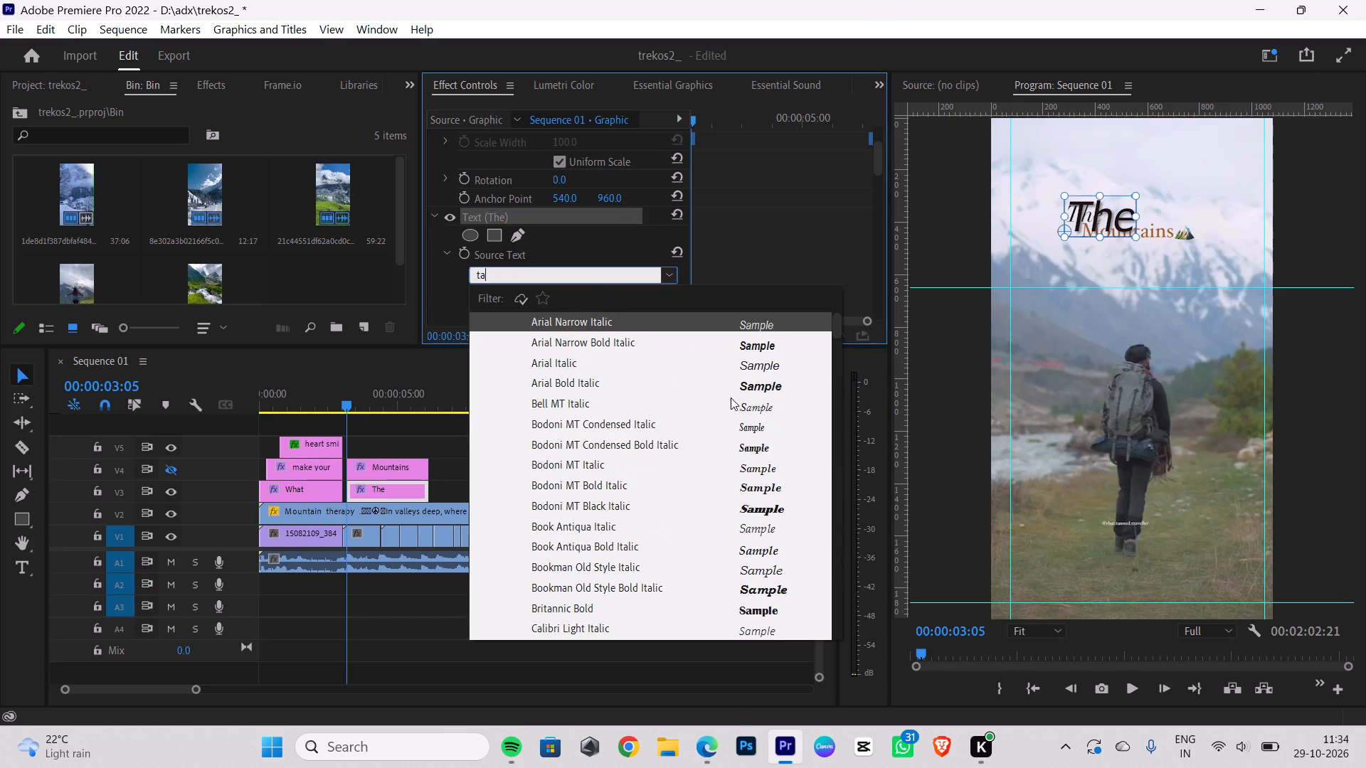
click(777, 470)
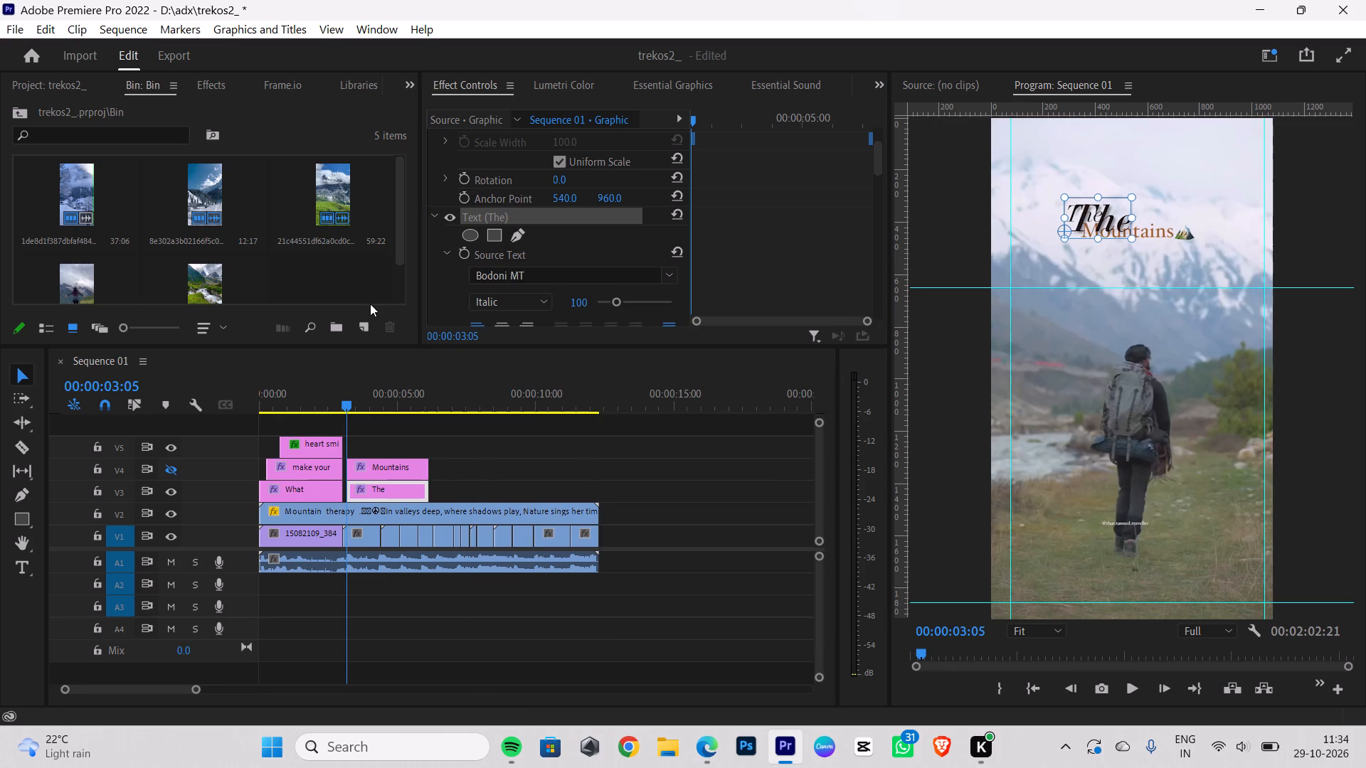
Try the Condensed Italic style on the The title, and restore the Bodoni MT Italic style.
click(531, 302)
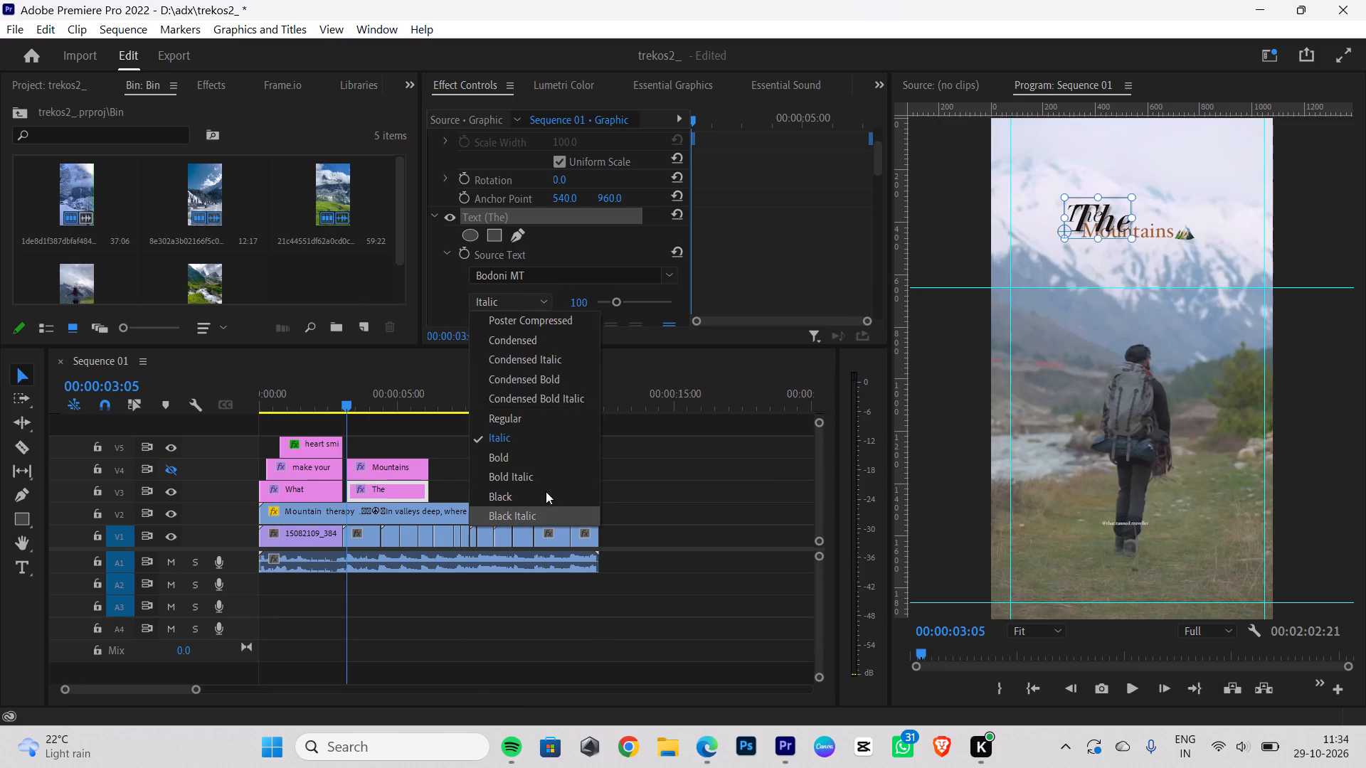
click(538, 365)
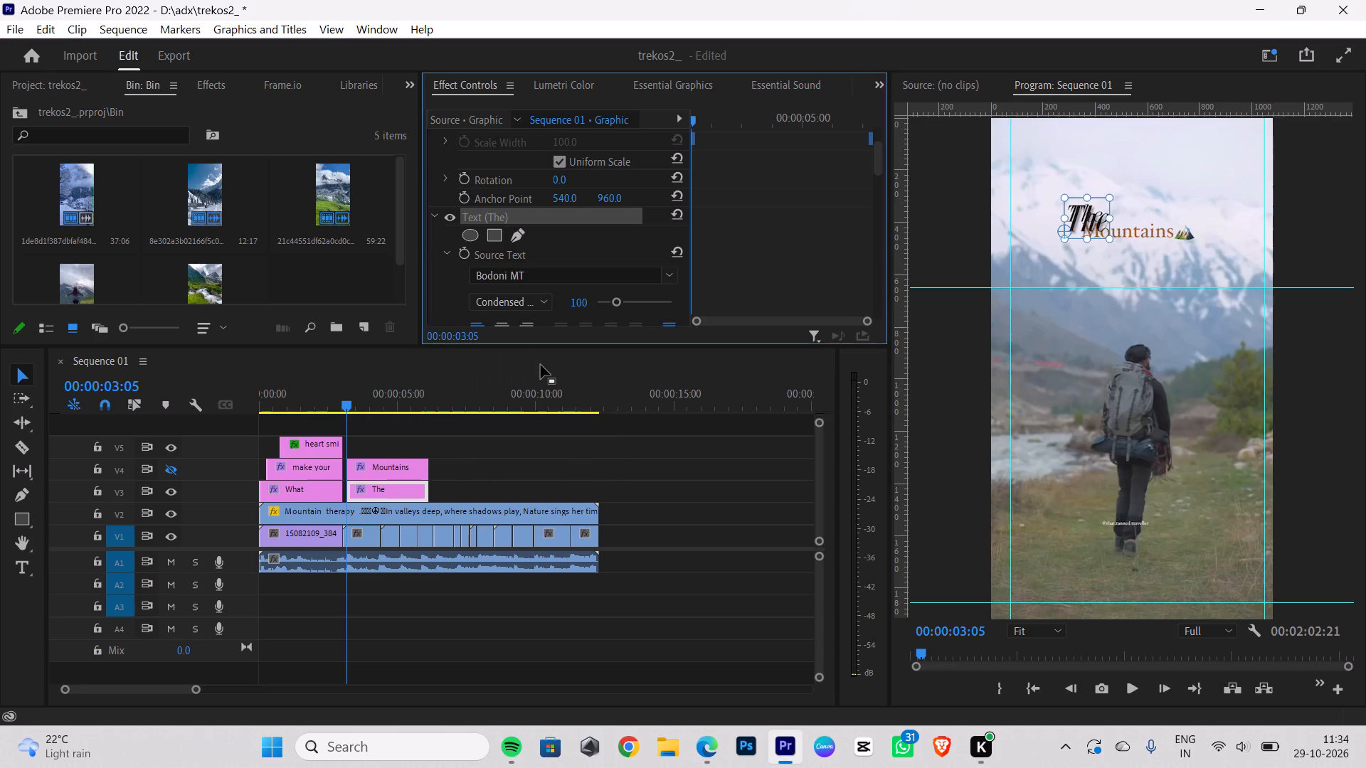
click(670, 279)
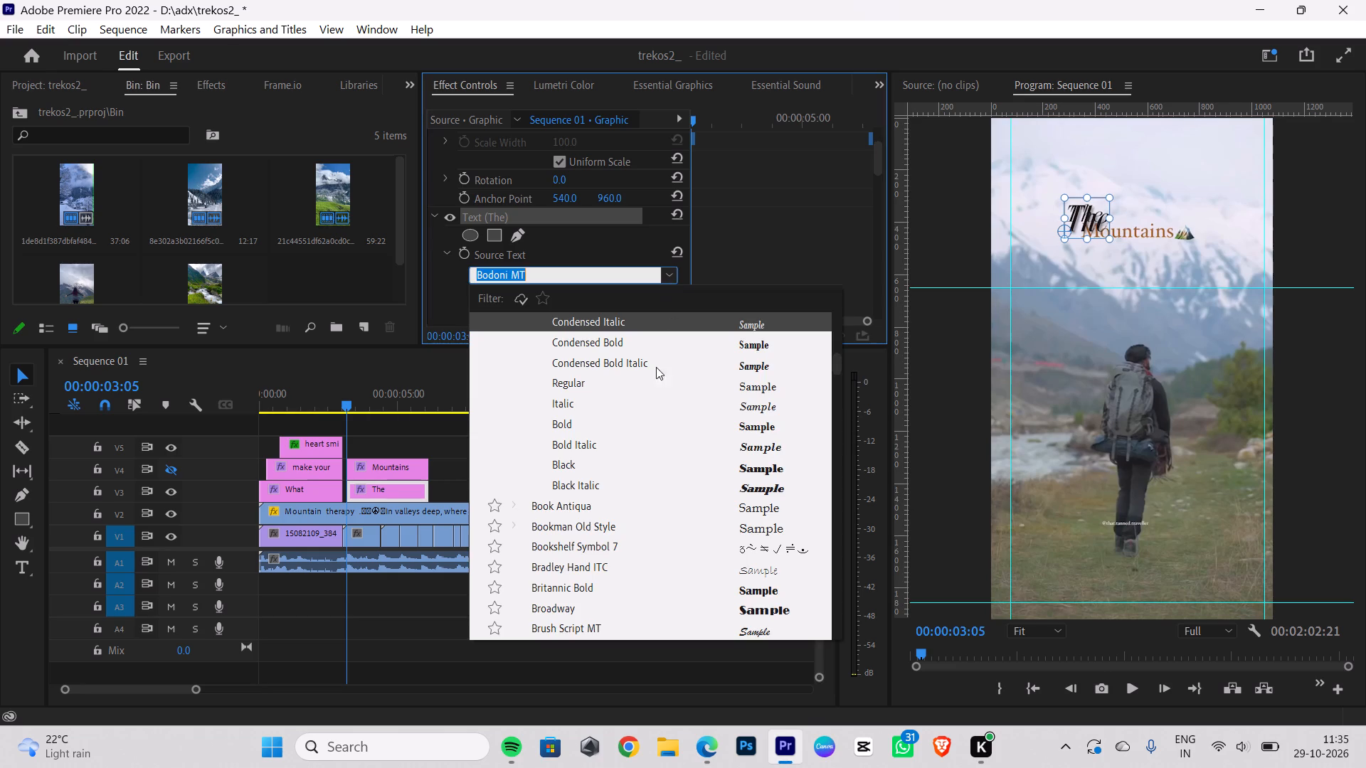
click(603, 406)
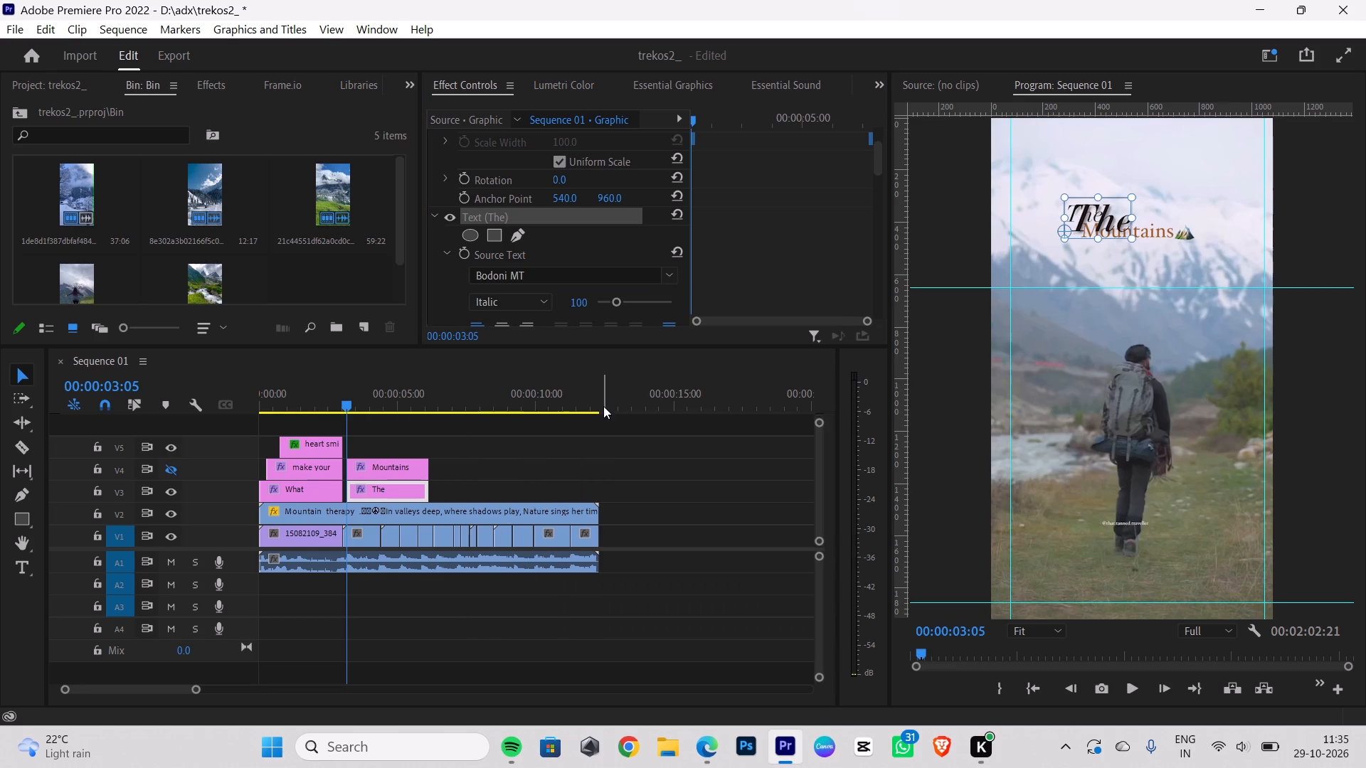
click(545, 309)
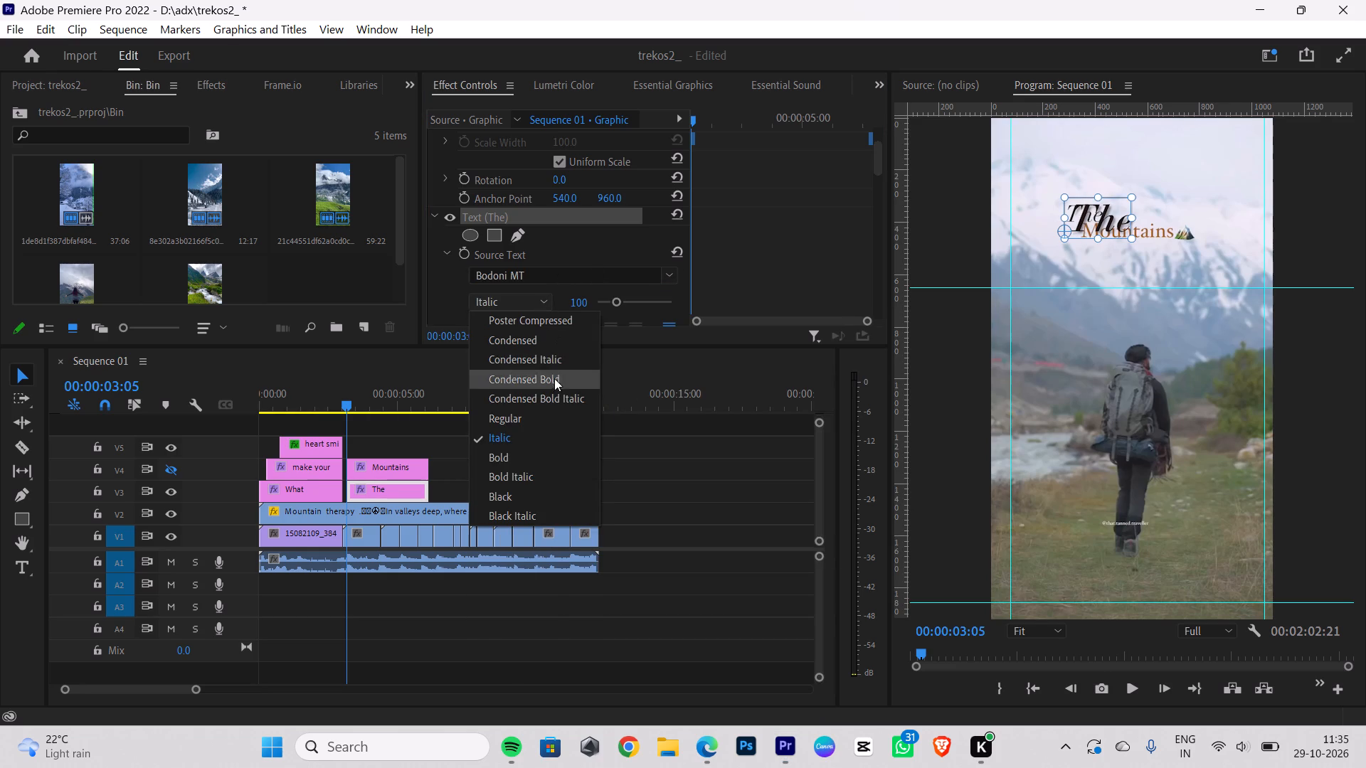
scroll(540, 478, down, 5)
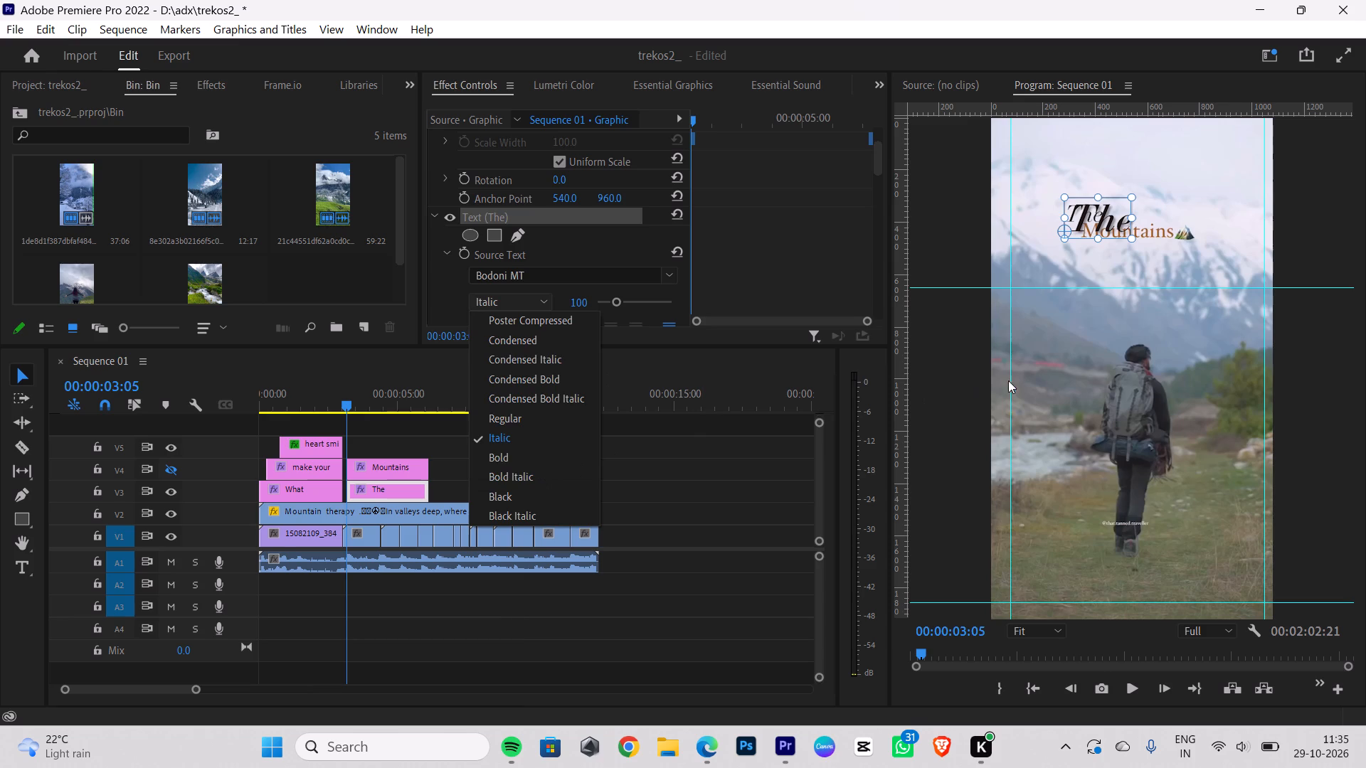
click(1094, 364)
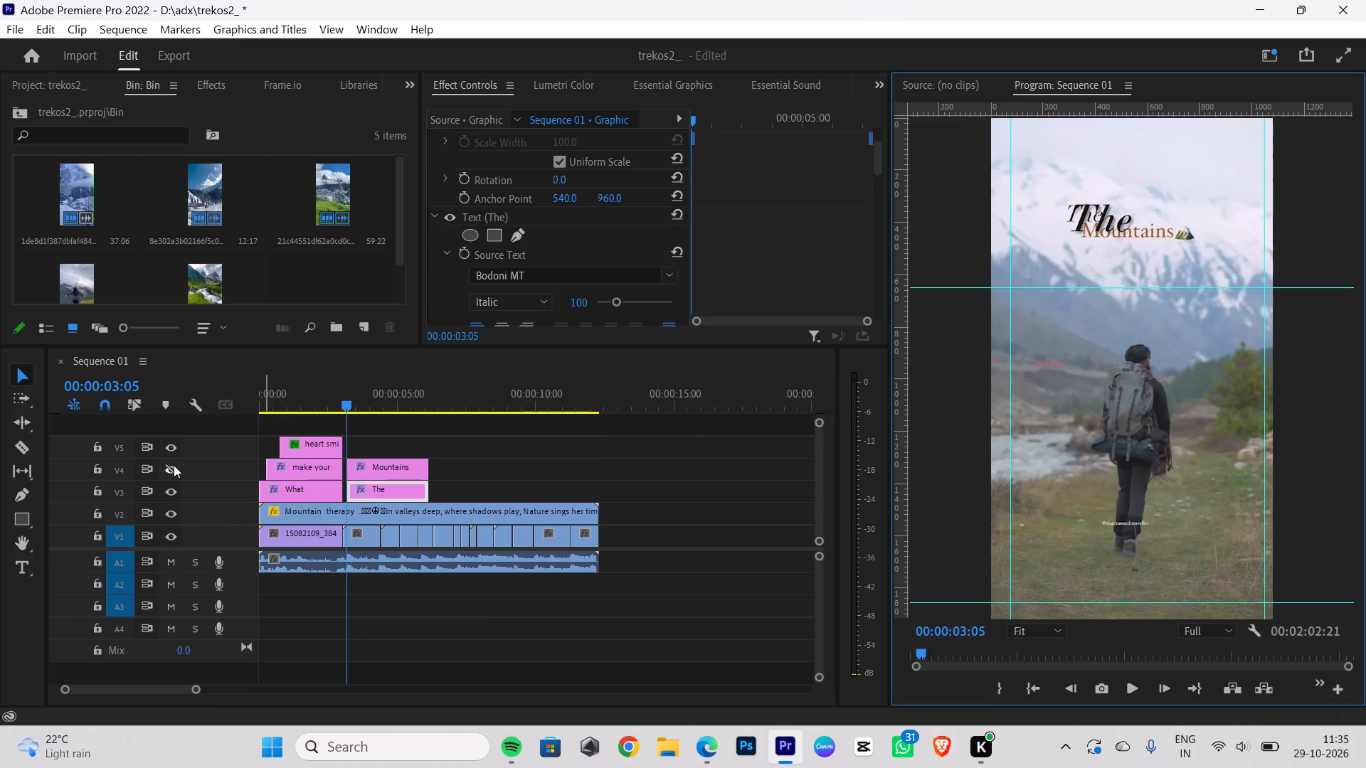
Show title track V4 again and hide the reference reel on track V2.
click(174, 465)
click(1007, 404)
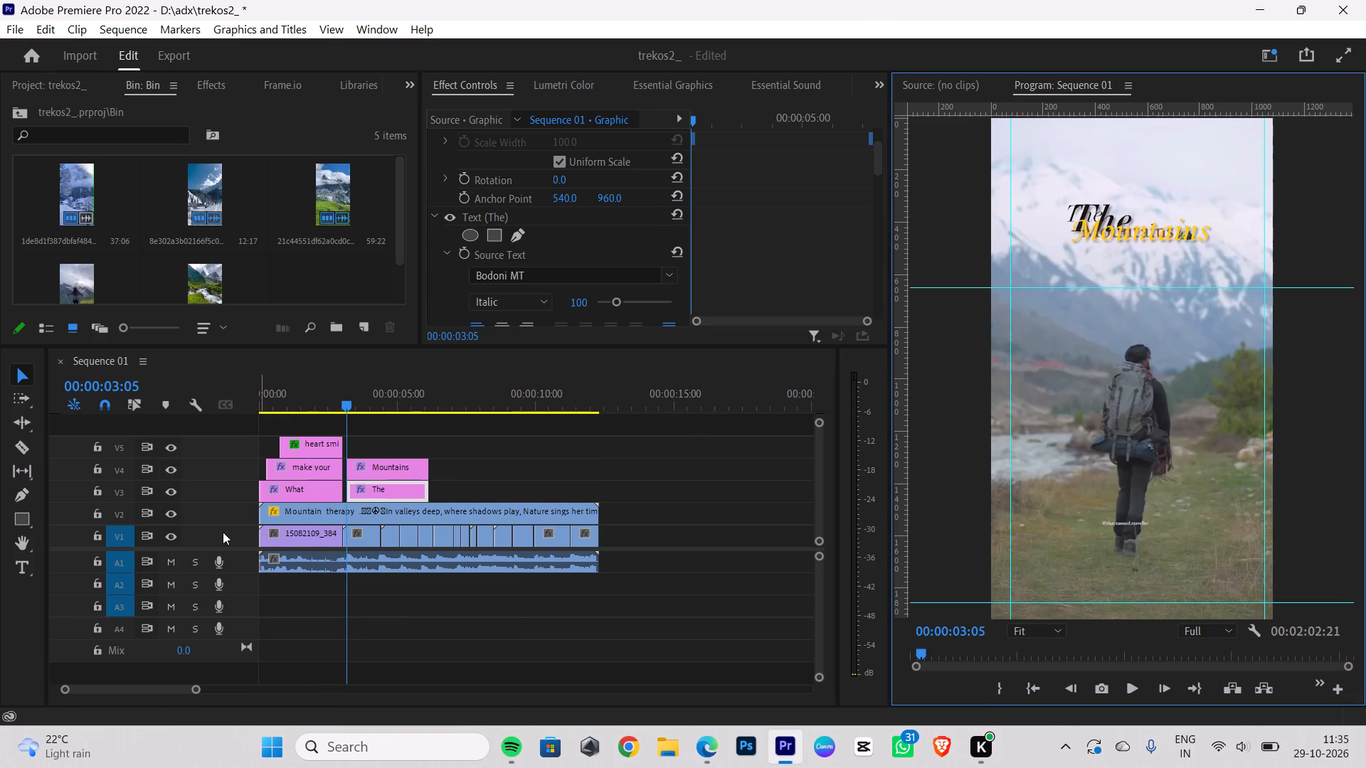
click(176, 515)
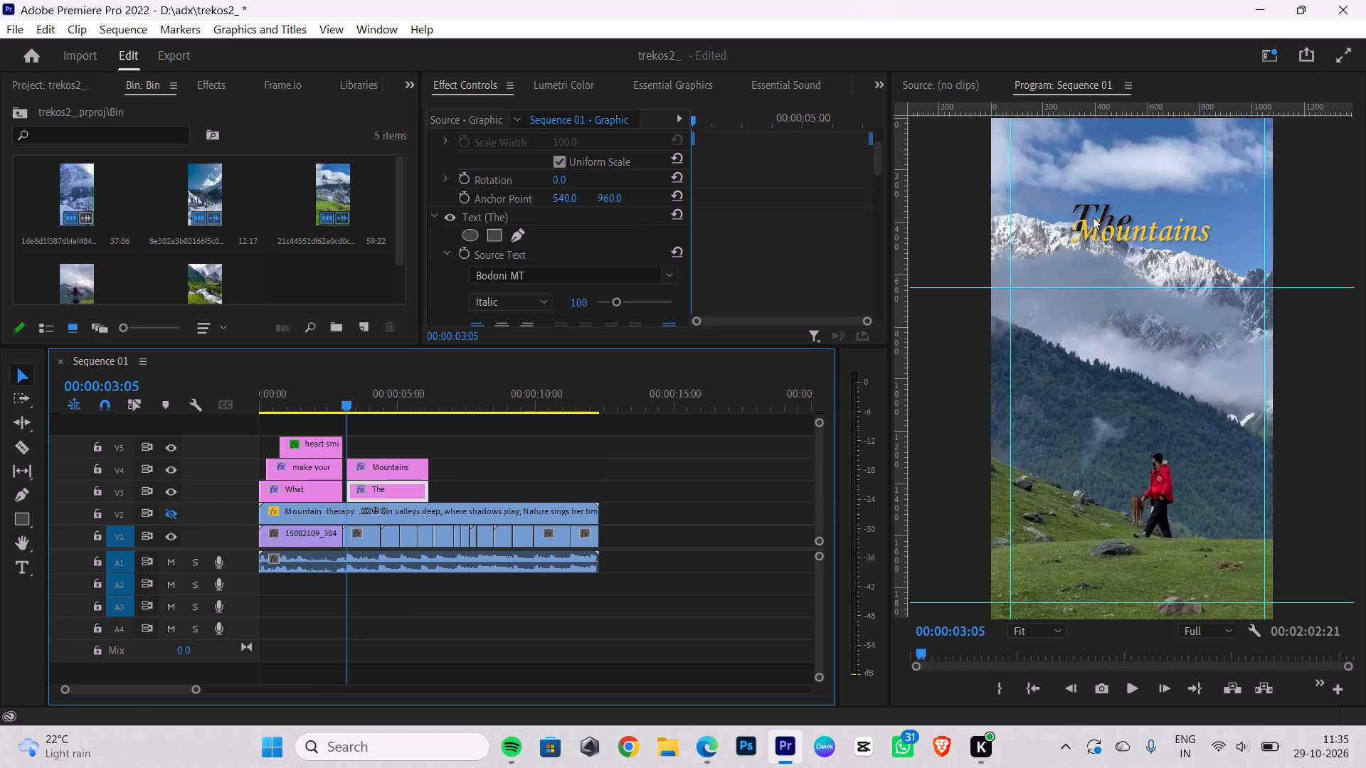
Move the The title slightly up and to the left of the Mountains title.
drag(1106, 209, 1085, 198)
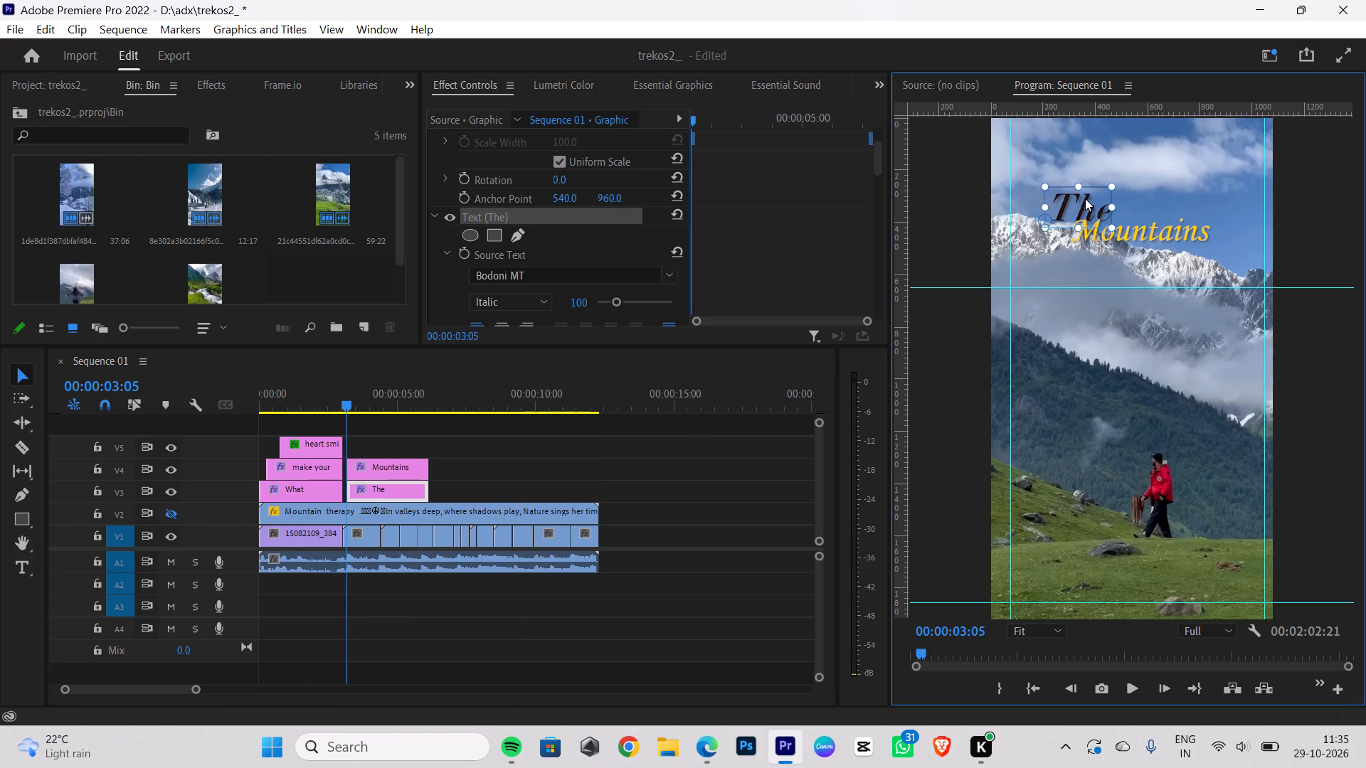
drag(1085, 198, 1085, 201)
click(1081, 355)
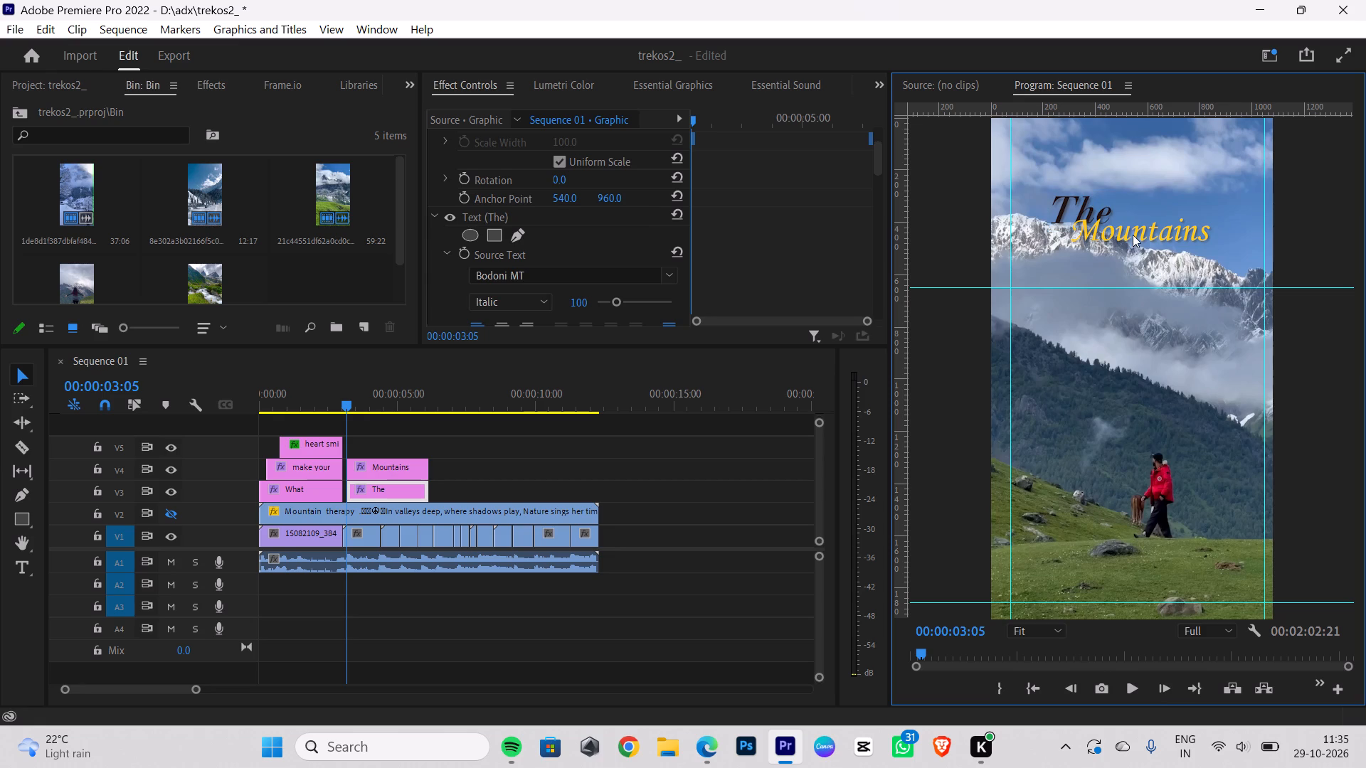
Lower the Mountains title below the snowy peaks, onto the upper horizontal guide.
drag(1133, 235, 1118, 272)
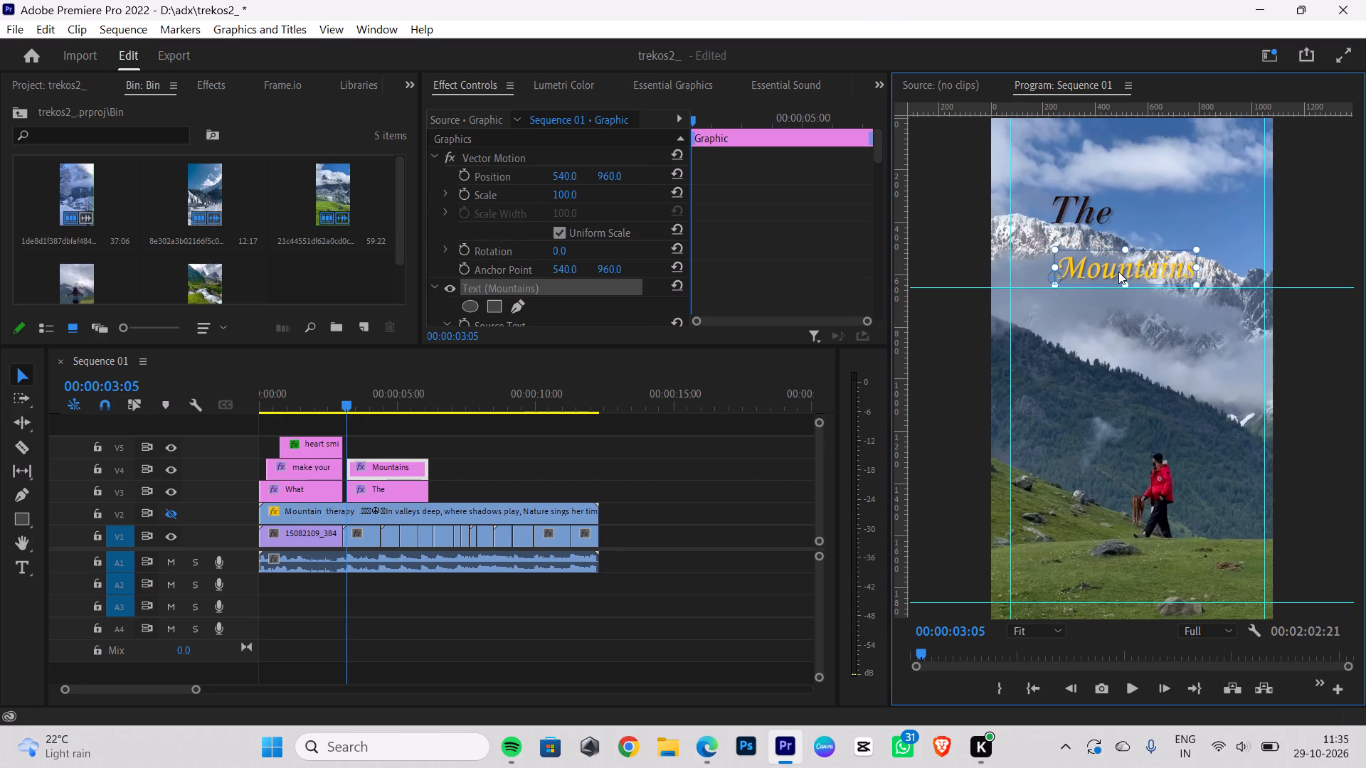
drag(1118, 272, 1130, 280)
click(1123, 368)
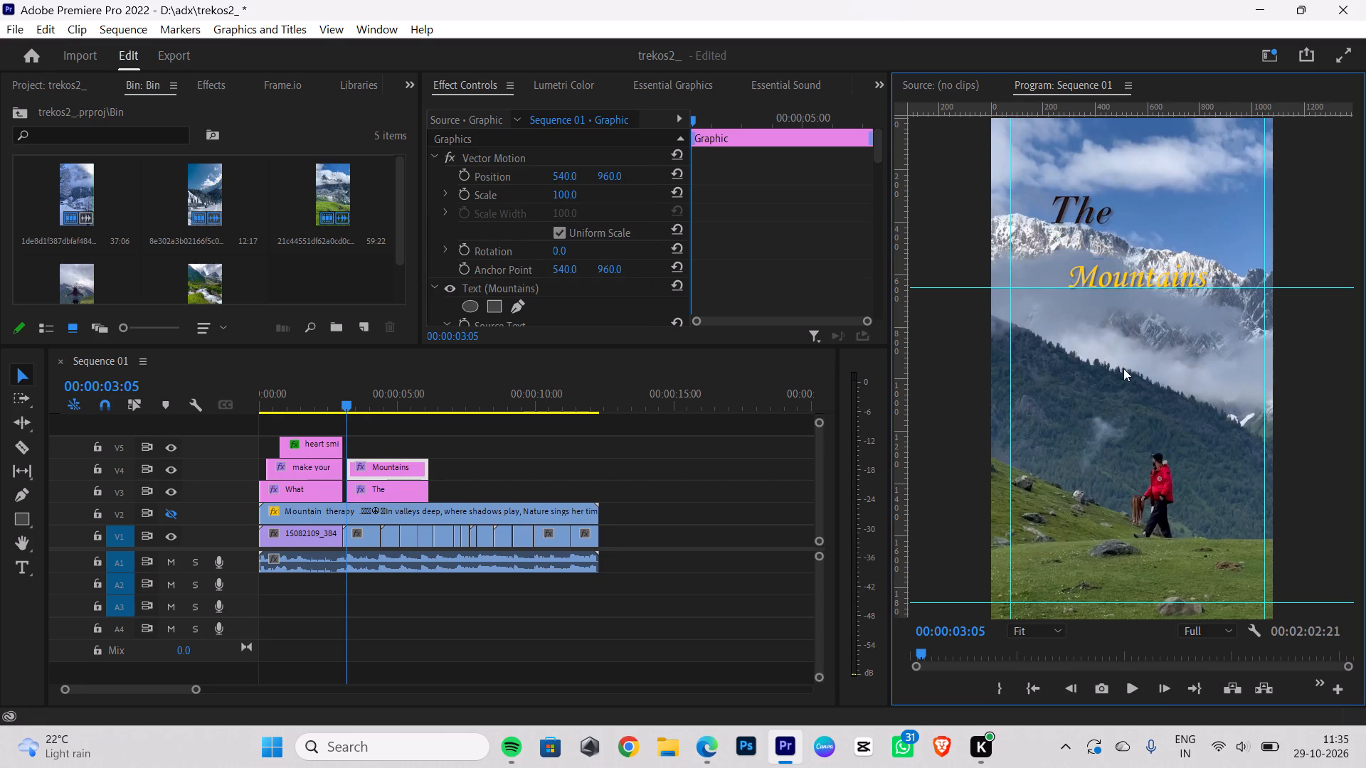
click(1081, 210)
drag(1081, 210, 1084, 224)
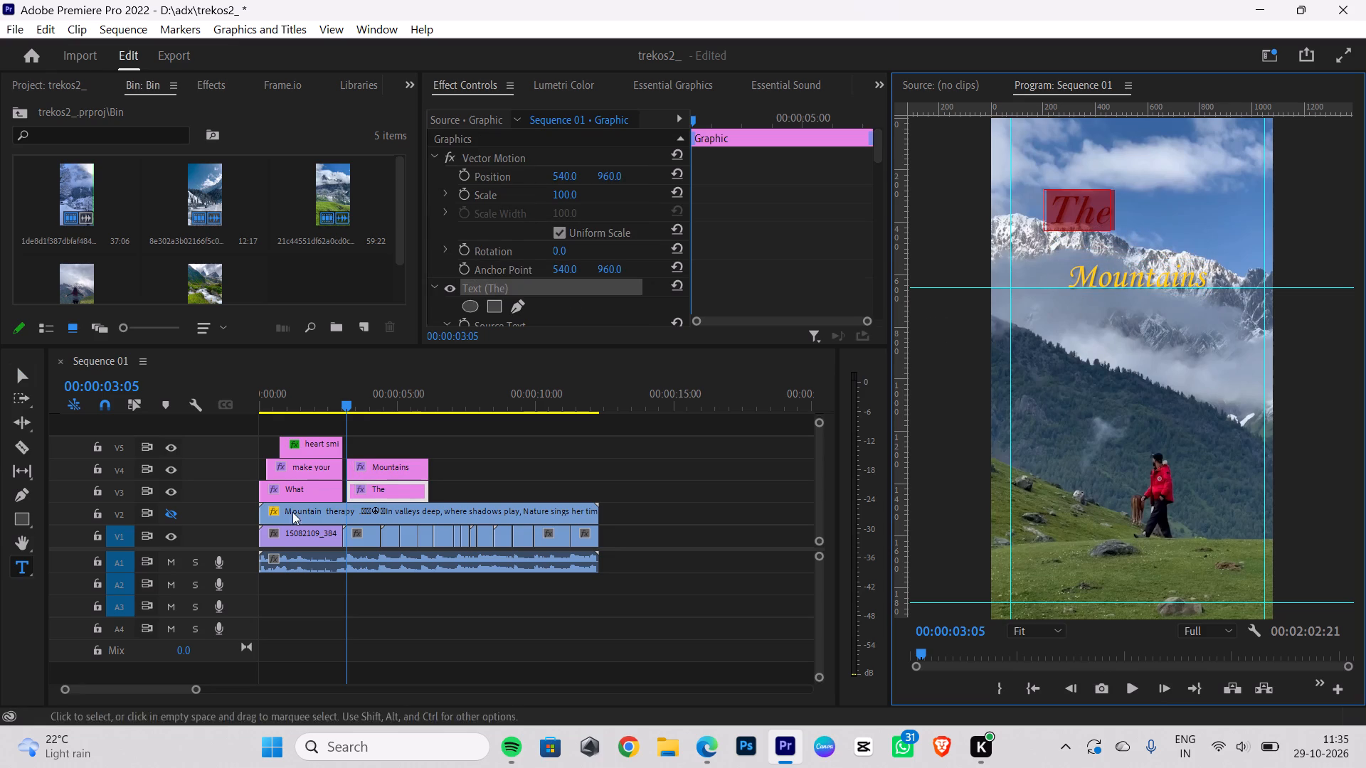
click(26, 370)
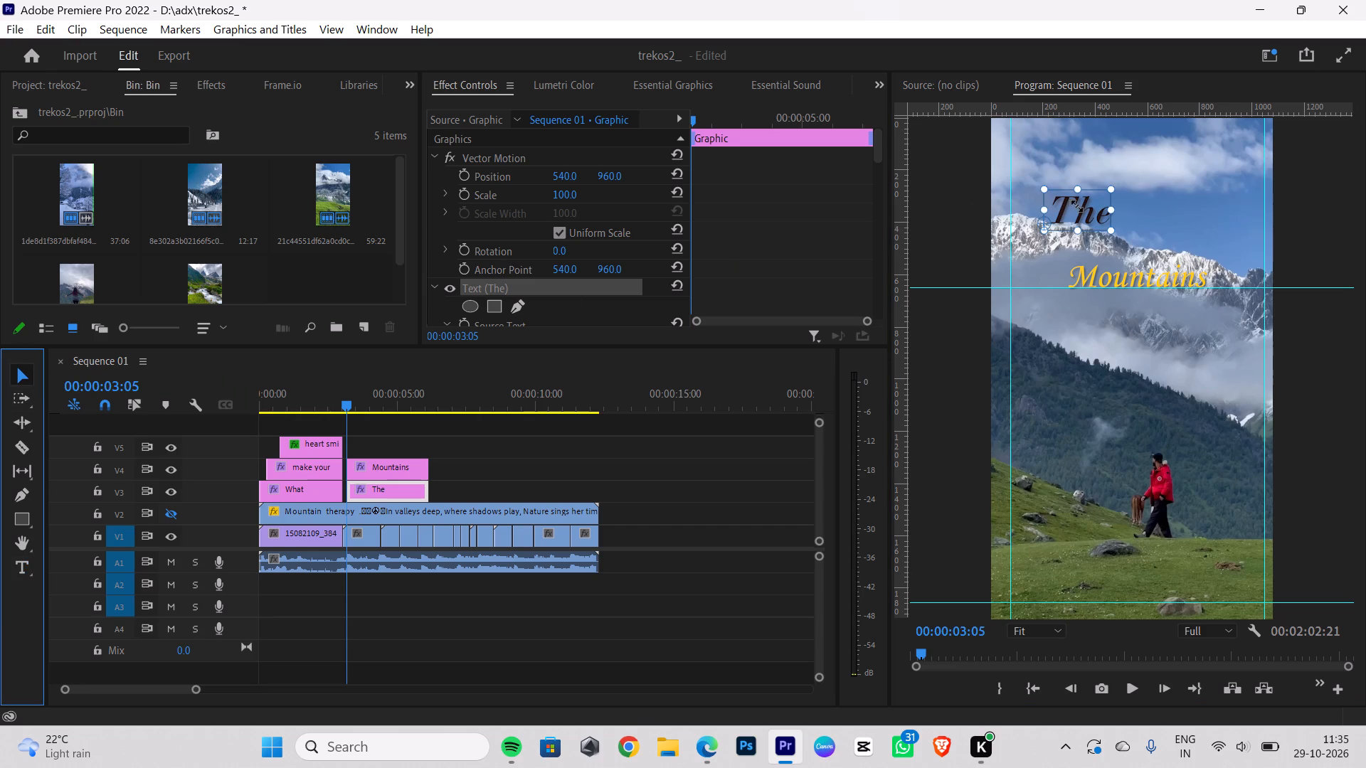
Bring the The title down against Mountains, offset to the left so it overlaps only the first letter.
drag(1077, 206, 1079, 247)
click(1089, 375)
drag(1069, 247, 1085, 249)
click(1108, 410)
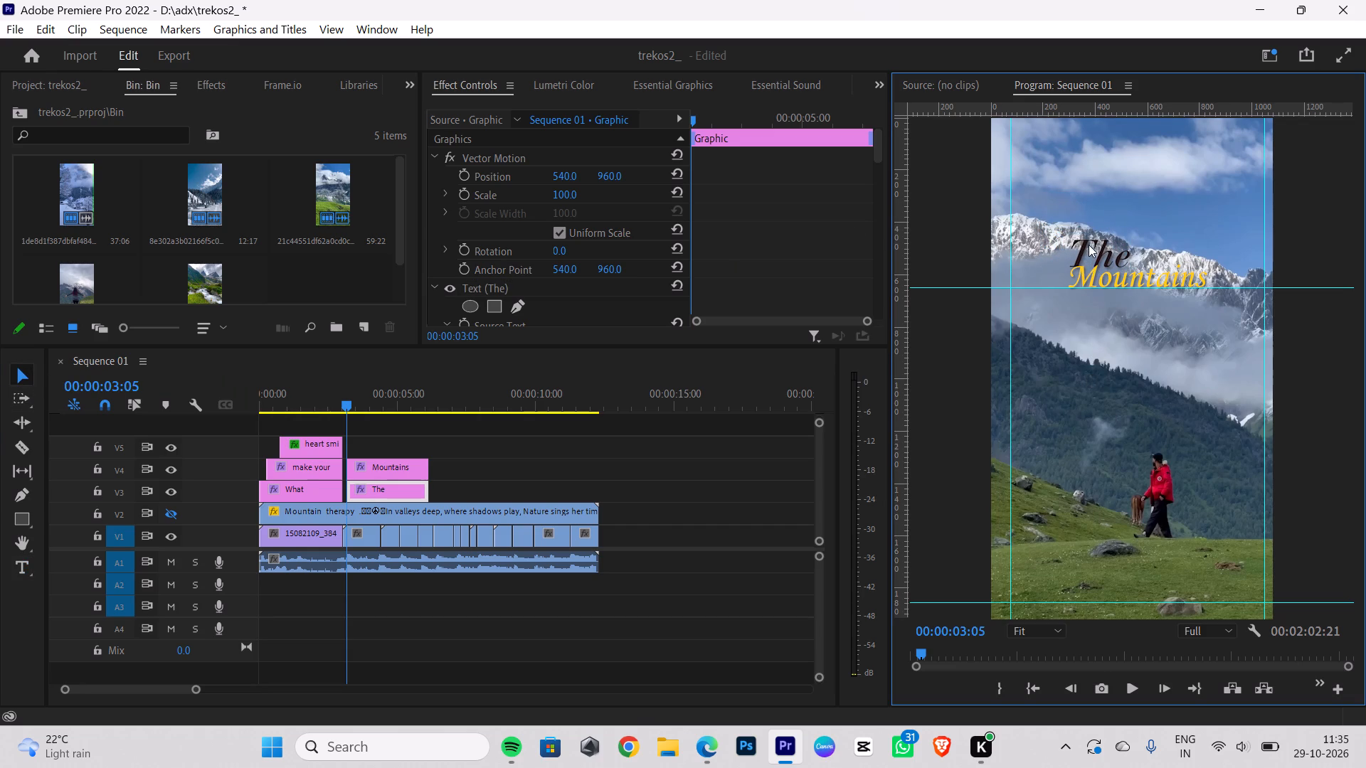
drag(1089, 245, 1063, 244)
click(1111, 380)
Change the font of the The title to Brush Script MT.
click(1063, 257)
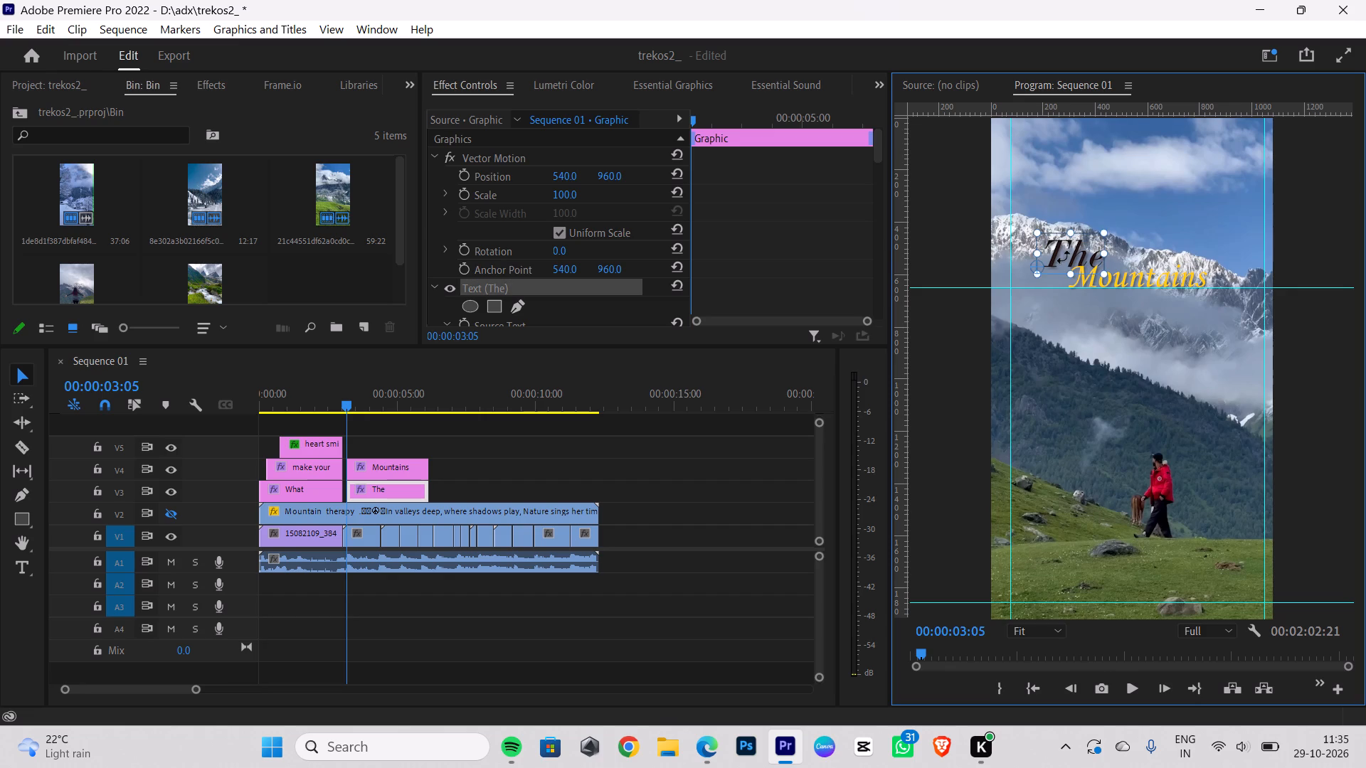
scroll(554, 274, down, 5)
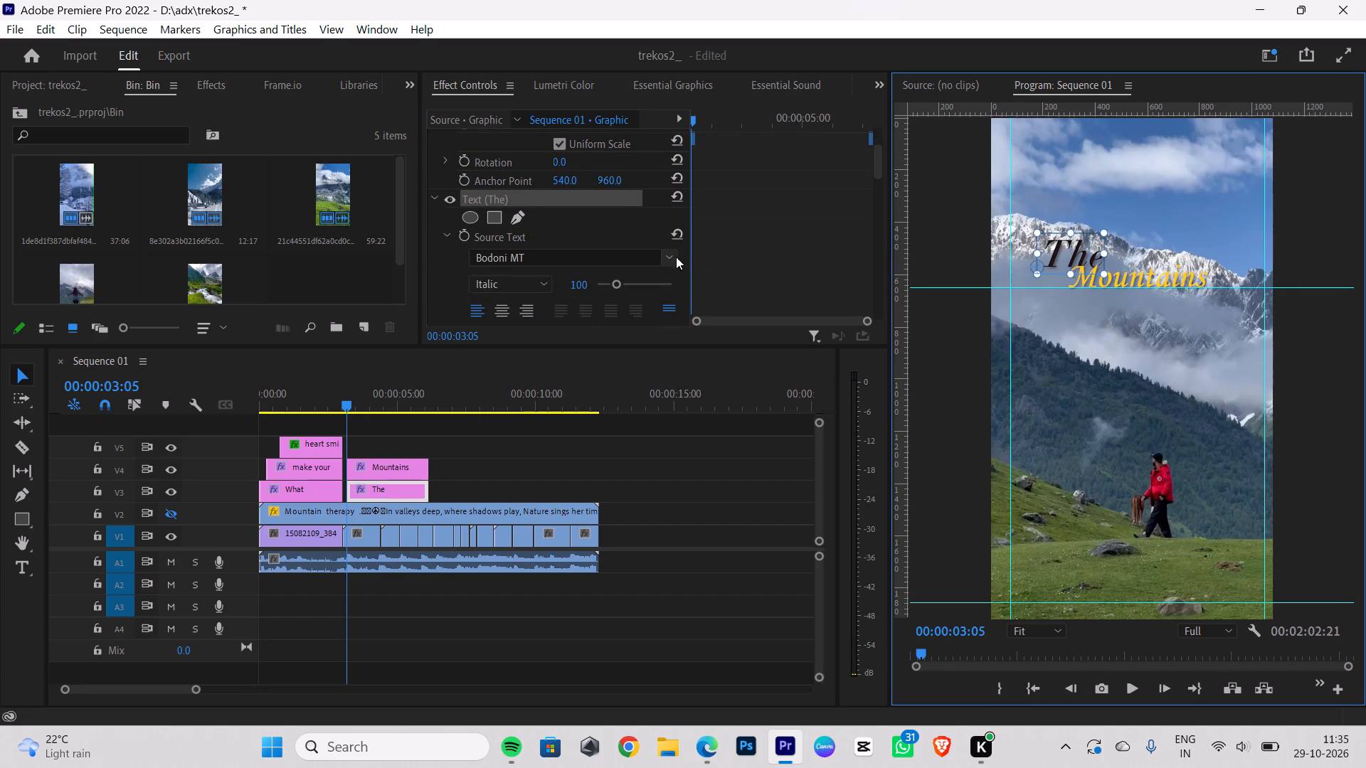
click(668, 258)
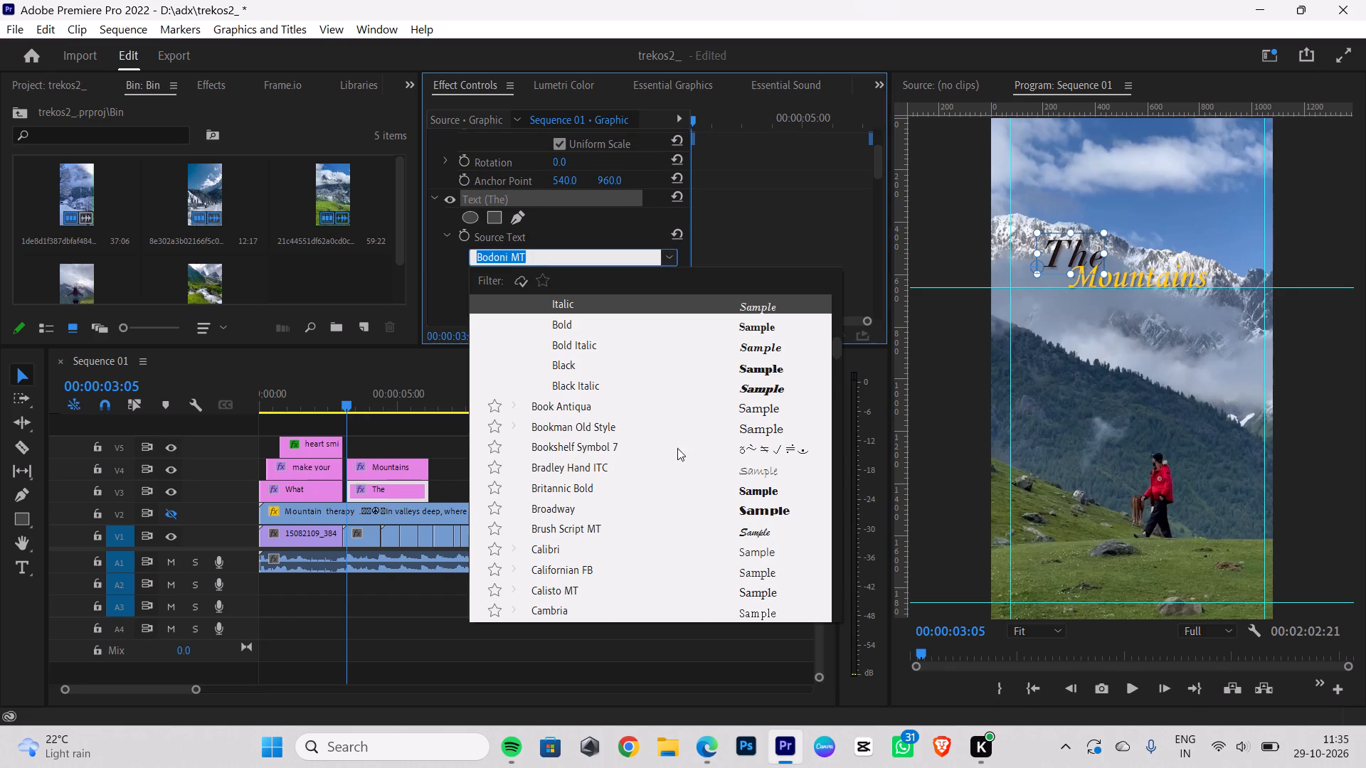
scroll(751, 482, down, 1)
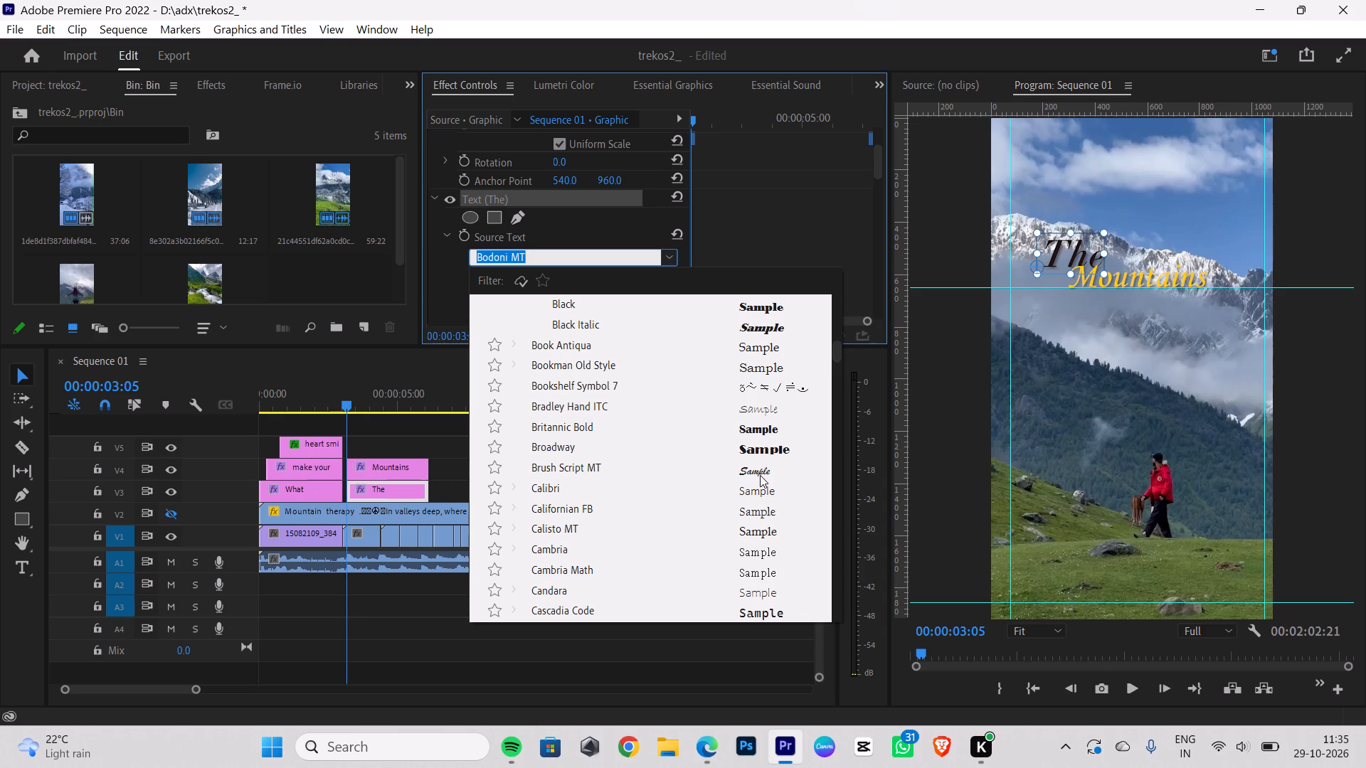
click(761, 471)
click(1032, 389)
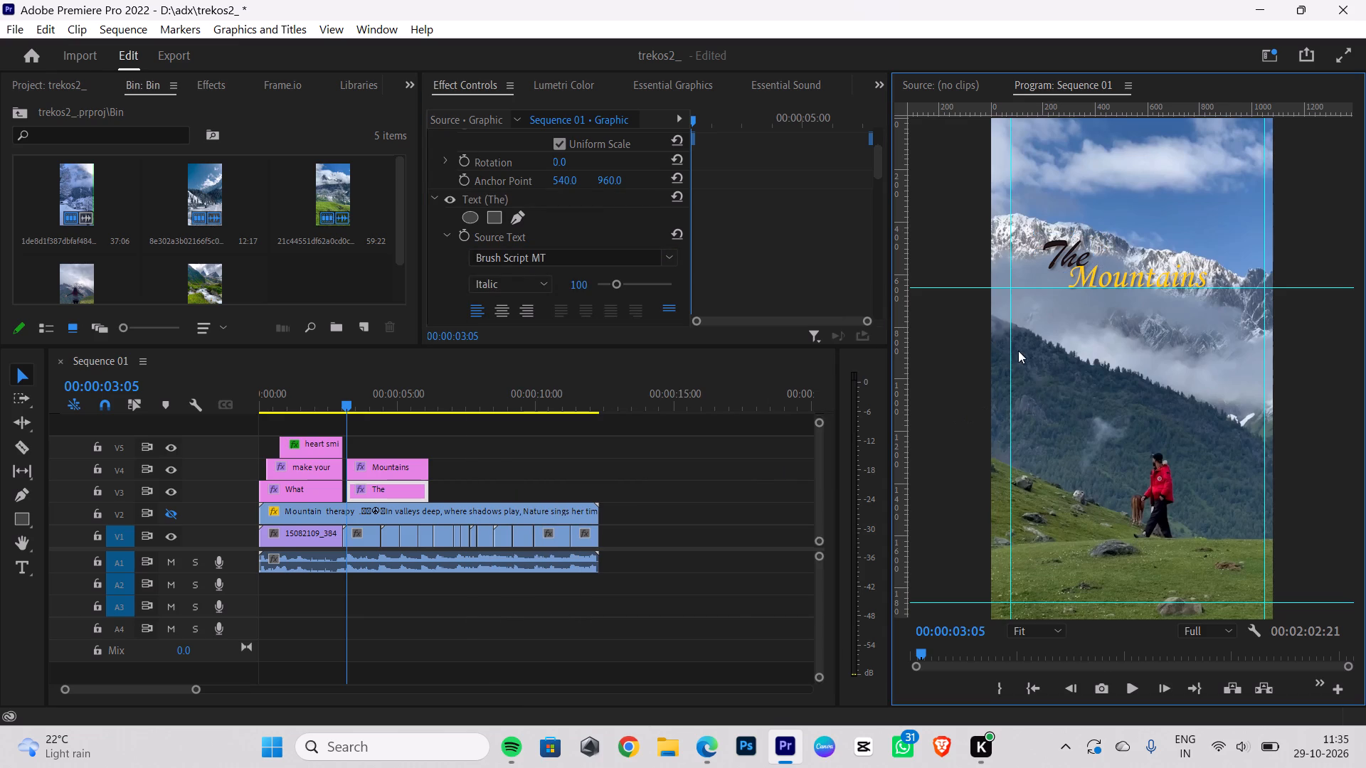
Fine-tune the The title's position so it sits just above Mountains, offset to the left and reaching over its first letter.
click(1062, 255)
drag(1062, 255, 1077, 260)
click(1107, 382)
drag(1086, 252, 1076, 252)
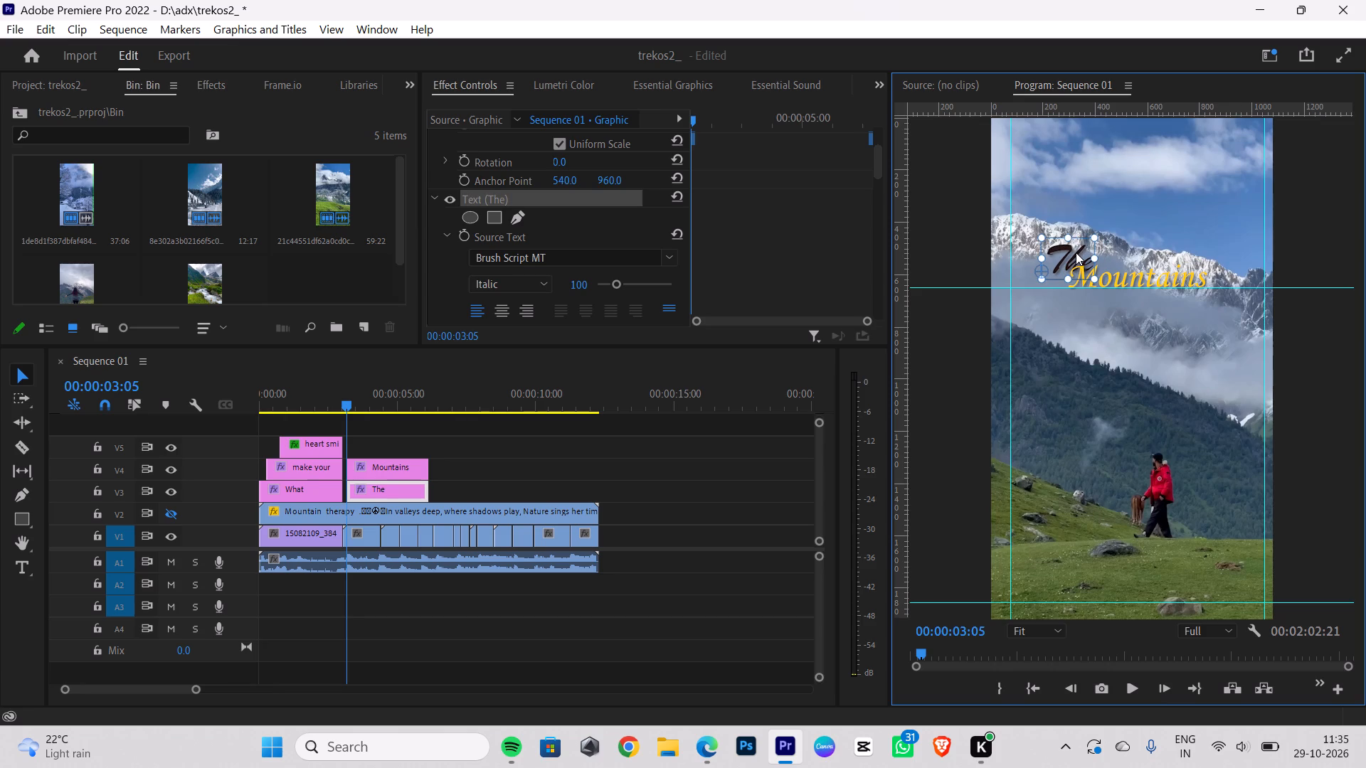
drag(1076, 252, 1075, 252)
click(1104, 371)
click(1079, 246)
drag(1068, 256, 1071, 250)
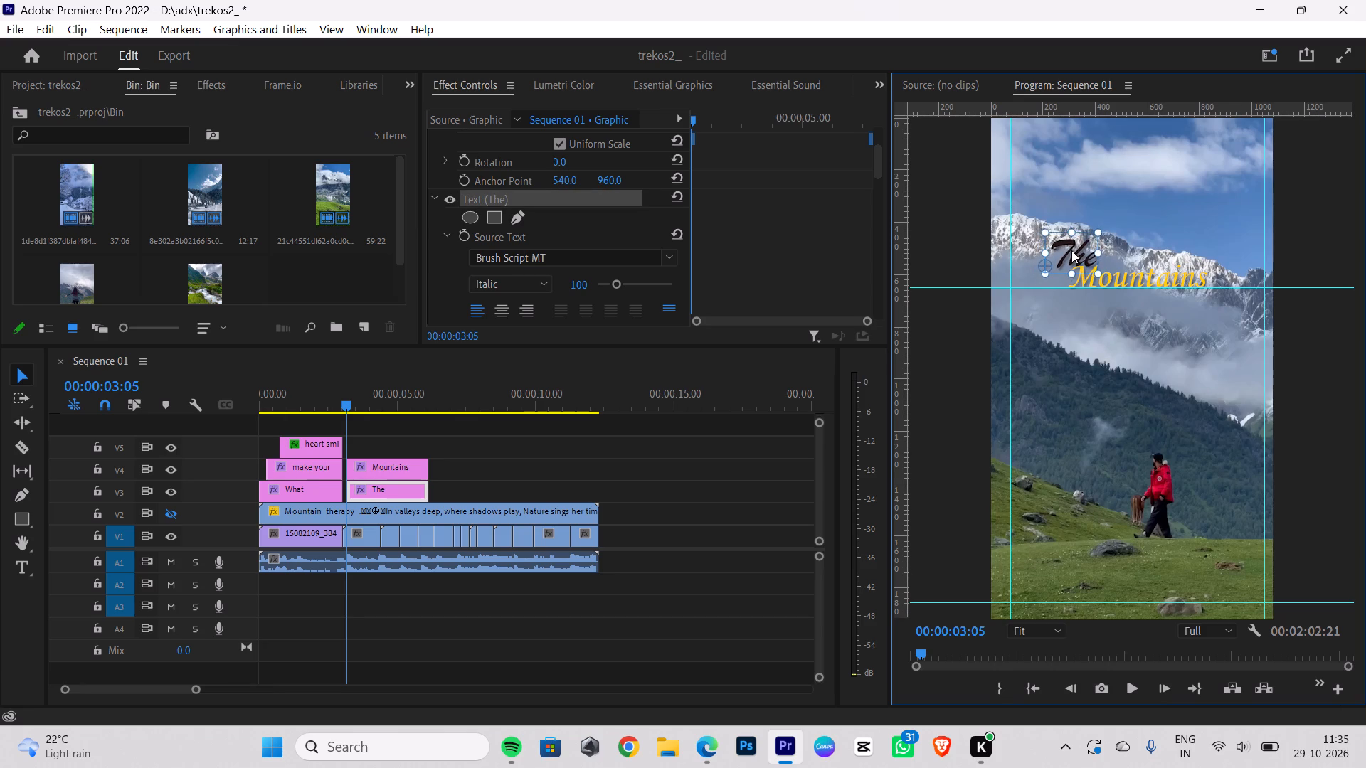
drag(1071, 250, 1091, 248)
click(1132, 385)
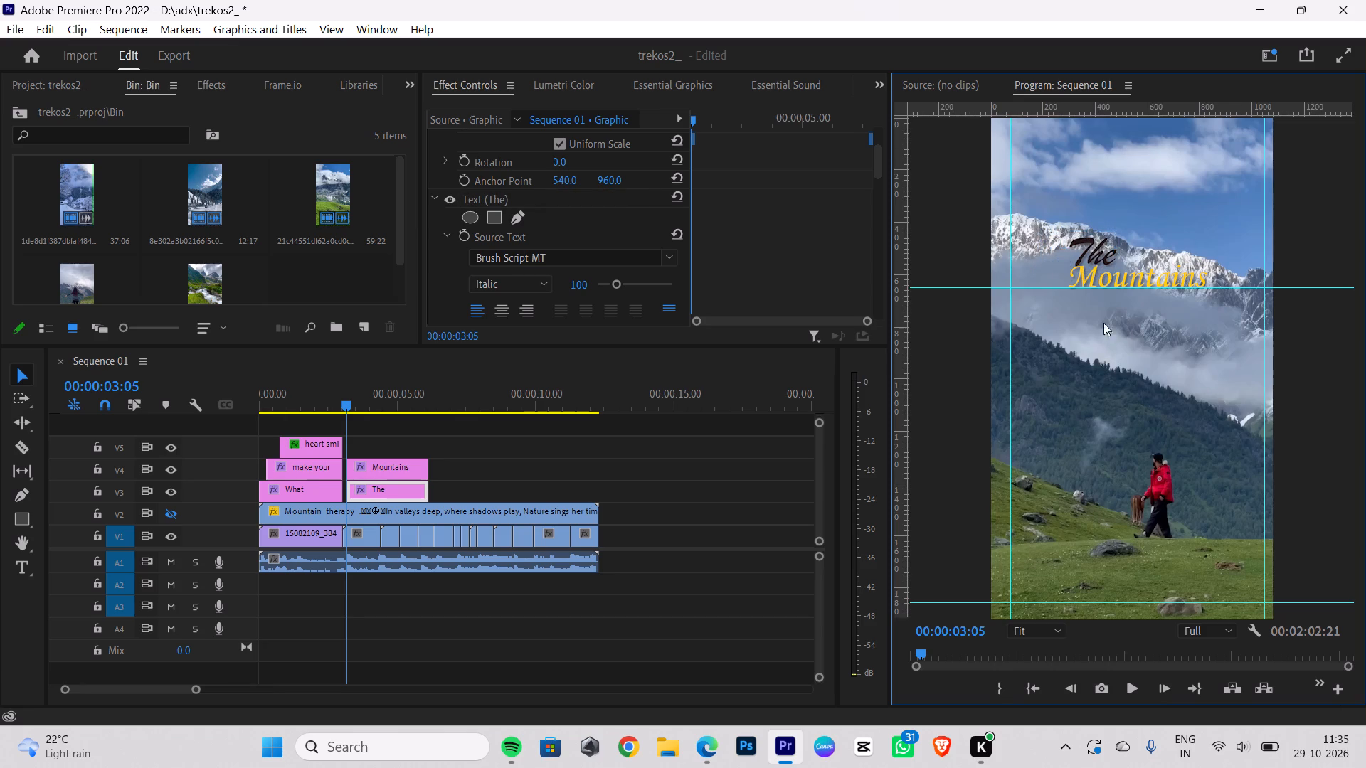
drag(1100, 244, 1083, 246)
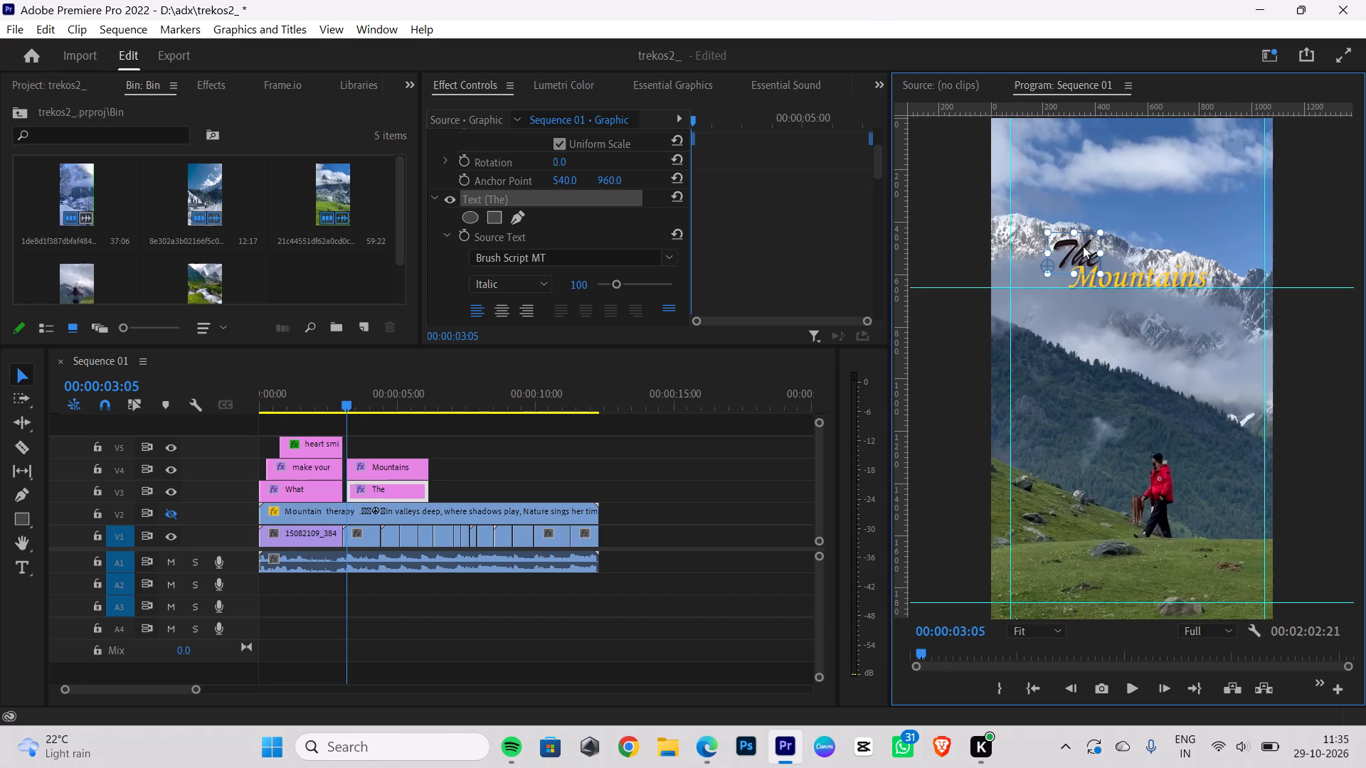
drag(1083, 246, 1079, 246)
click(1079, 364)
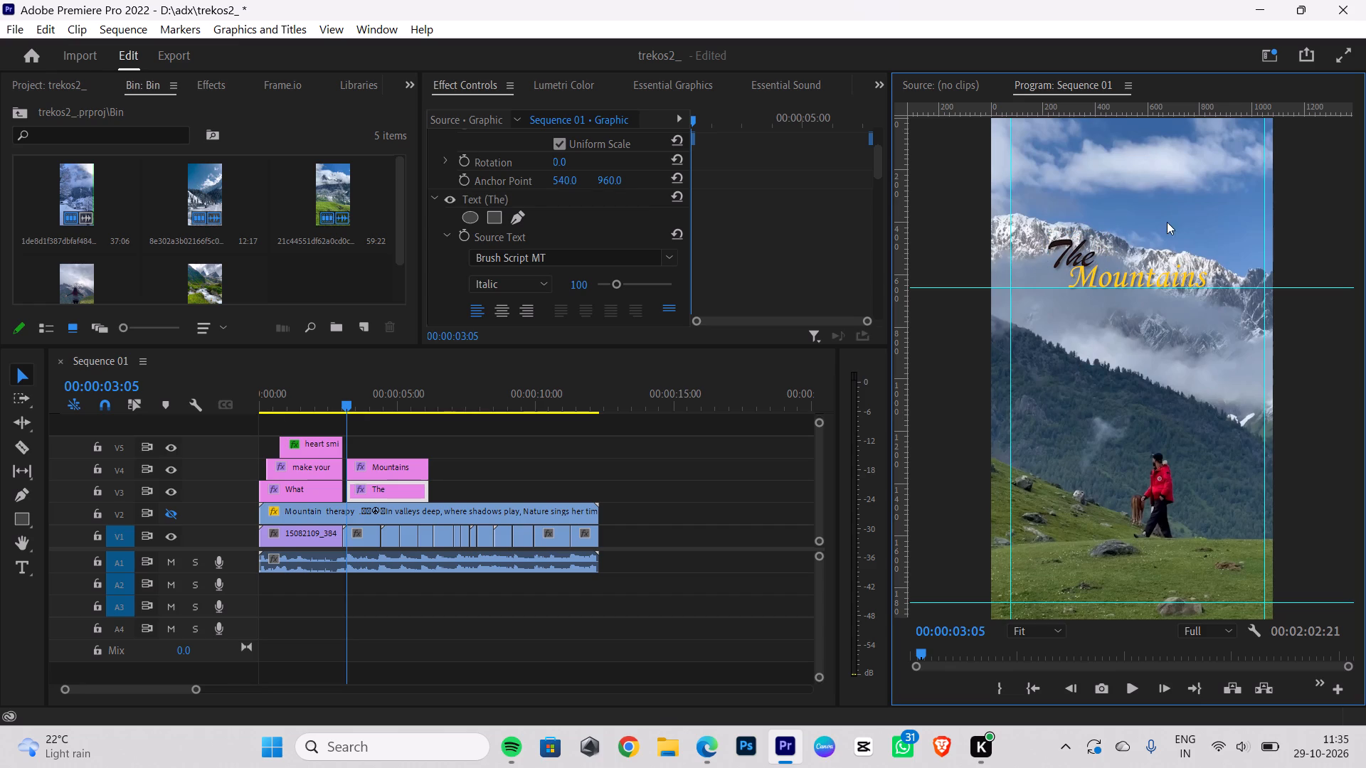
Play the new edit from the start to check the titles, and briefly compare its opening frame with the reference on V2.
drag(356, 393, 144, 522)
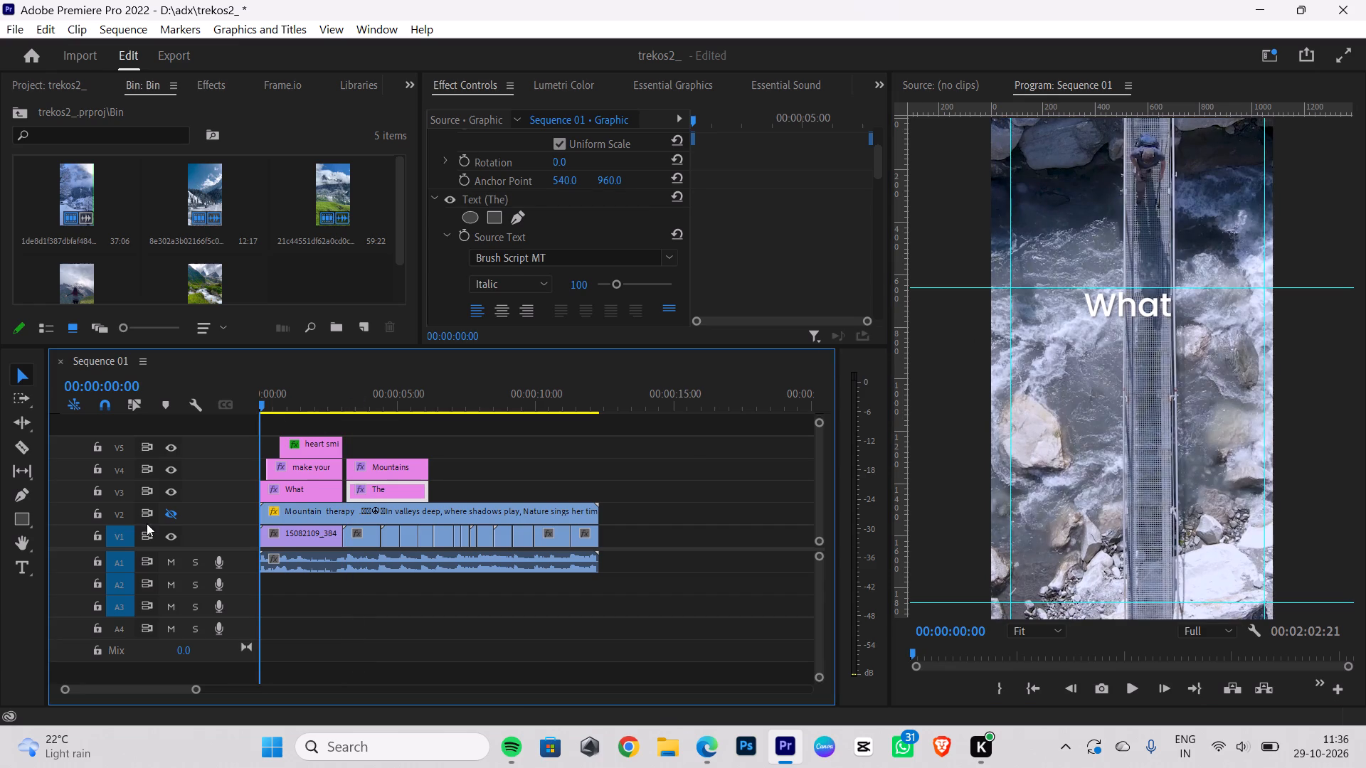
key(space)
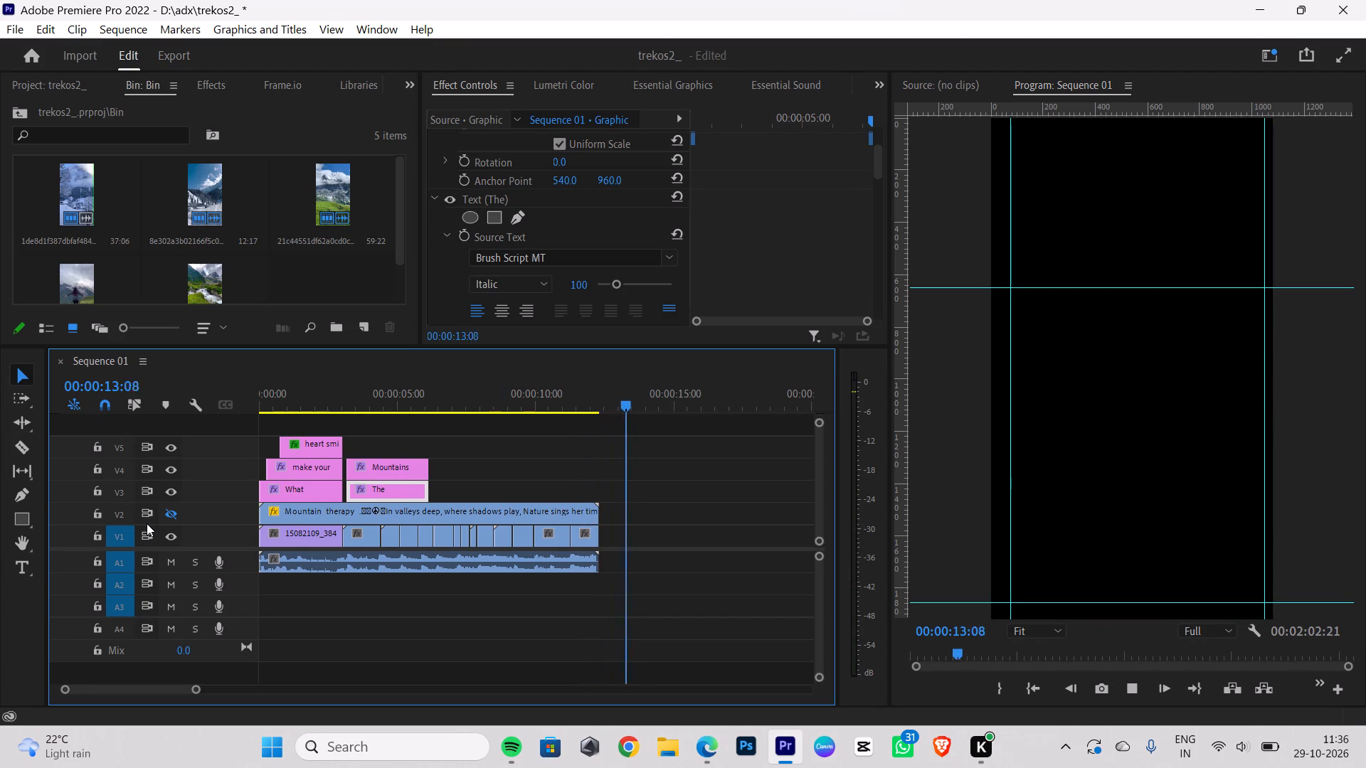
click(169, 514)
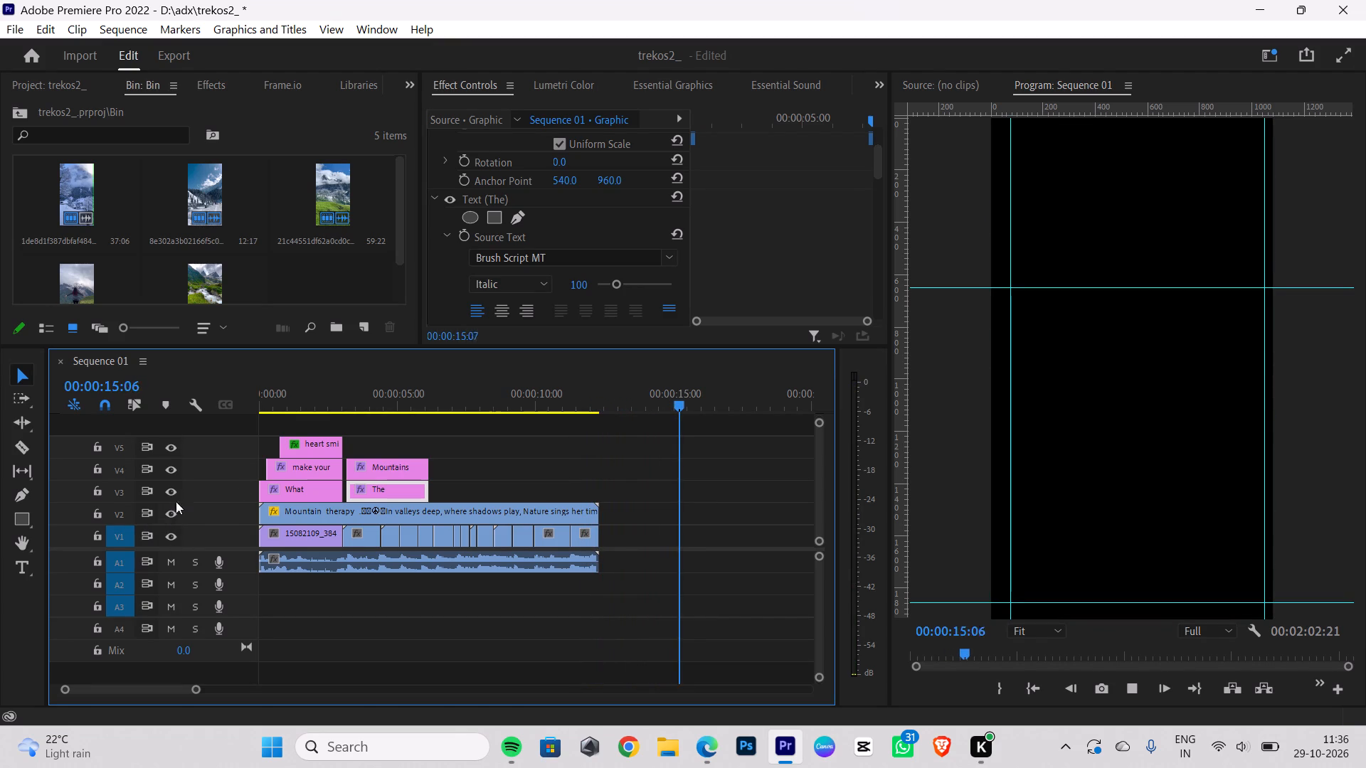
drag(704, 392, 83, 511)
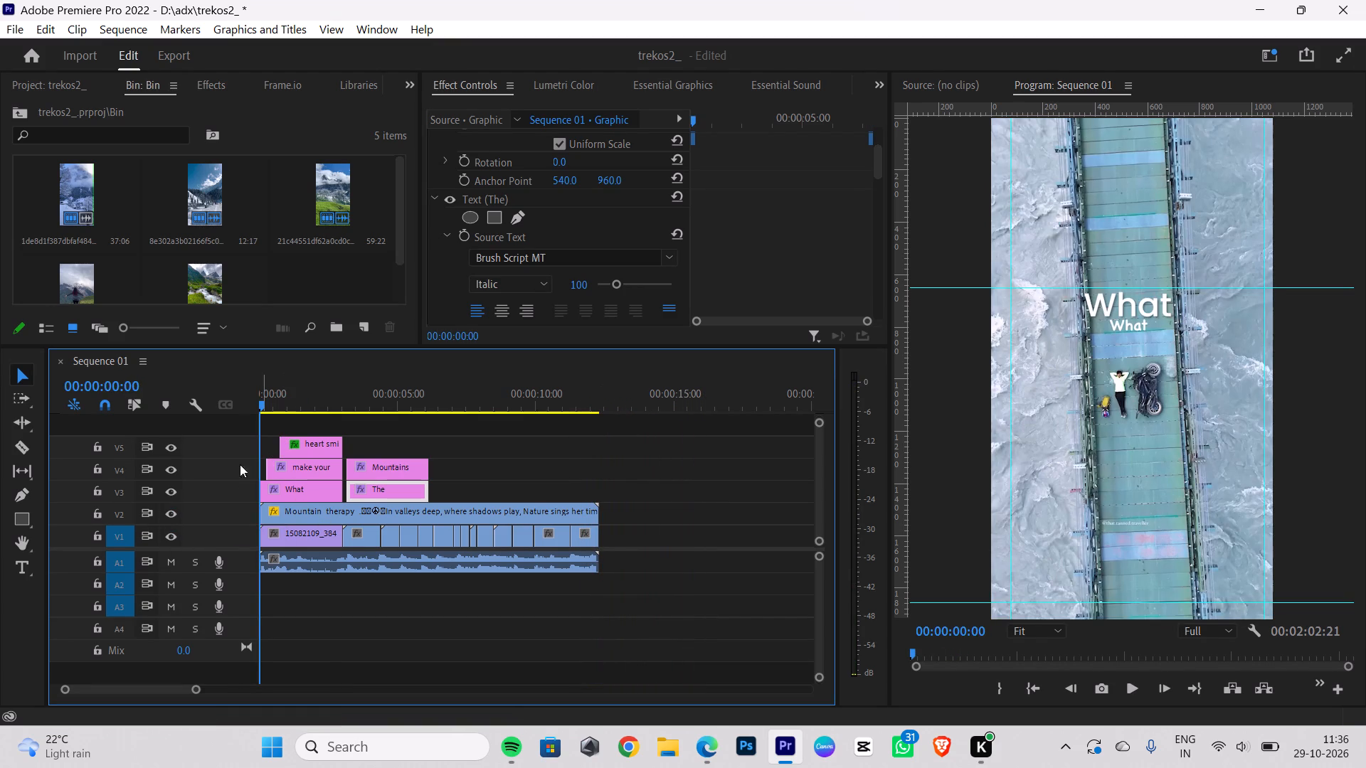
click(173, 511)
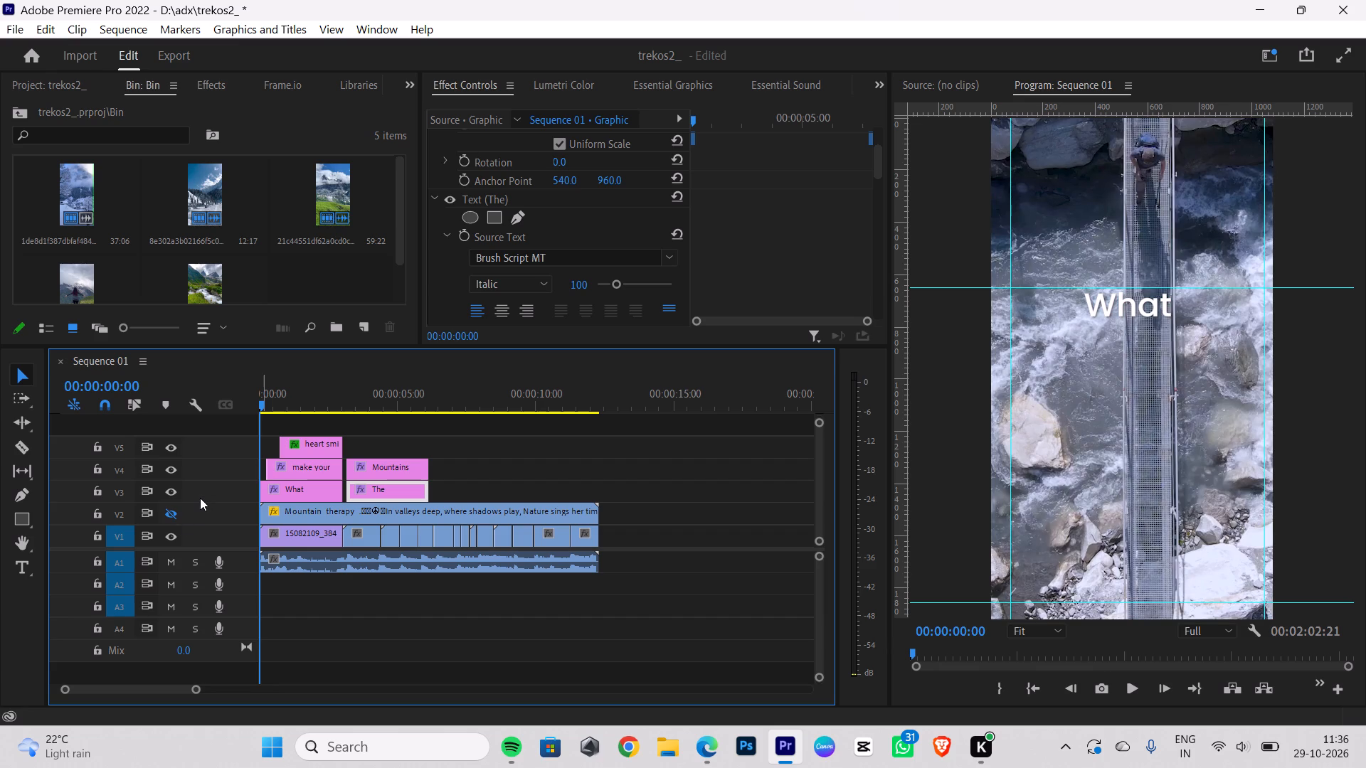
key(Right)
key(Right)
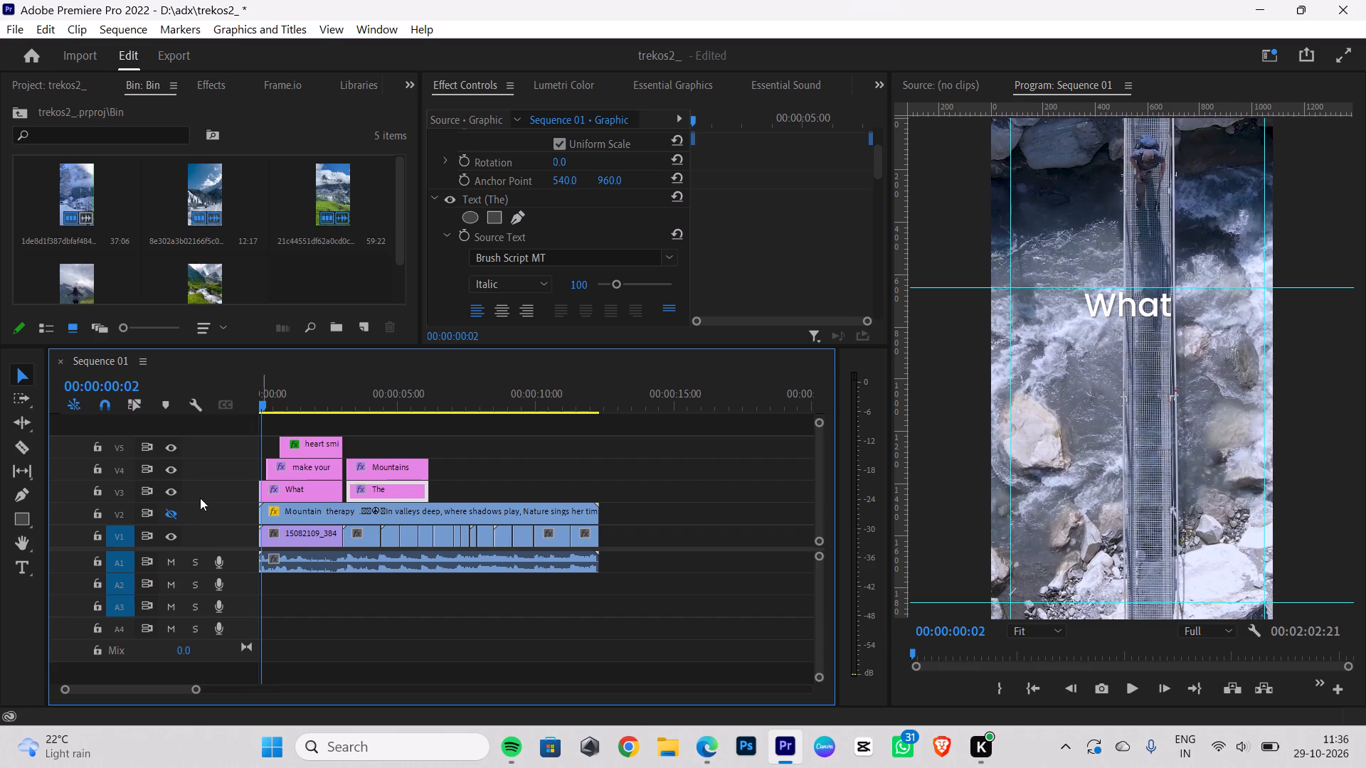
Show the reference reel on track V2, hide footage track V1, and play the reference through.
click(171, 518)
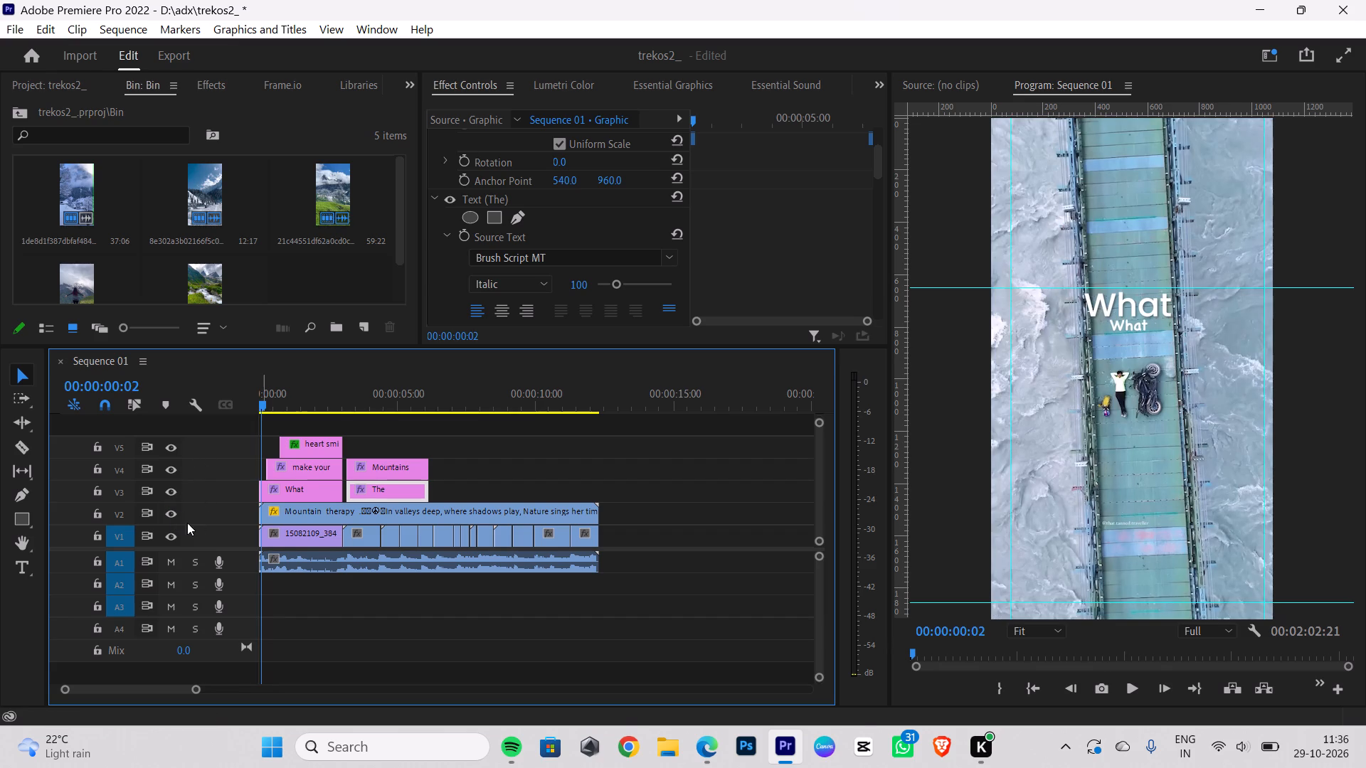
click(174, 543)
key(space)
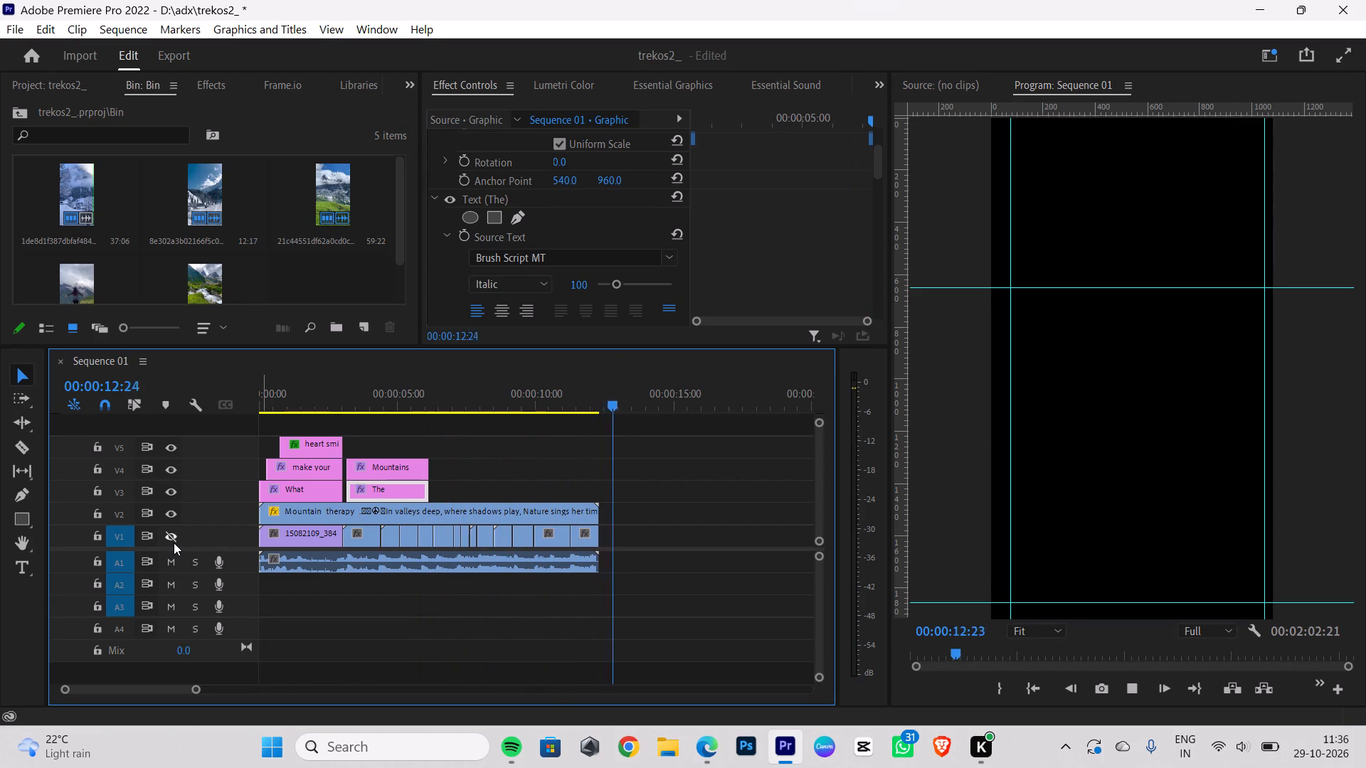
key(space)
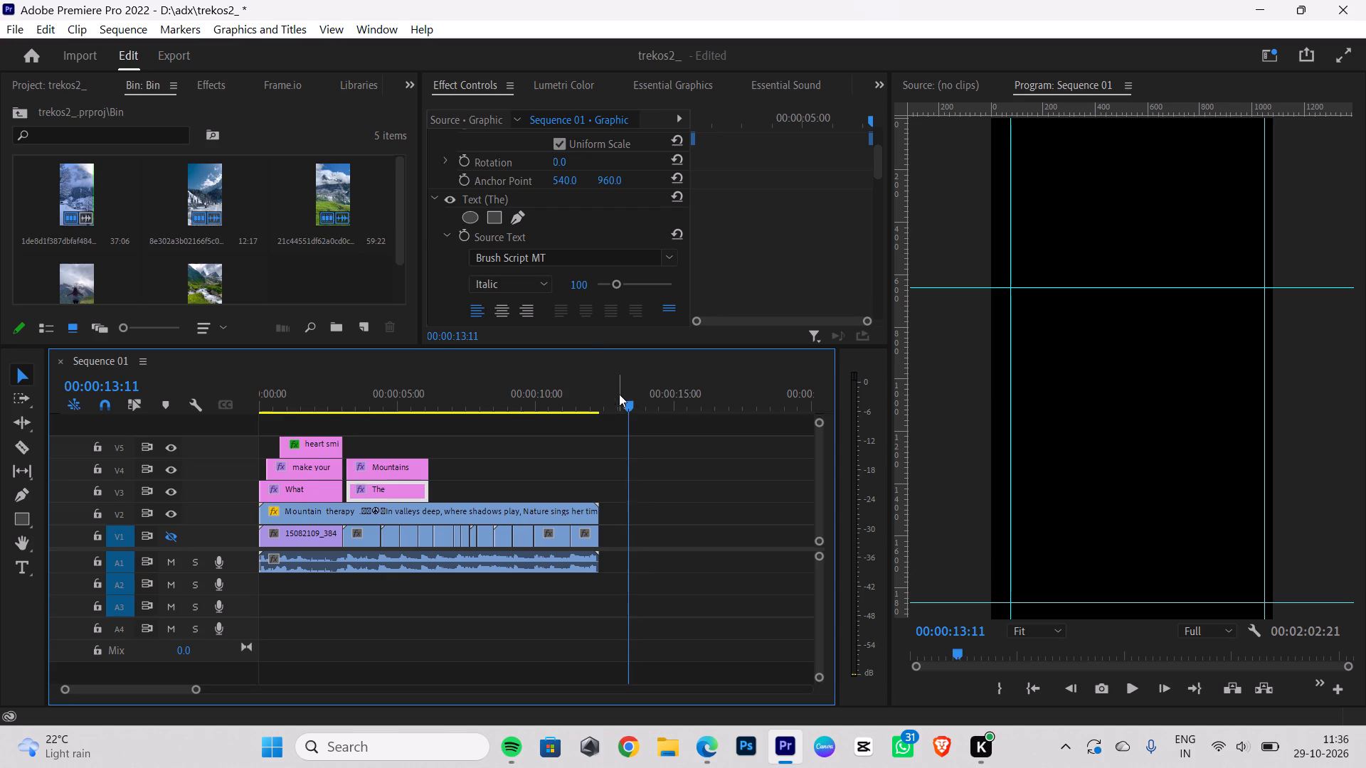
Show footage track V1 again, hide reference track V2, and replay the new edit from the start and its closing section.
drag(635, 407, 0, 443)
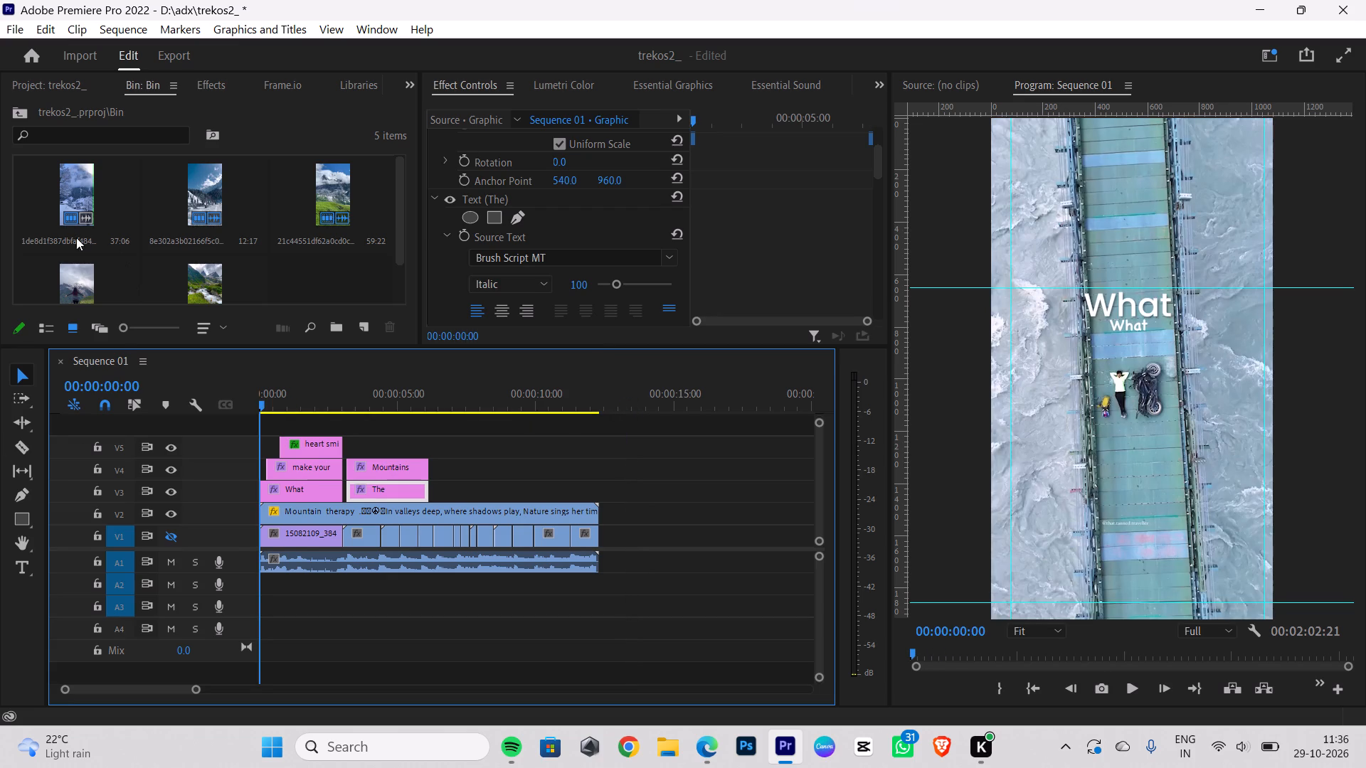
click(168, 538)
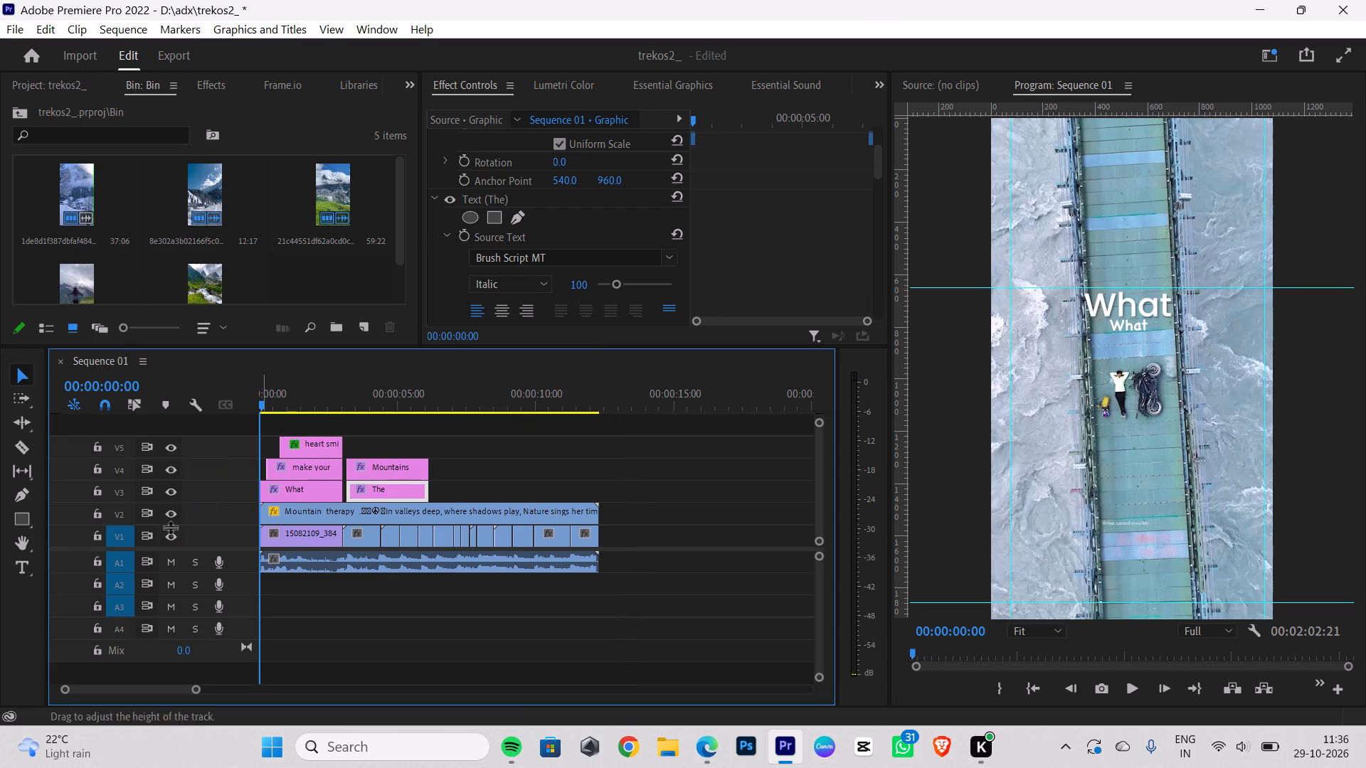
click(171, 509)
key(space)
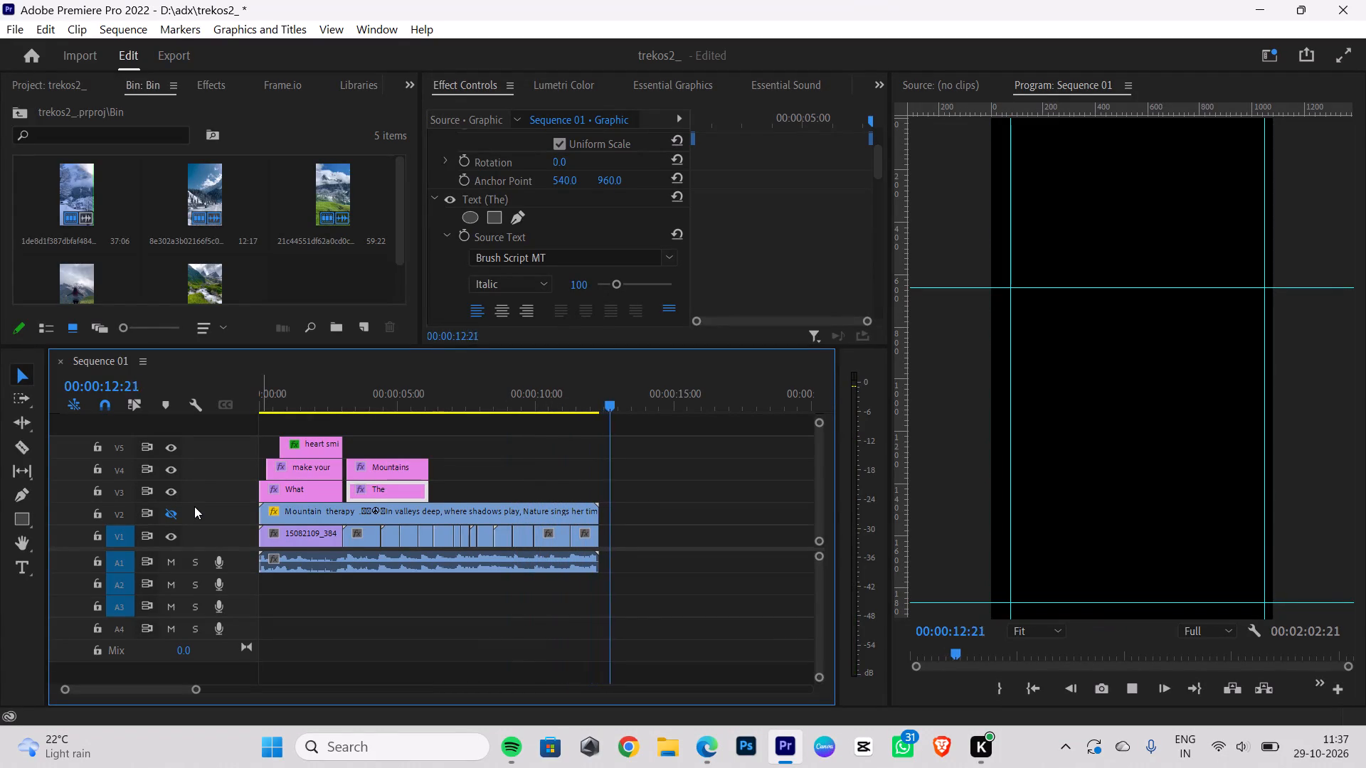
key(space)
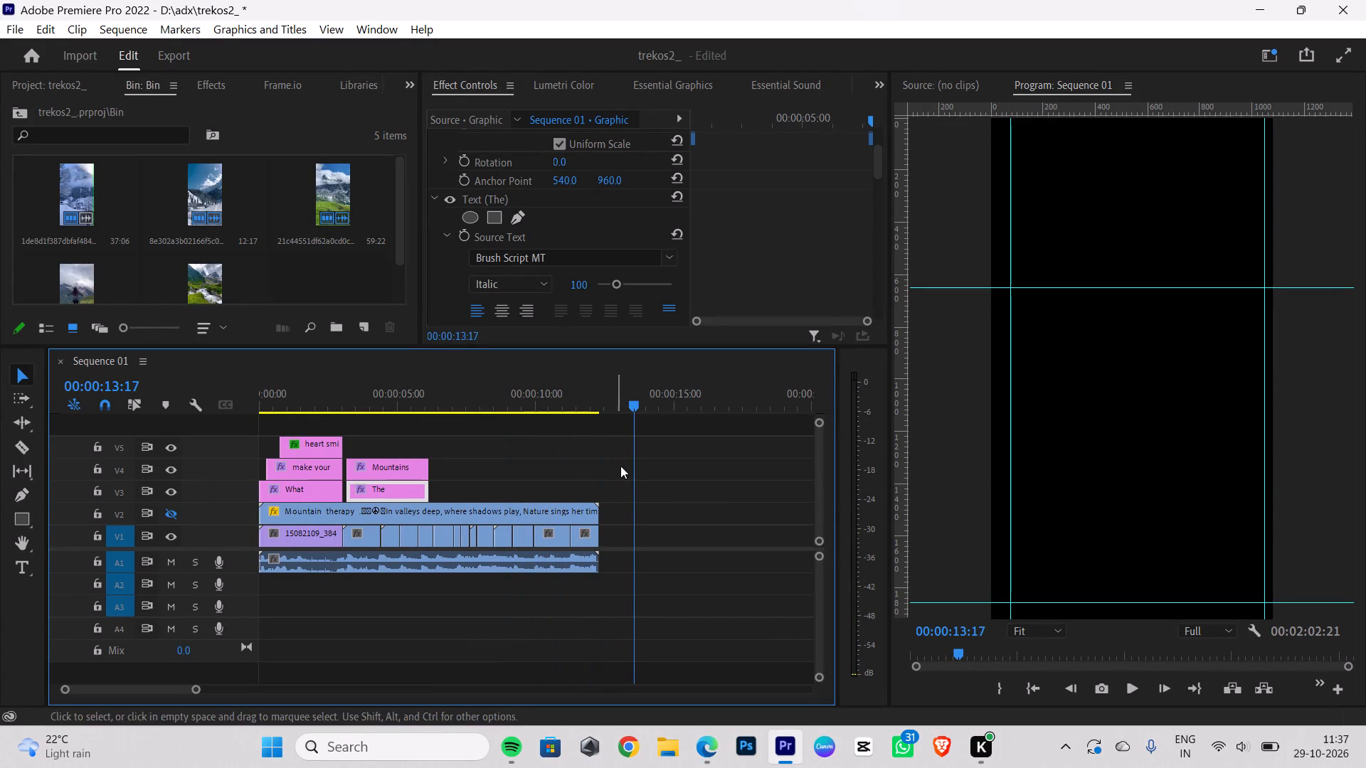
drag(635, 410, 489, 427)
key(space)
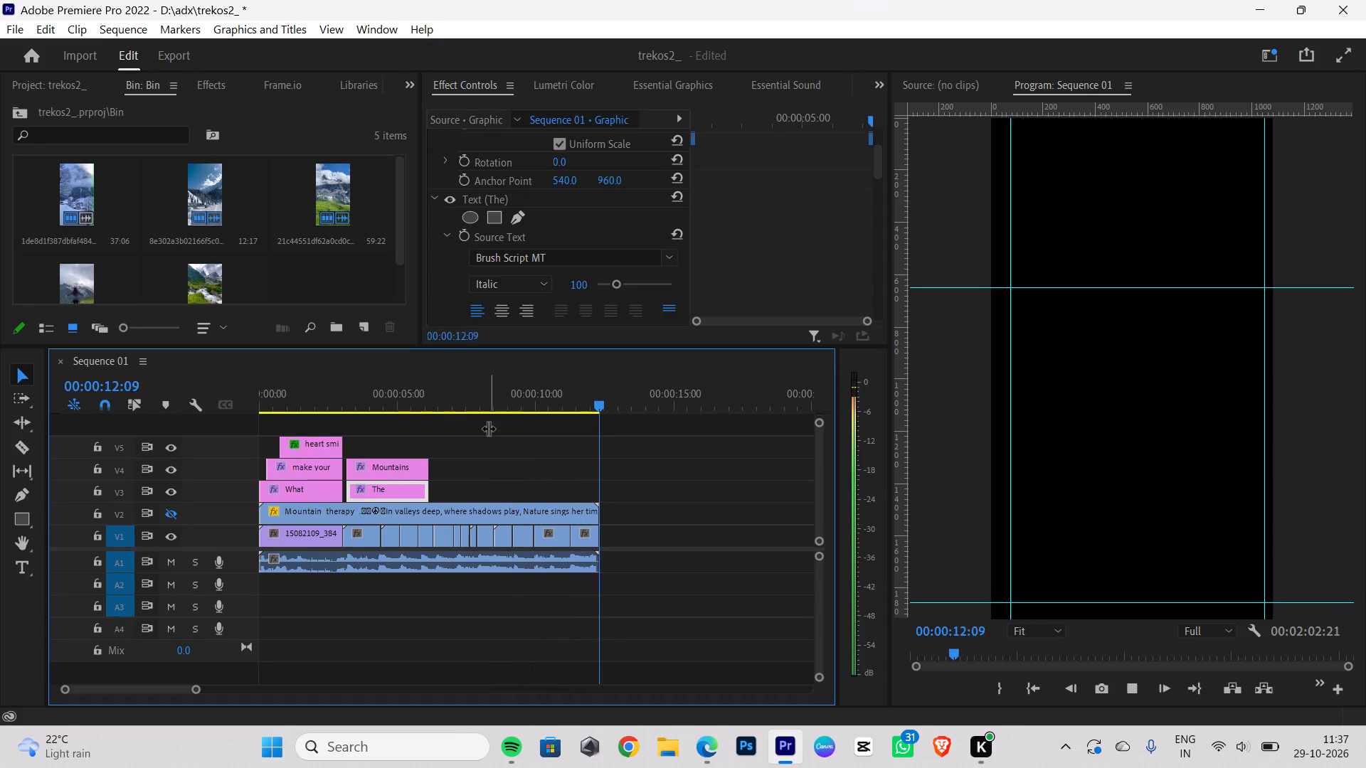
key(space)
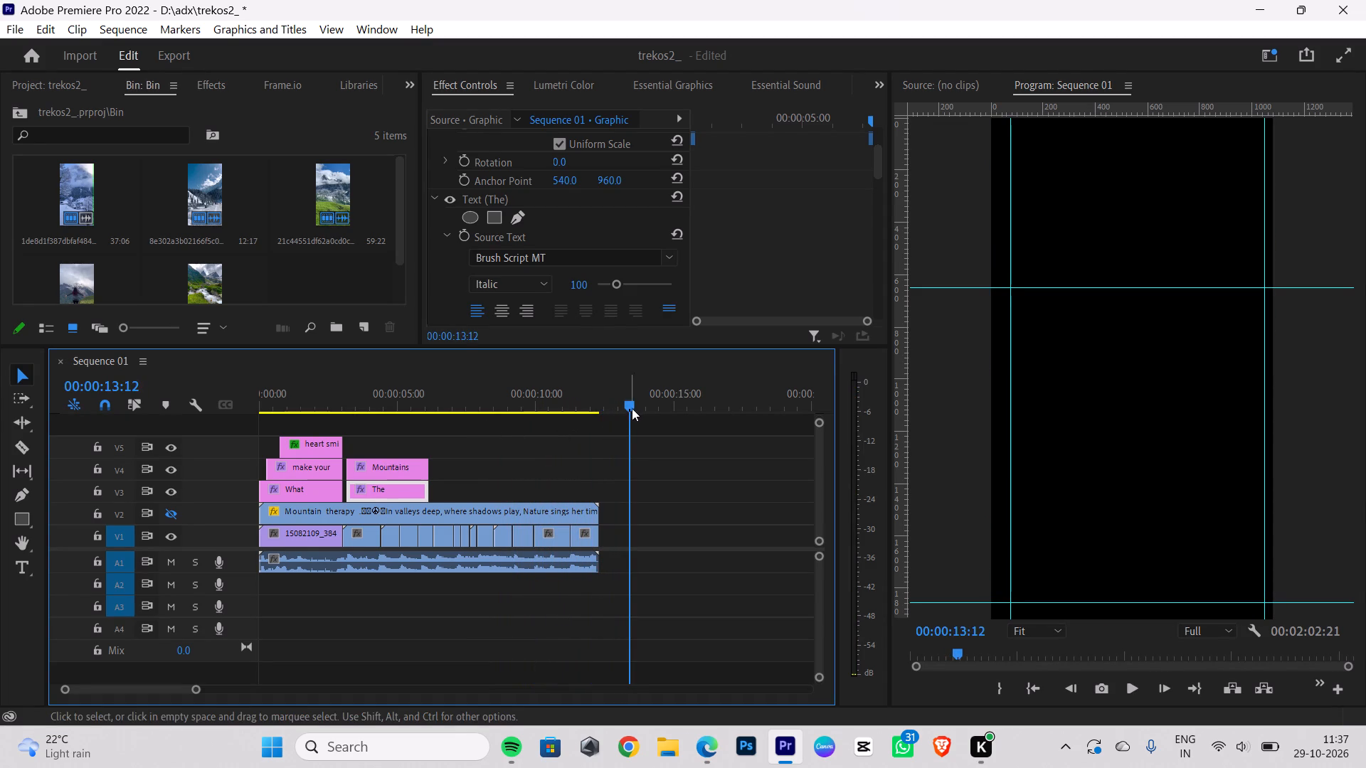
Trim the ends of the The and Mountains title clips on V3 and V4 back to 00:00:04:12.
drag(634, 407, 518, 430)
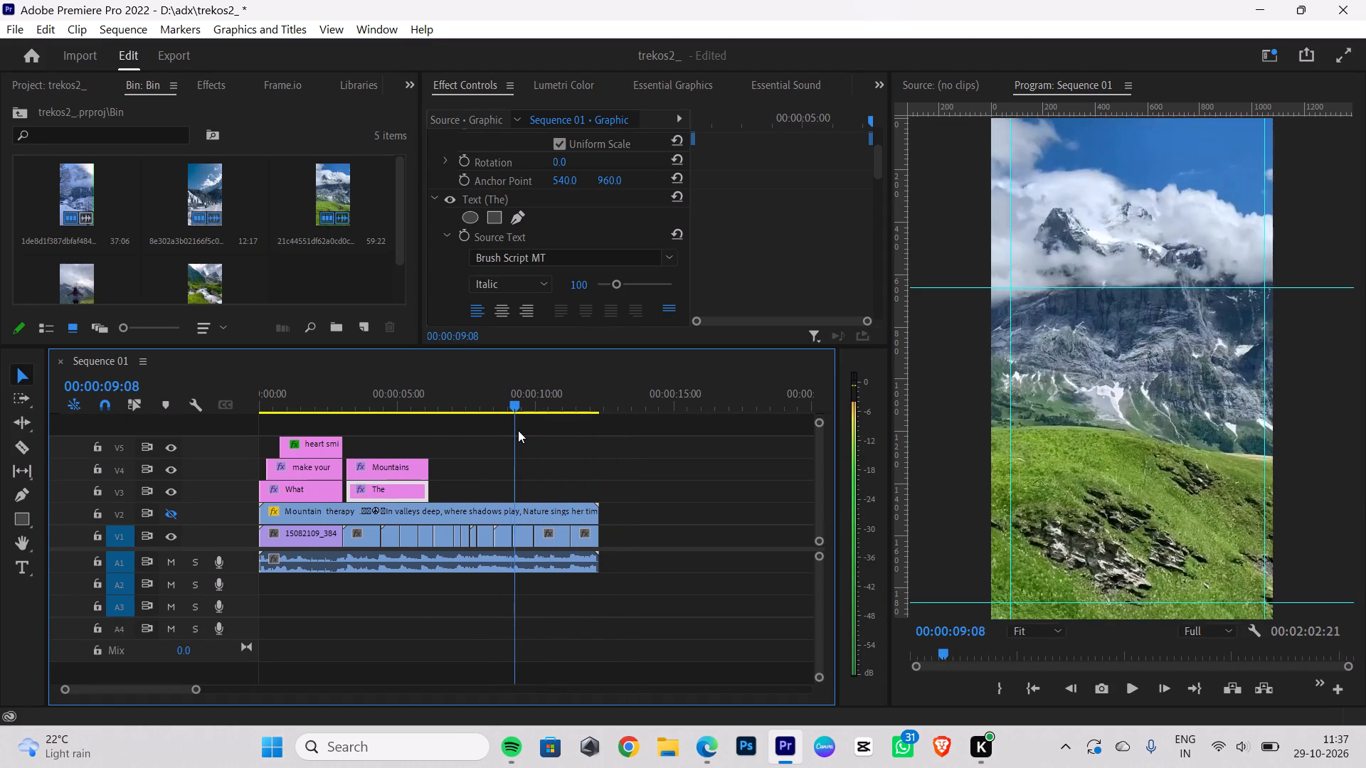
drag(518, 430, 383, 431)
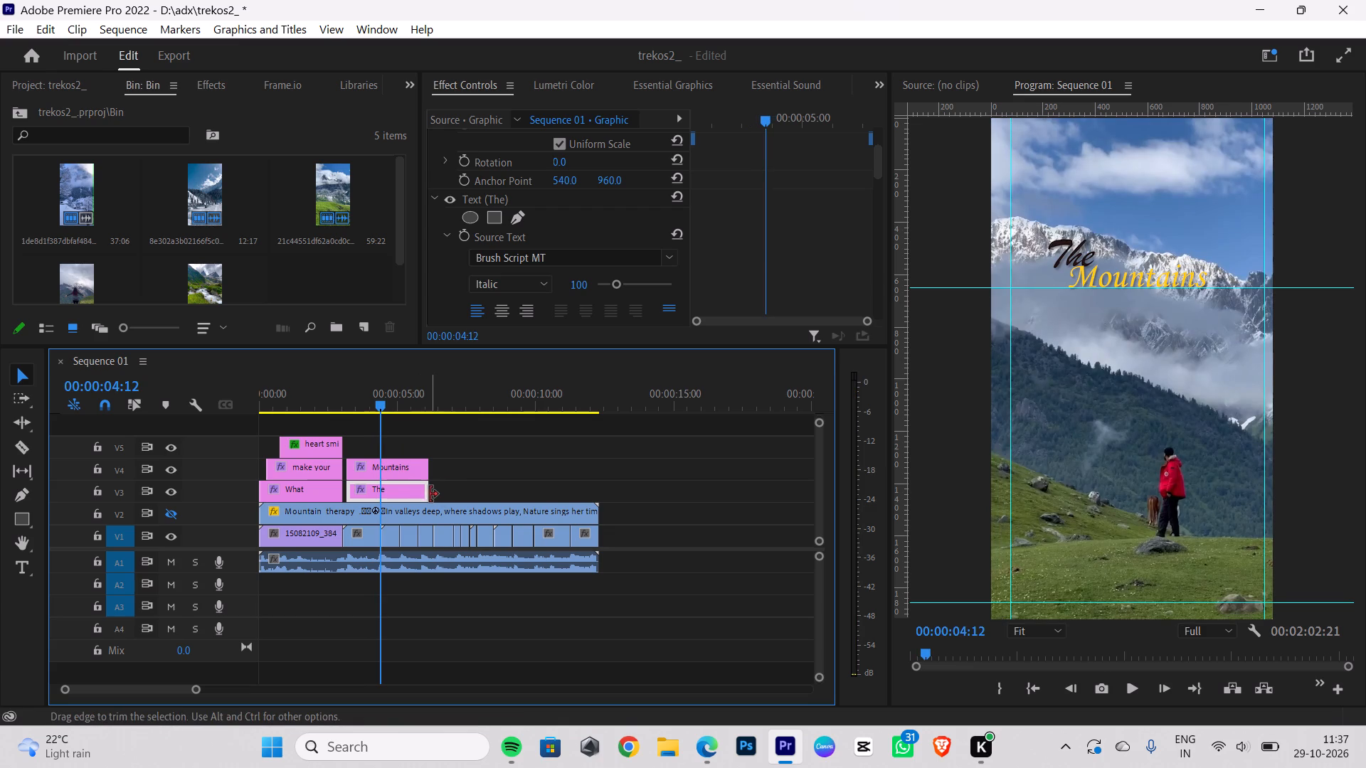
drag(429, 494, 383, 489)
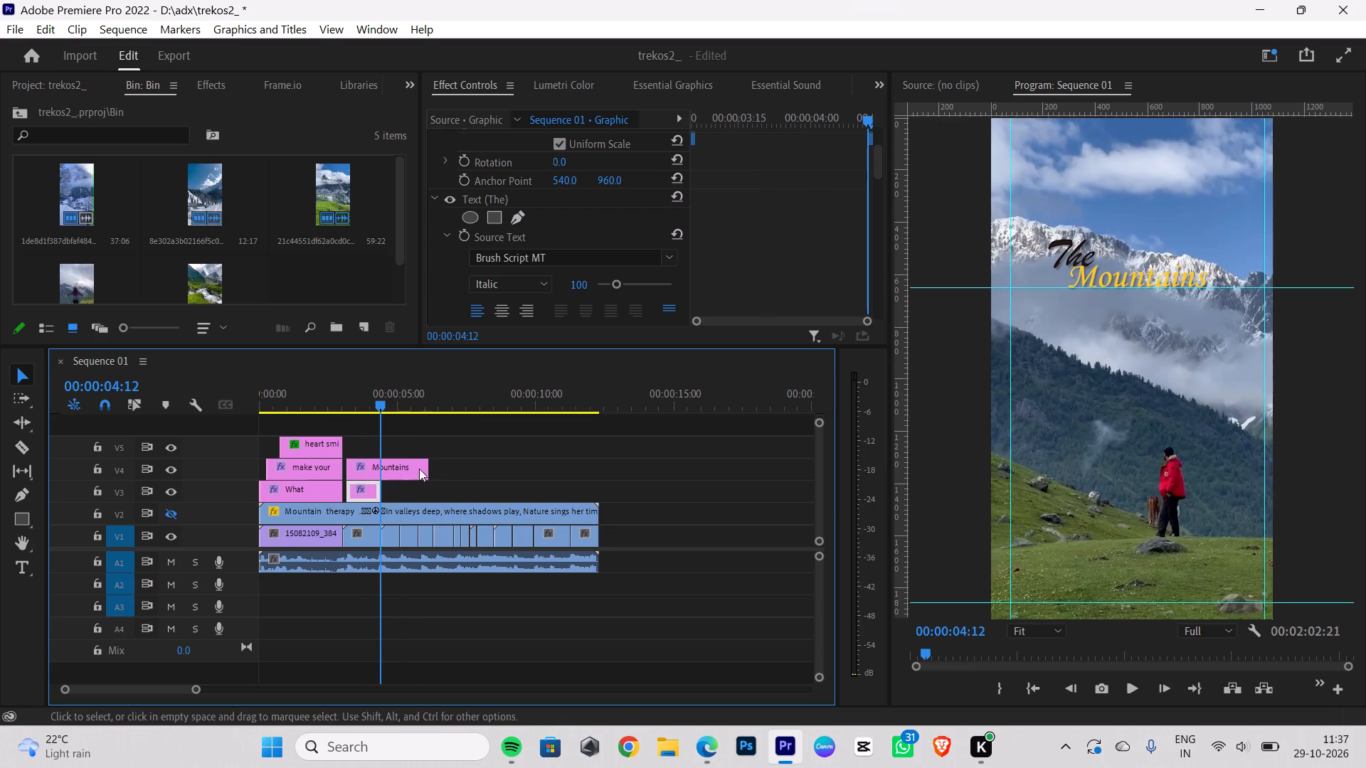
drag(426, 461, 384, 459)
Return the playhead to the start of the sequence and save the project.
drag(378, 403, 118, 407)
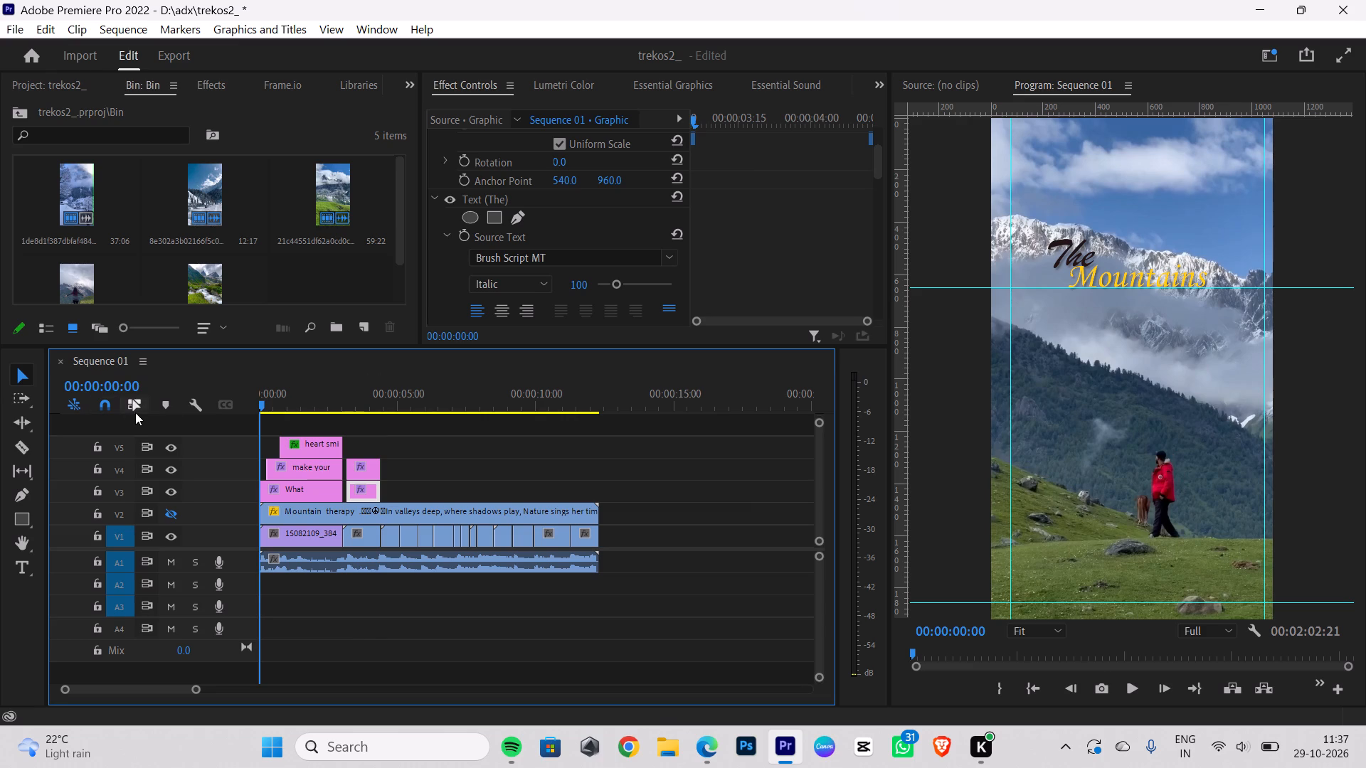
key(ctrl+s)
key(ctrl+s)
key(ctrl+s)
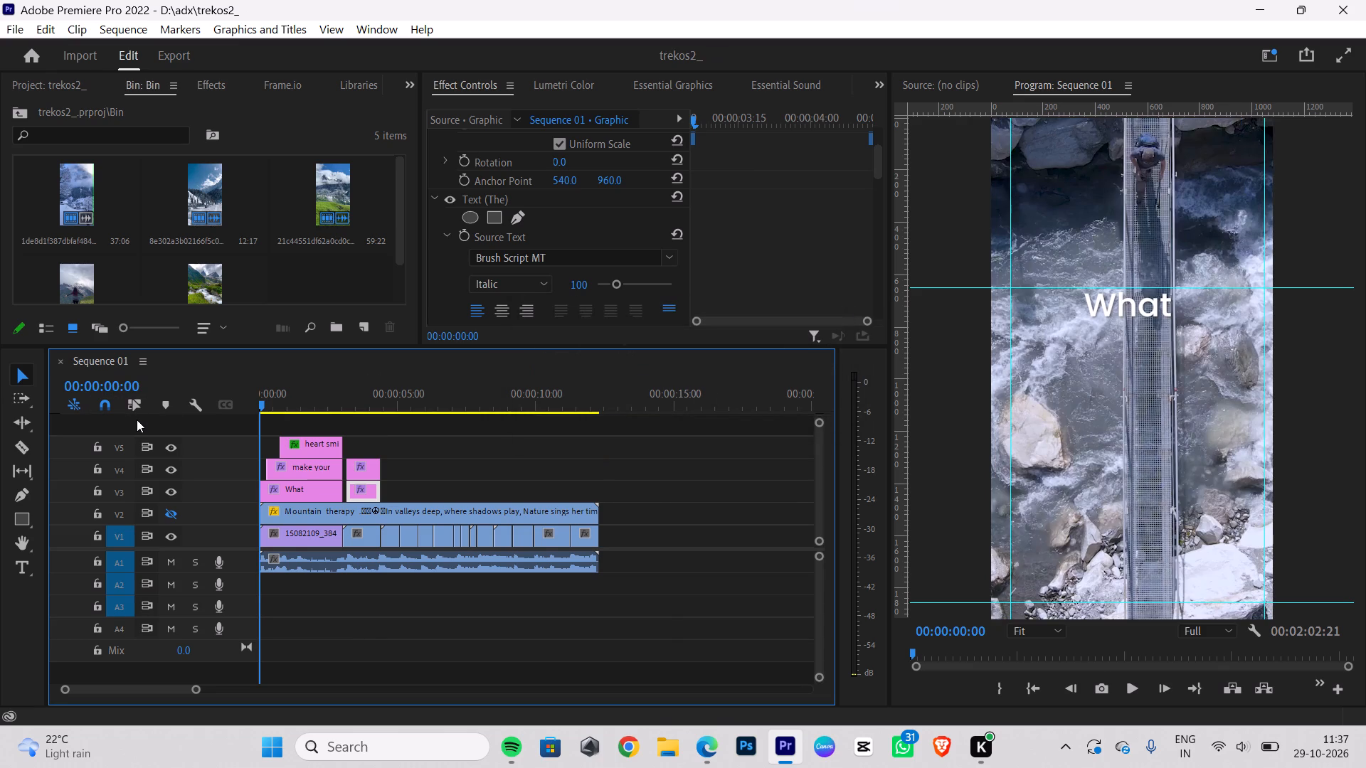
Play the whole sequence from the start to review the trimmed titles, and move back towards the title clips.
key(space)
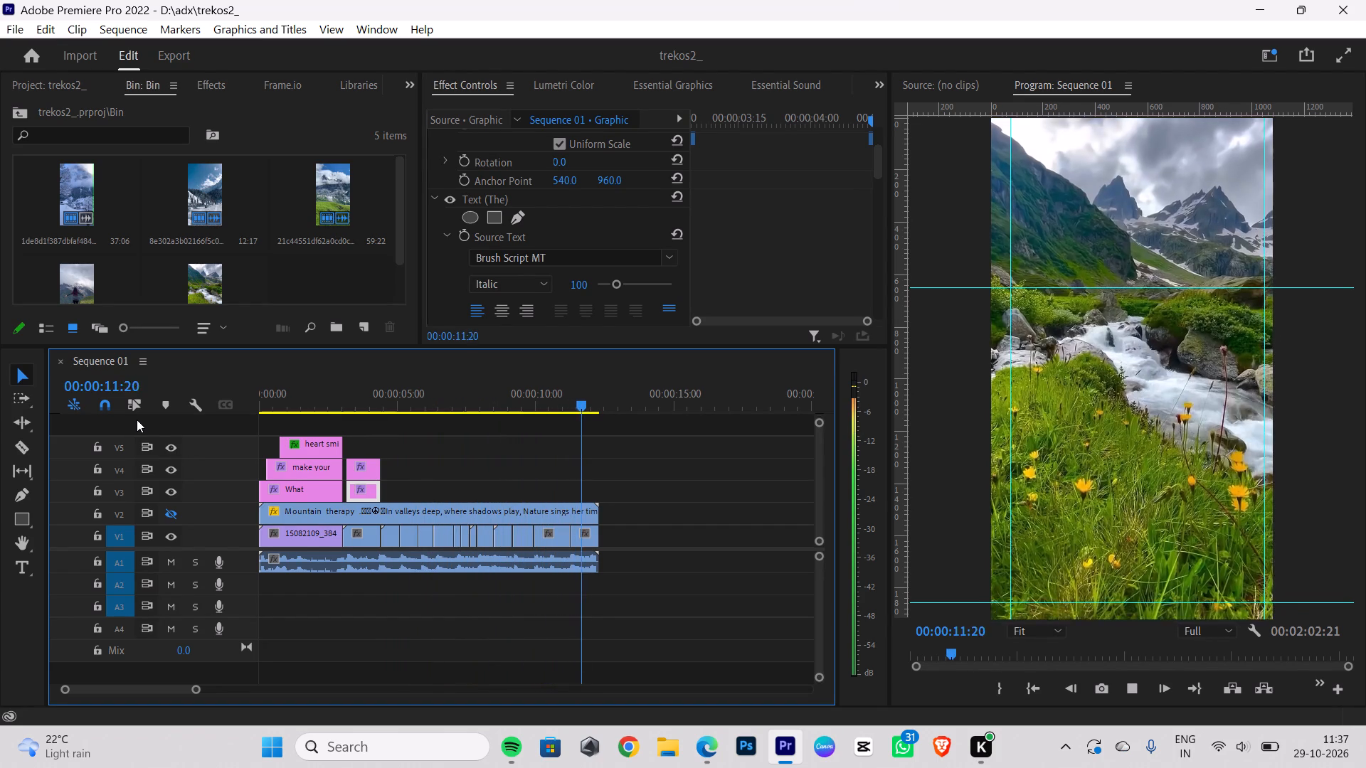
key(space)
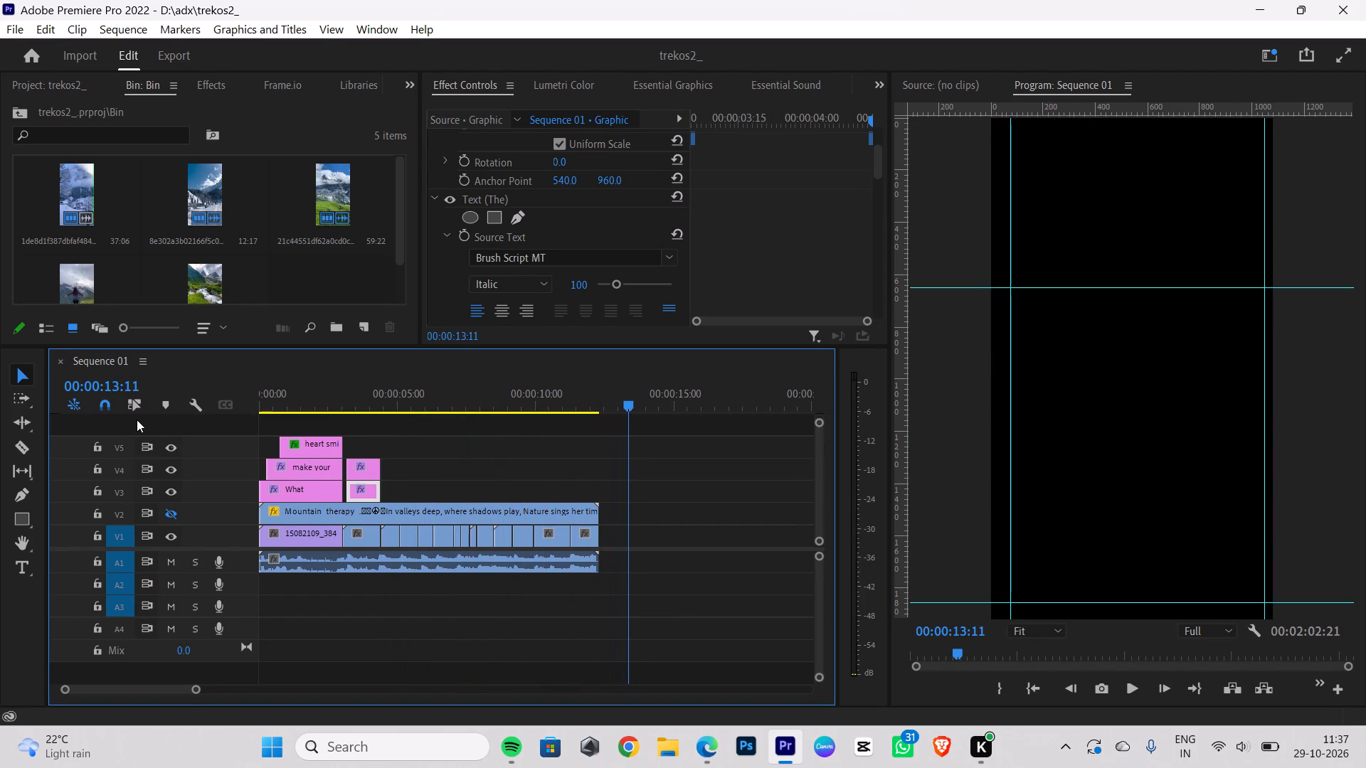
drag(641, 403, 369, 447)
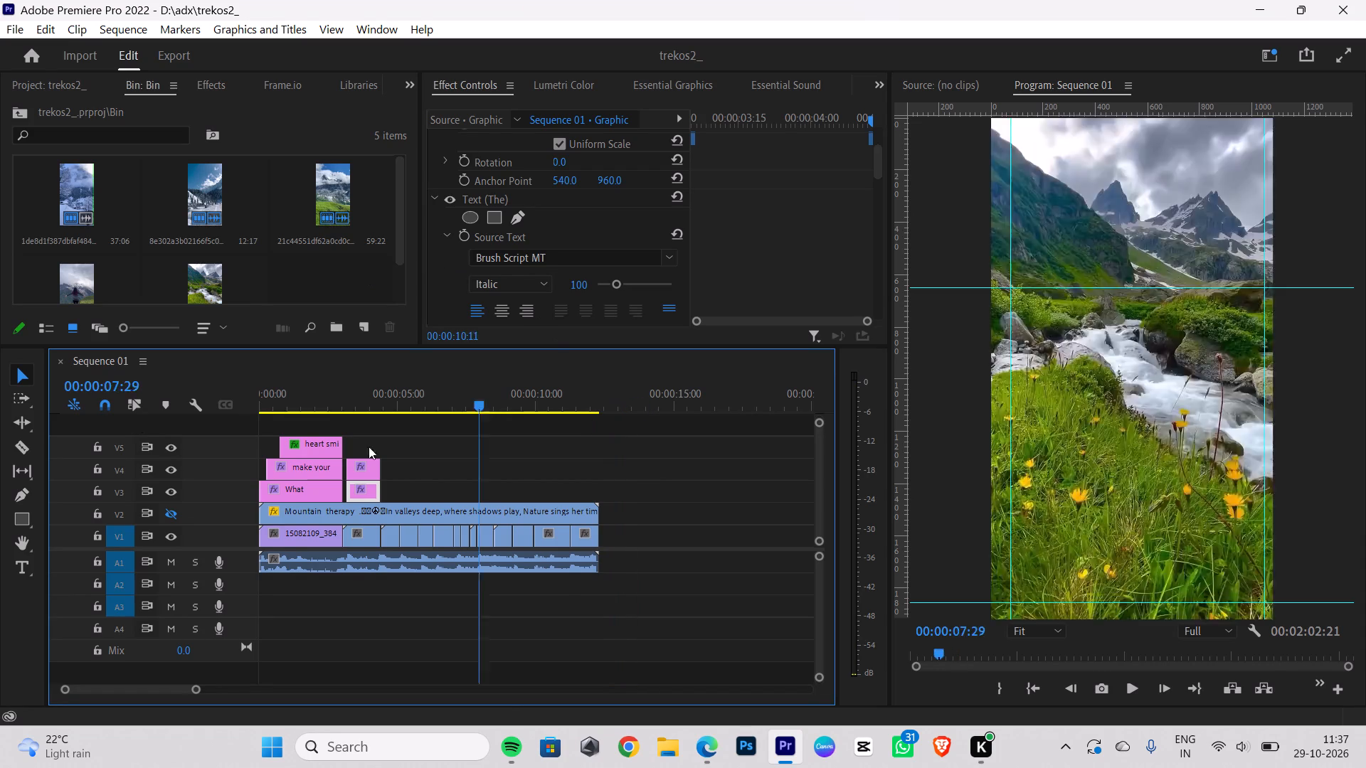
Return the playhead to the start of the sequence at 00:00:00:00 and save the project.
drag(369, 447, 0, 446)
key(ctrl+s)
key(ctrl+s)
key(ctrl+s)
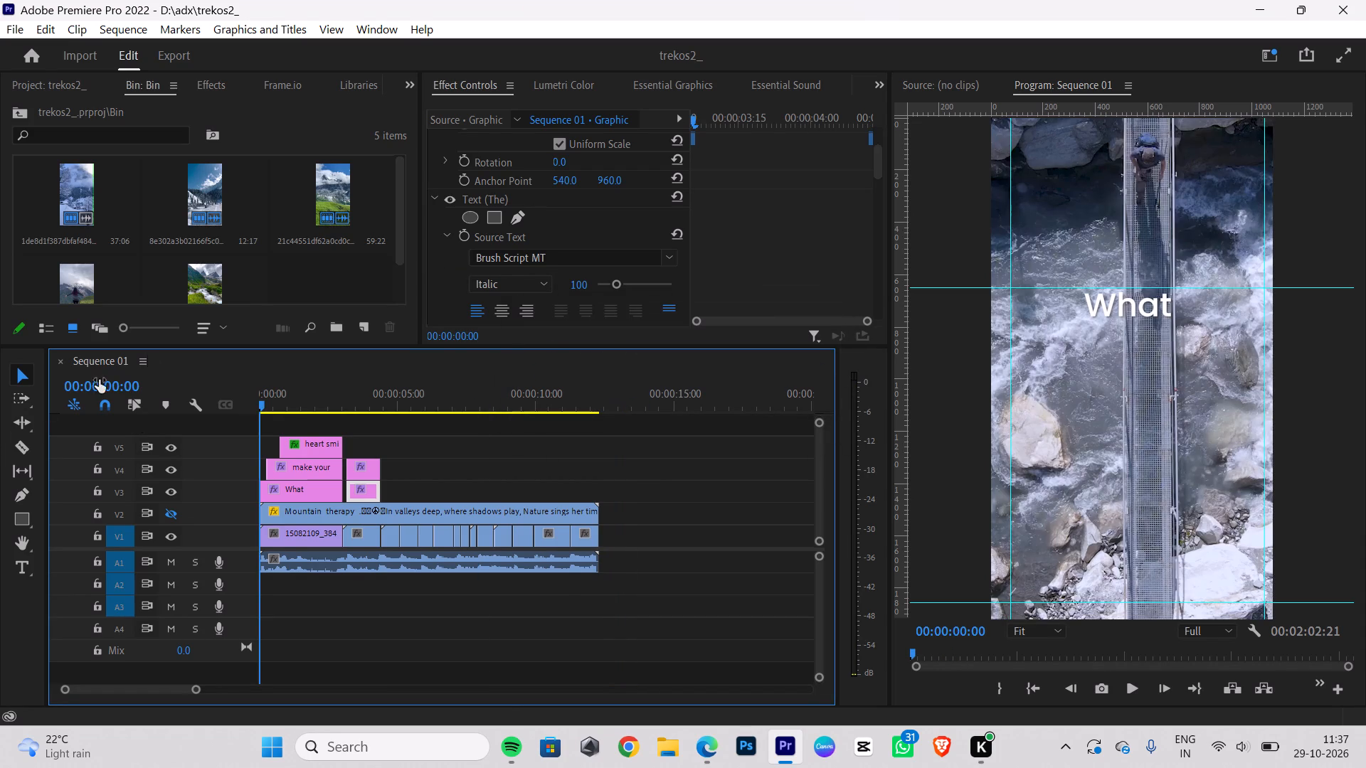
Open the export settings for Sequence 01 and name the output file trekos_2344.
click(177, 56)
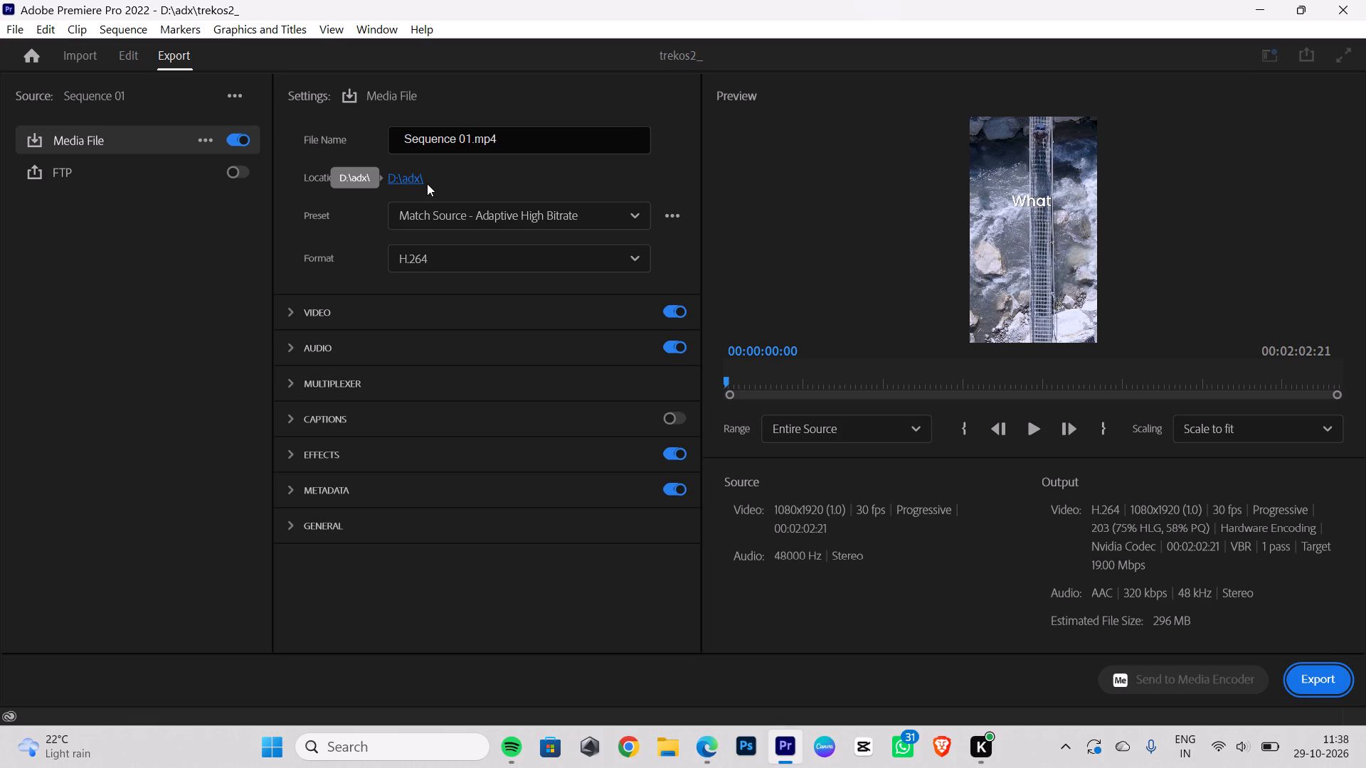
drag(526, 146, 456, 145)
double_click(507, 139)
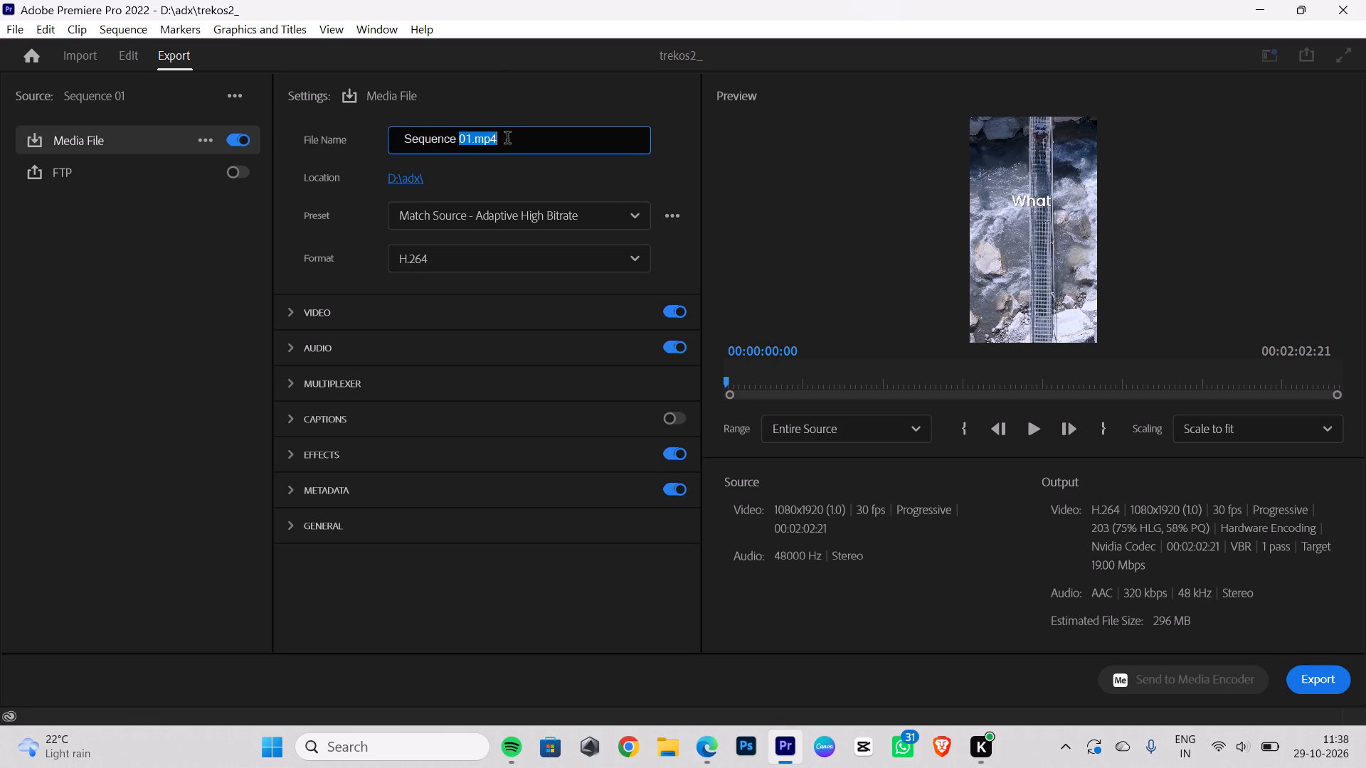
drag(523, 143, 387, 132)
key(BackSpace)
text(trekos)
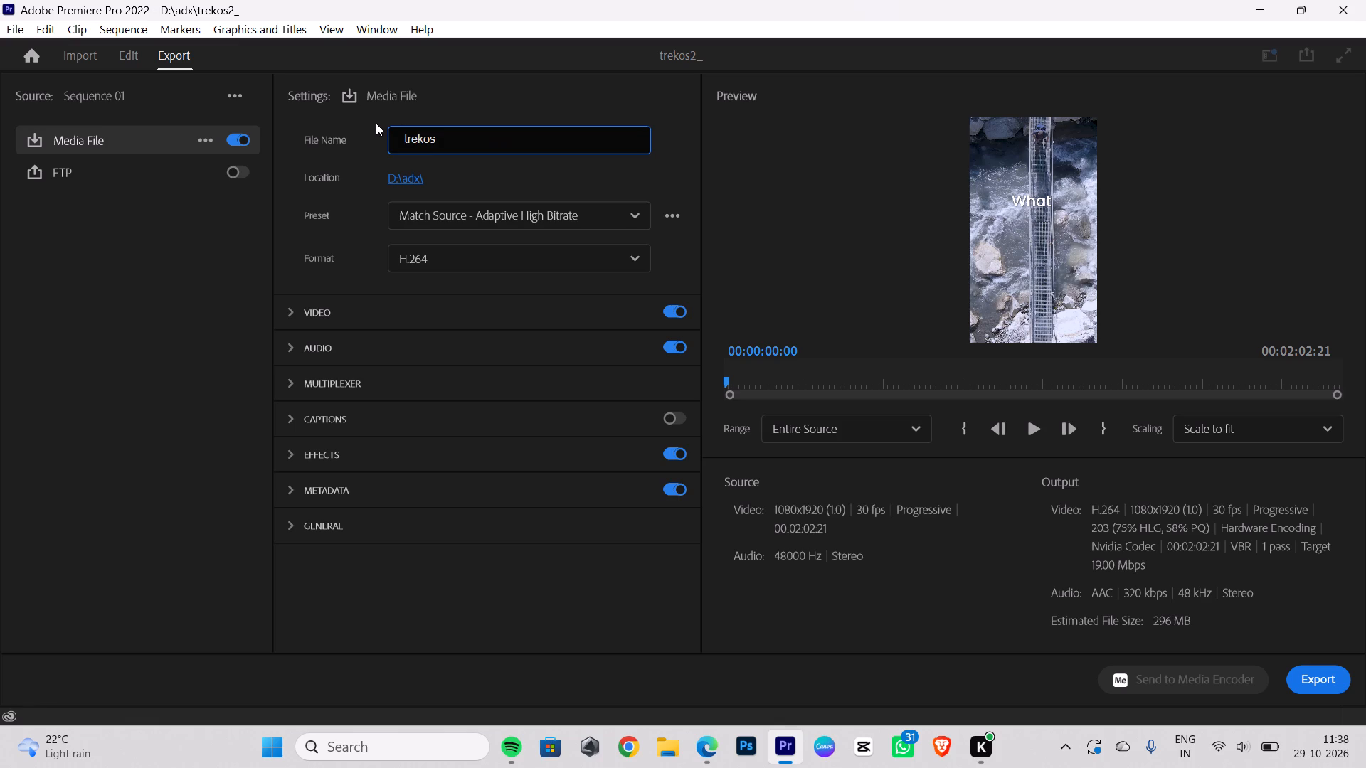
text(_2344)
Set the export location to the logo folder on drive D, keeping the file name trekos_2344.
click(403, 181)
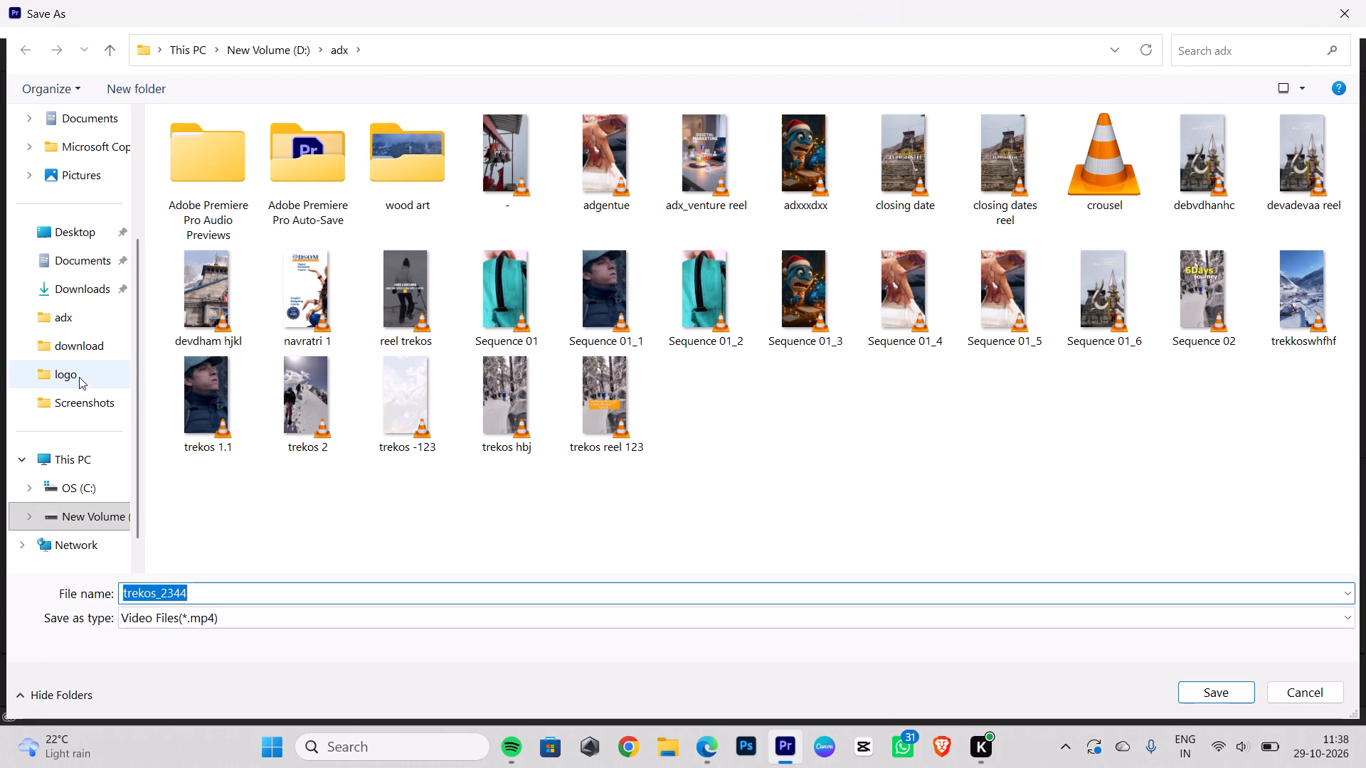
click(79, 377)
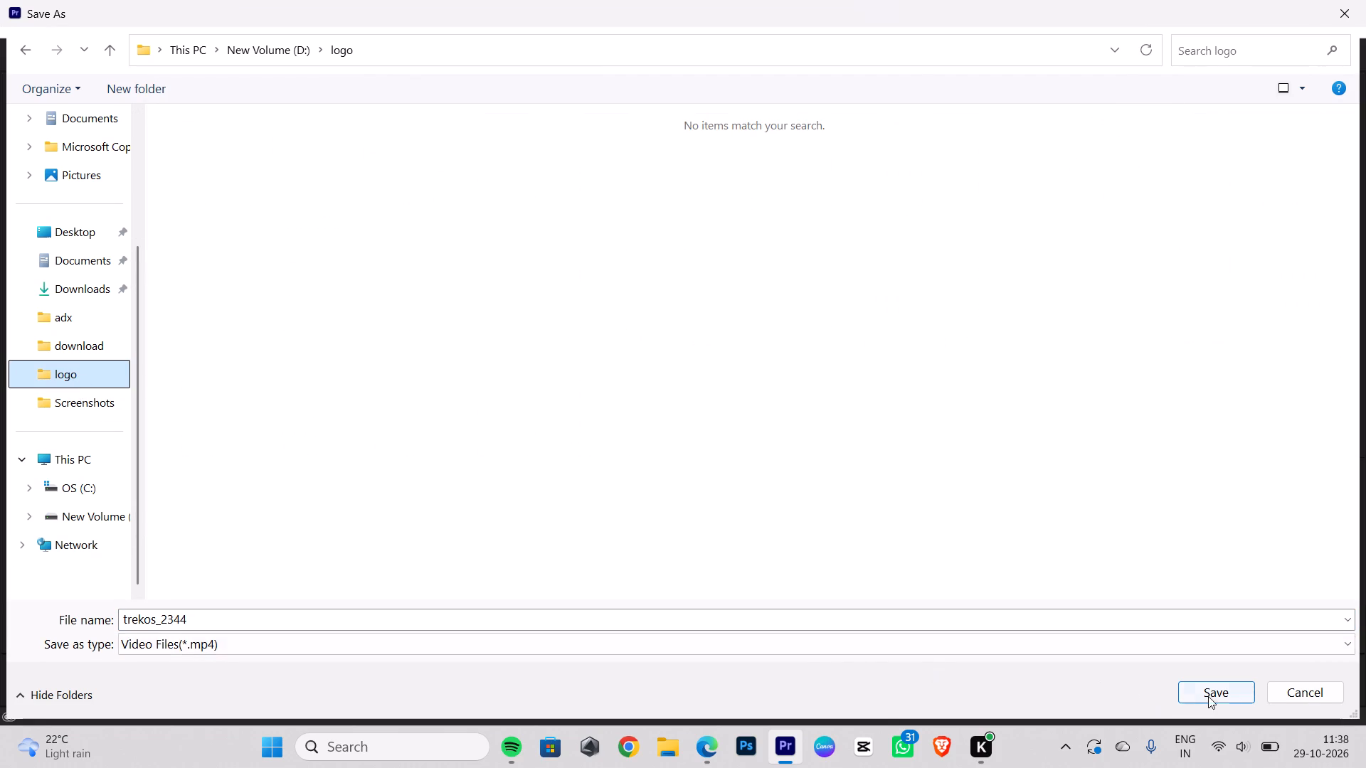
click(1211, 695)
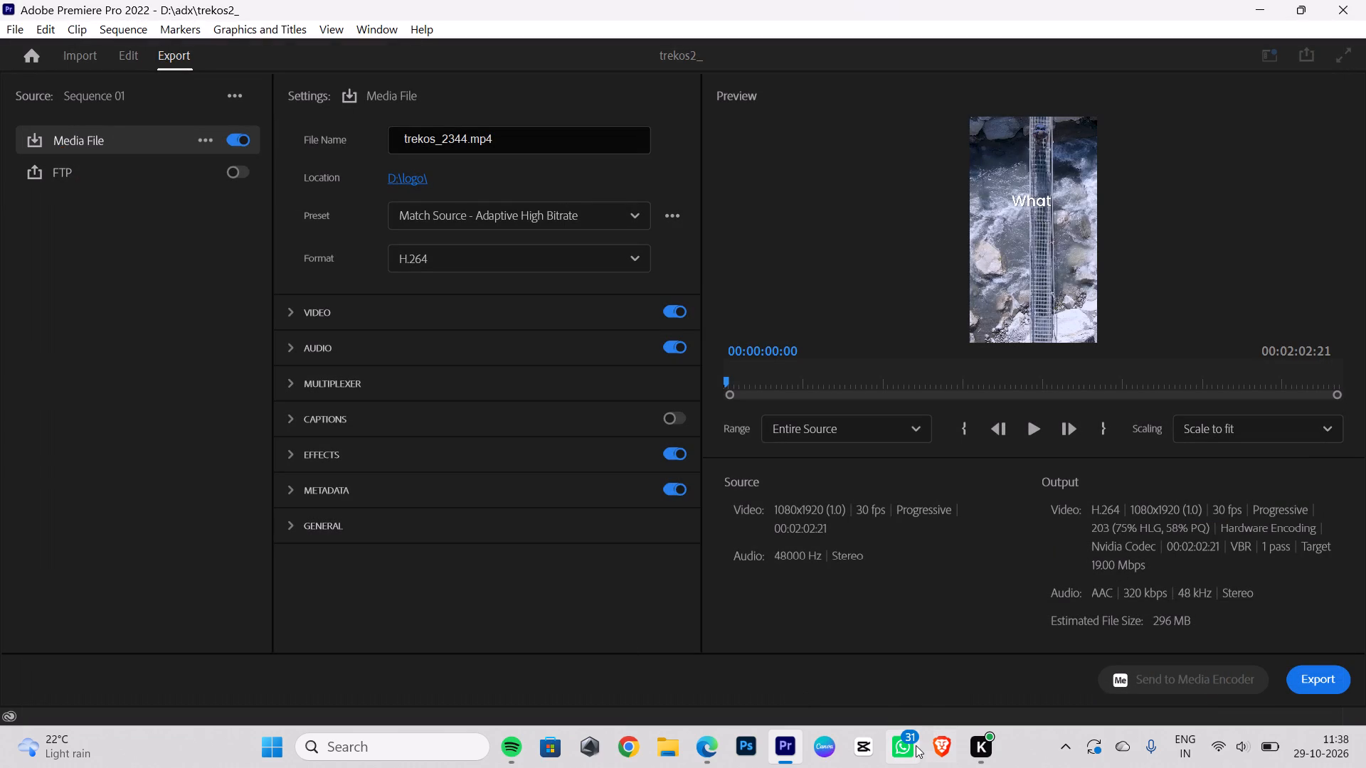
Switch to WhatsApp.
click(916, 745)
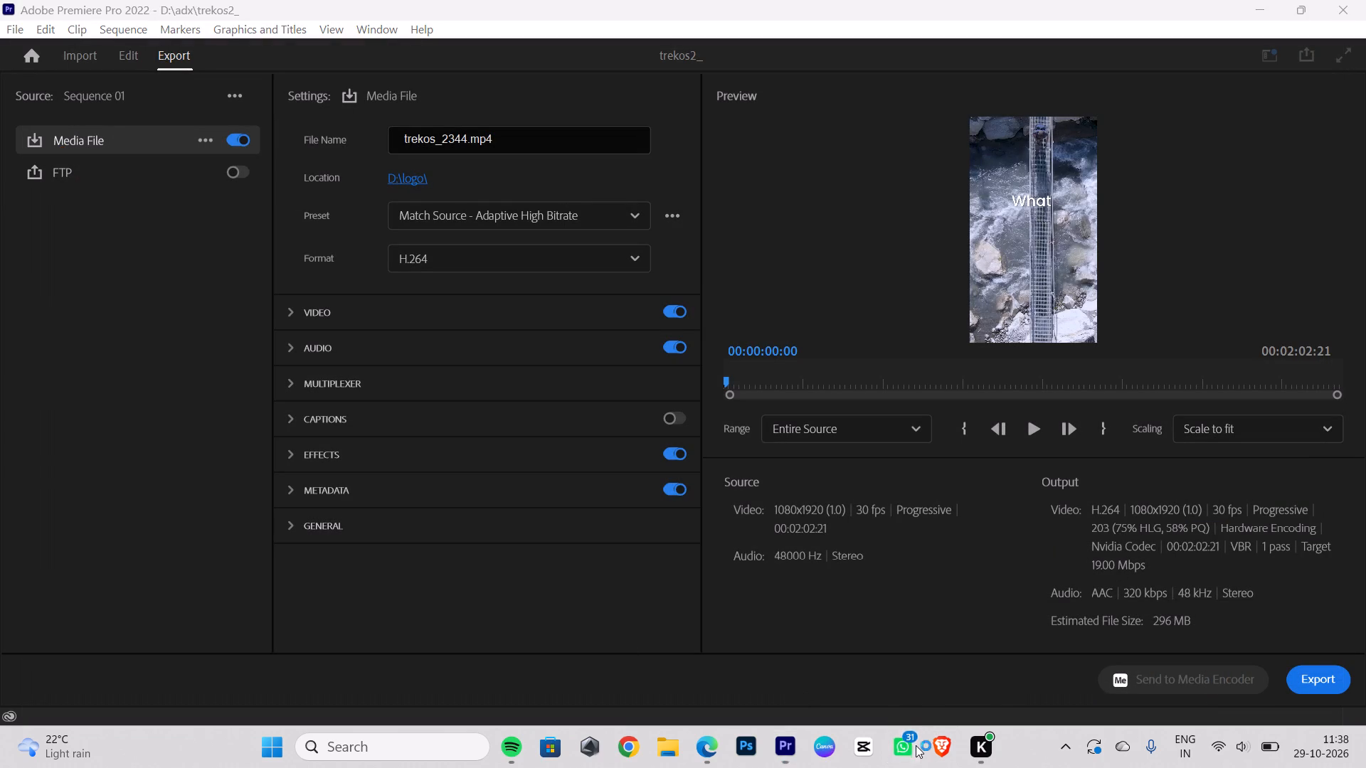
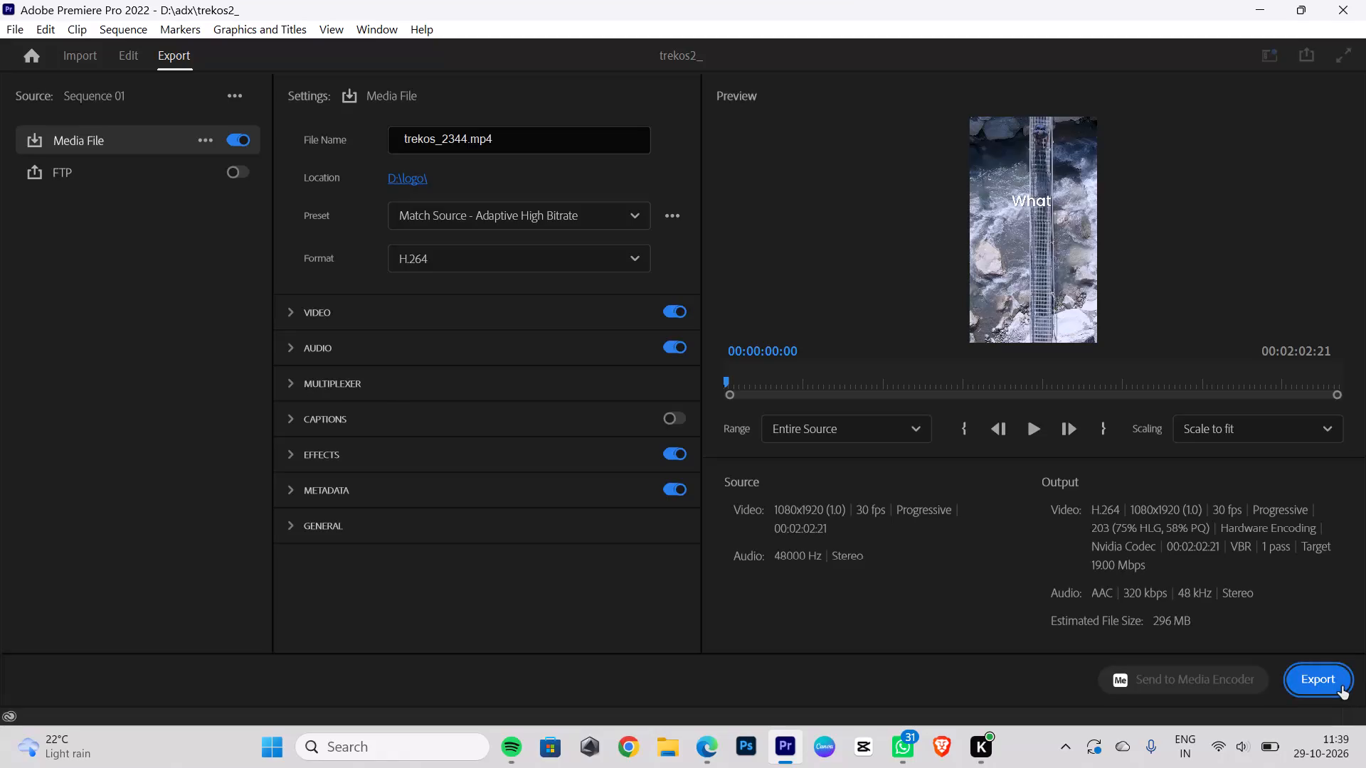
Start the H.264 export of the entire Sequence 01 as trekos_2344.mp4 with the Match Source - Adaptive High Bitrate preset.
click(1342, 686)
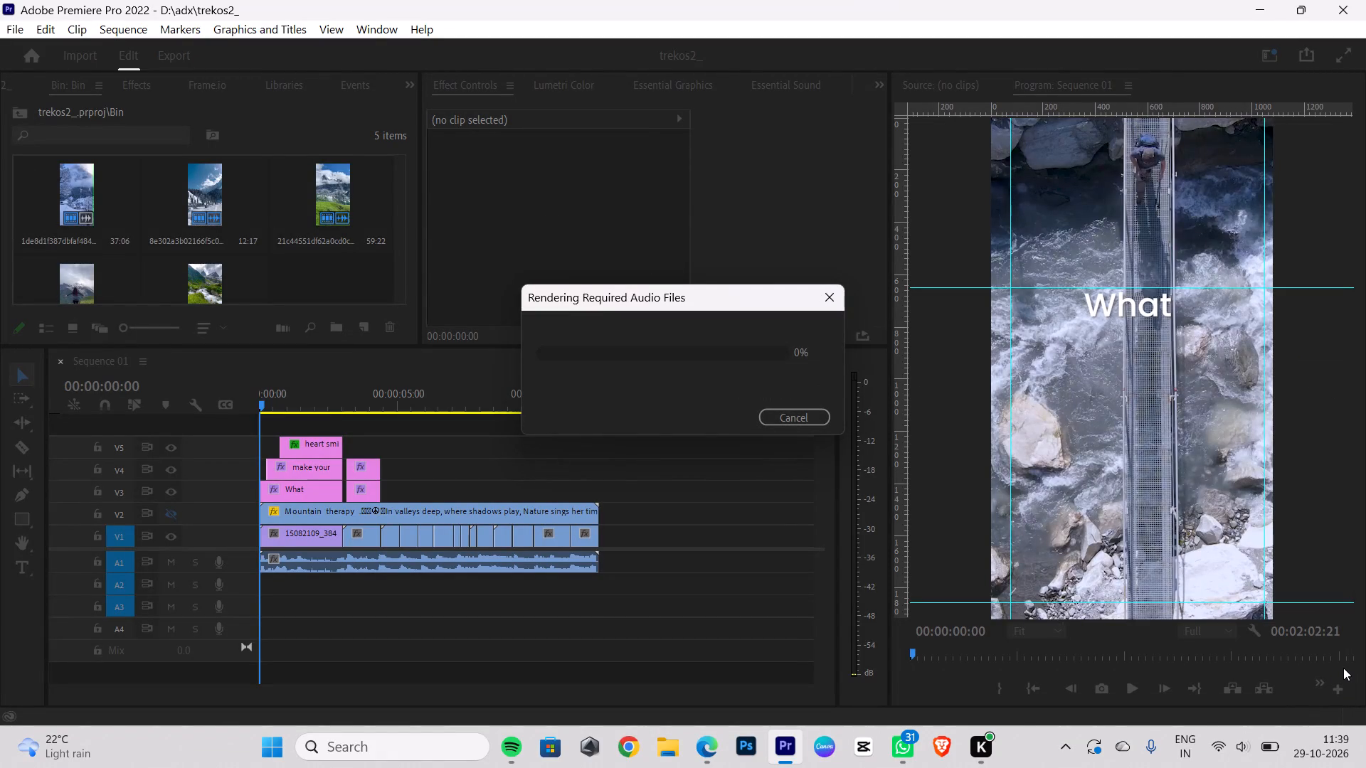
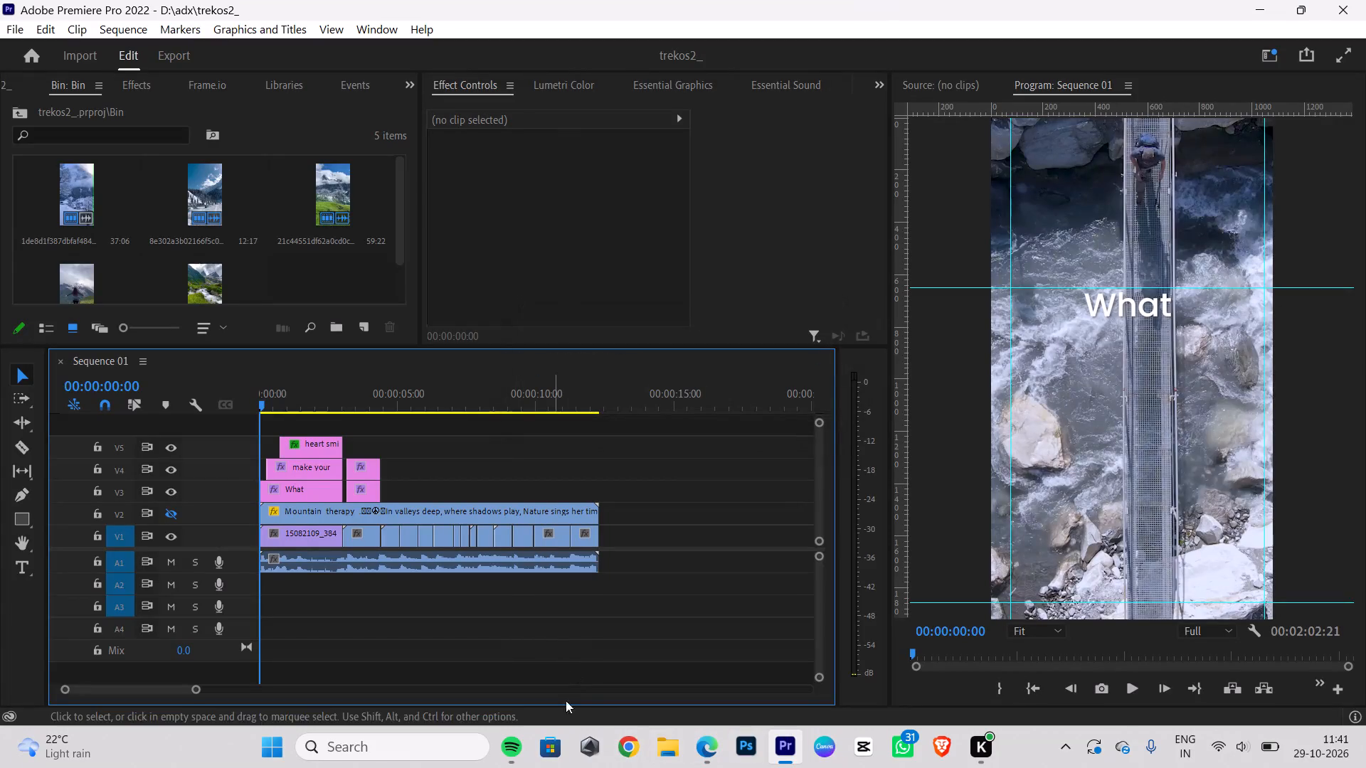
Switch to File Explorer and play the exported trekos_2344.mp4 in VLC media player to review the rendered reel.
click(658, 748)
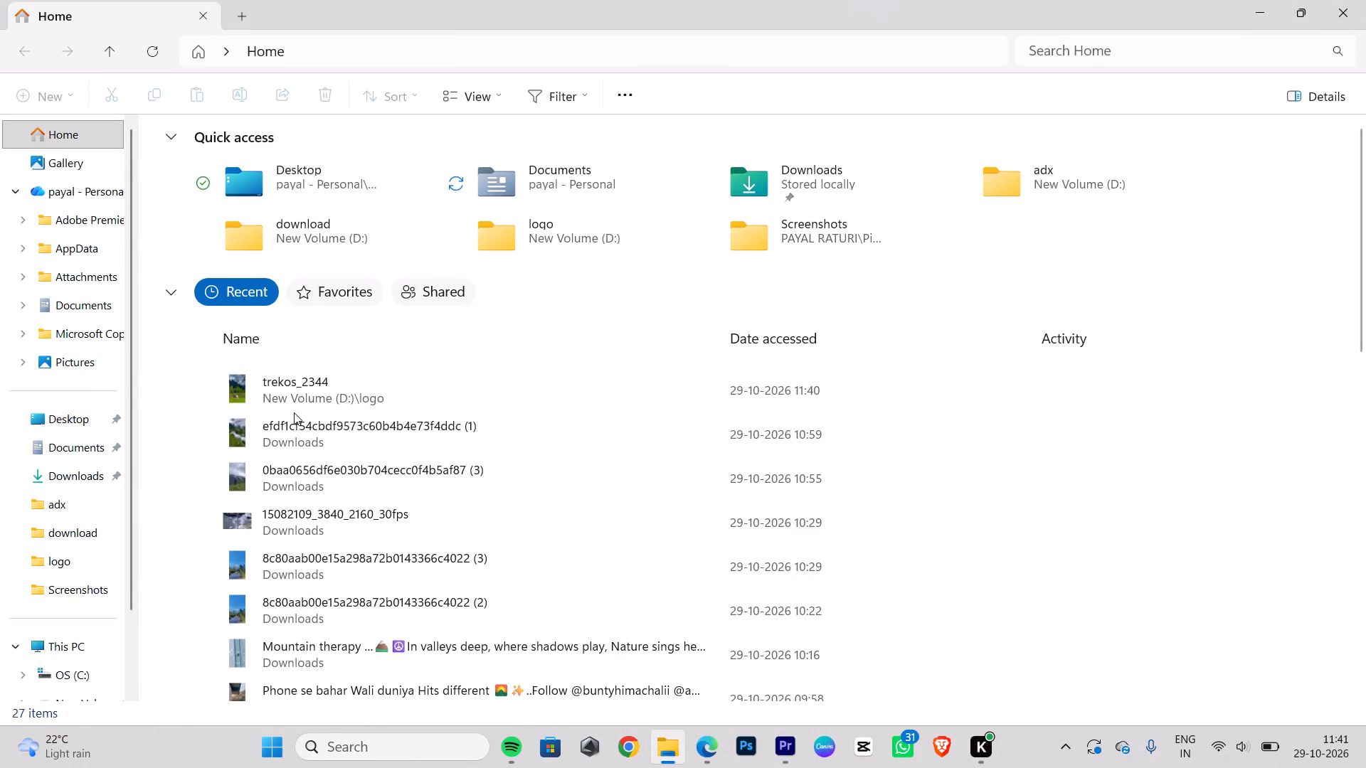
double_click(318, 391)
click(1237, 756)
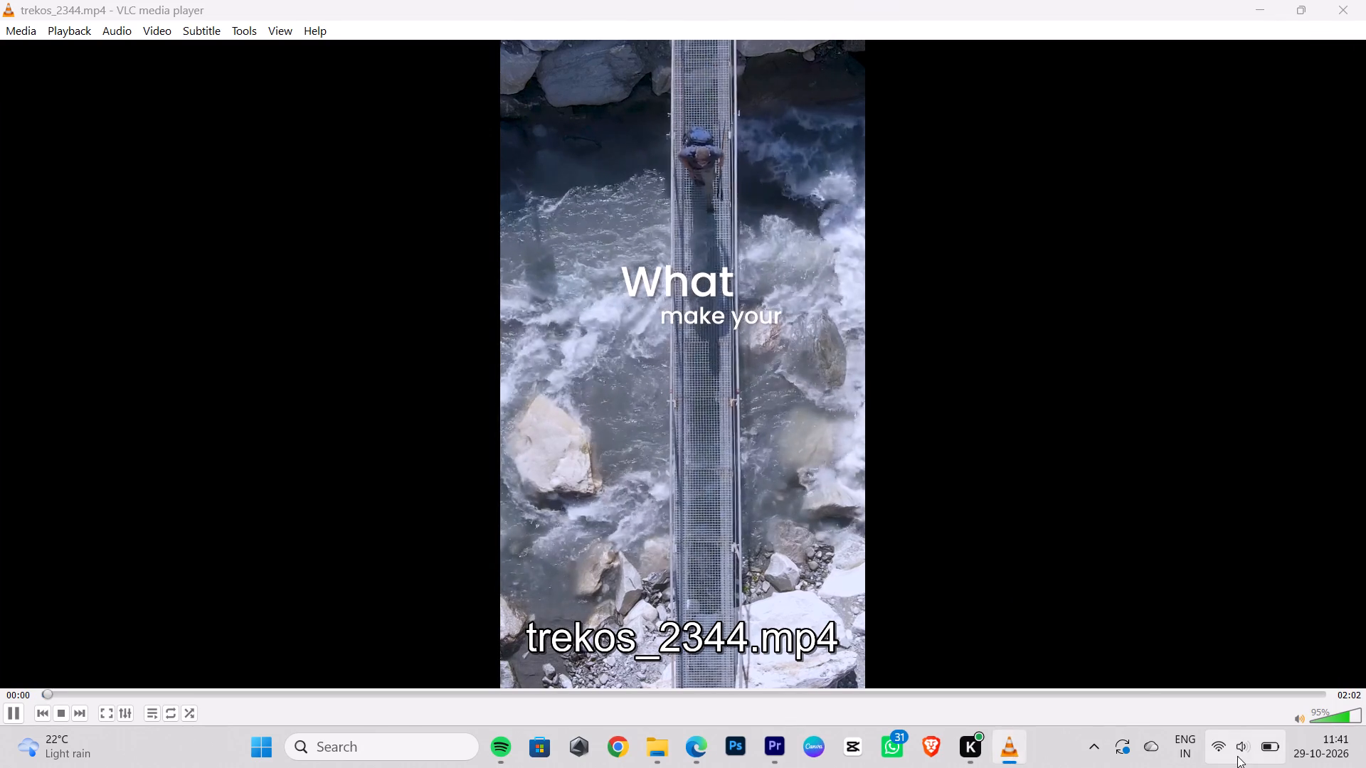
click(1191, 321)
click(930, 294)
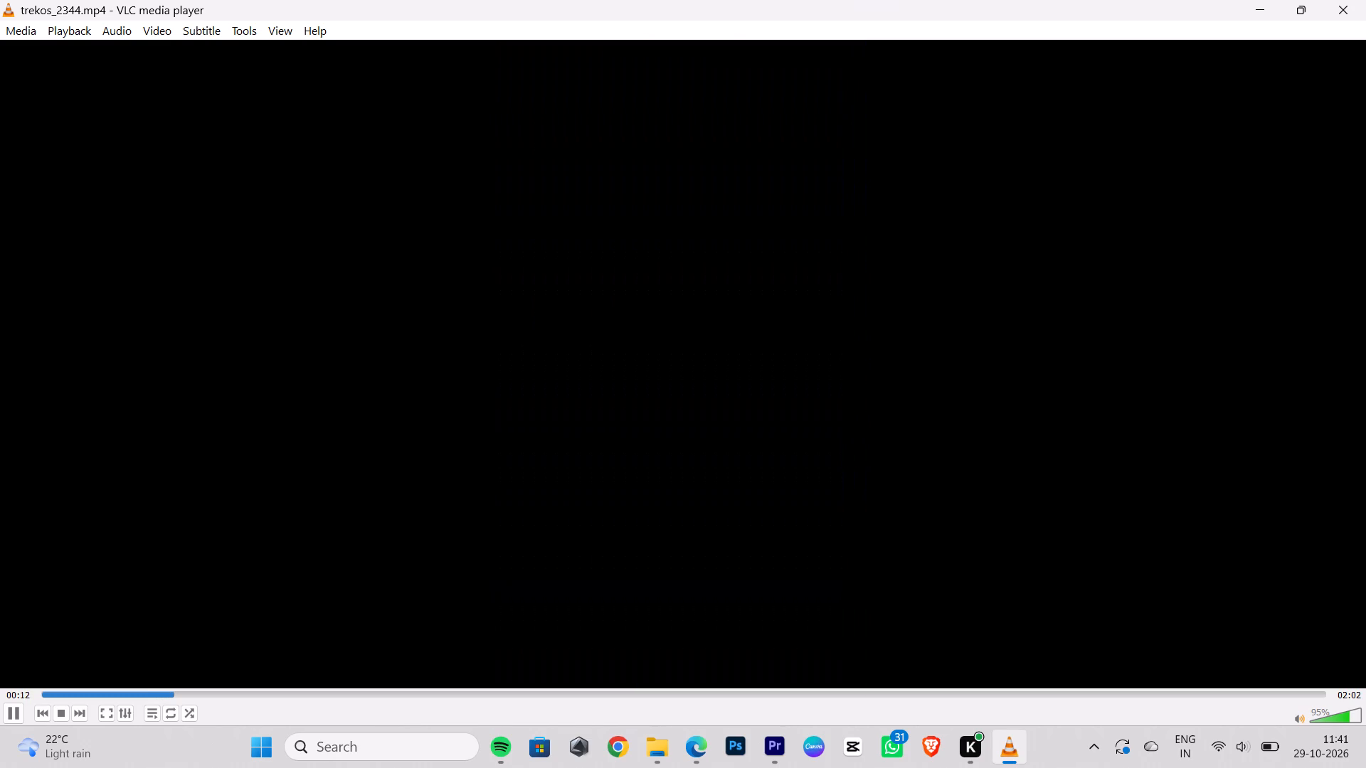
Close the VLC playback of trekos_2344.mp4.
click(1329, 15)
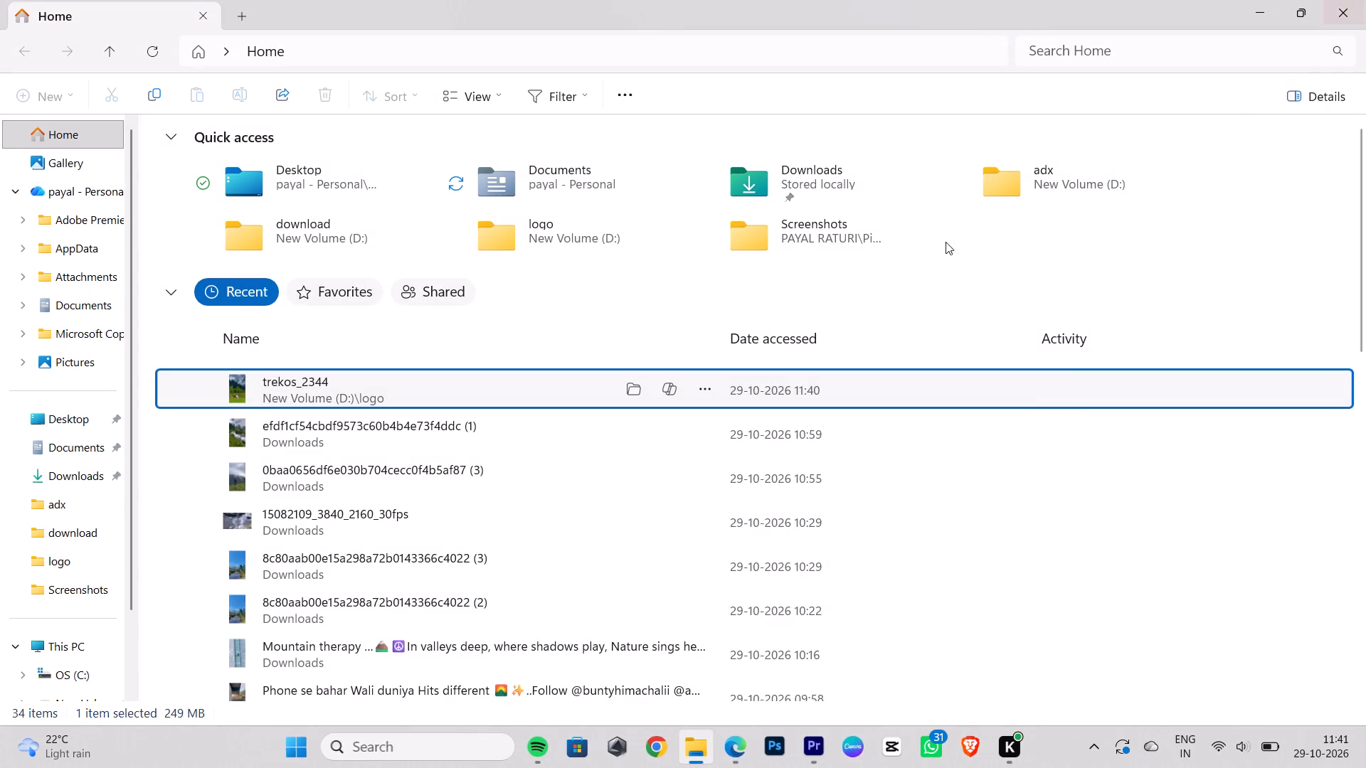
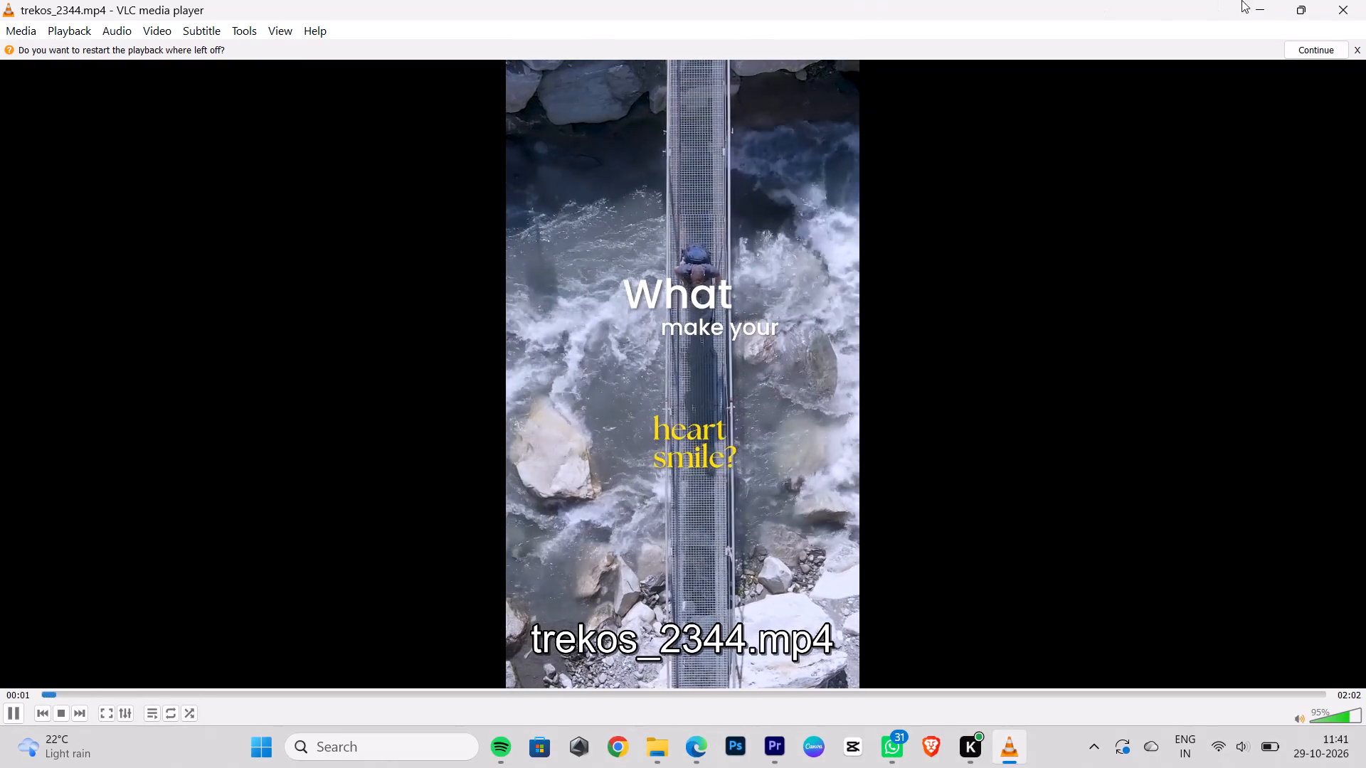
Close the trekos_2344.mp4 video playback and return to File Explorer.
click(1365, 0)
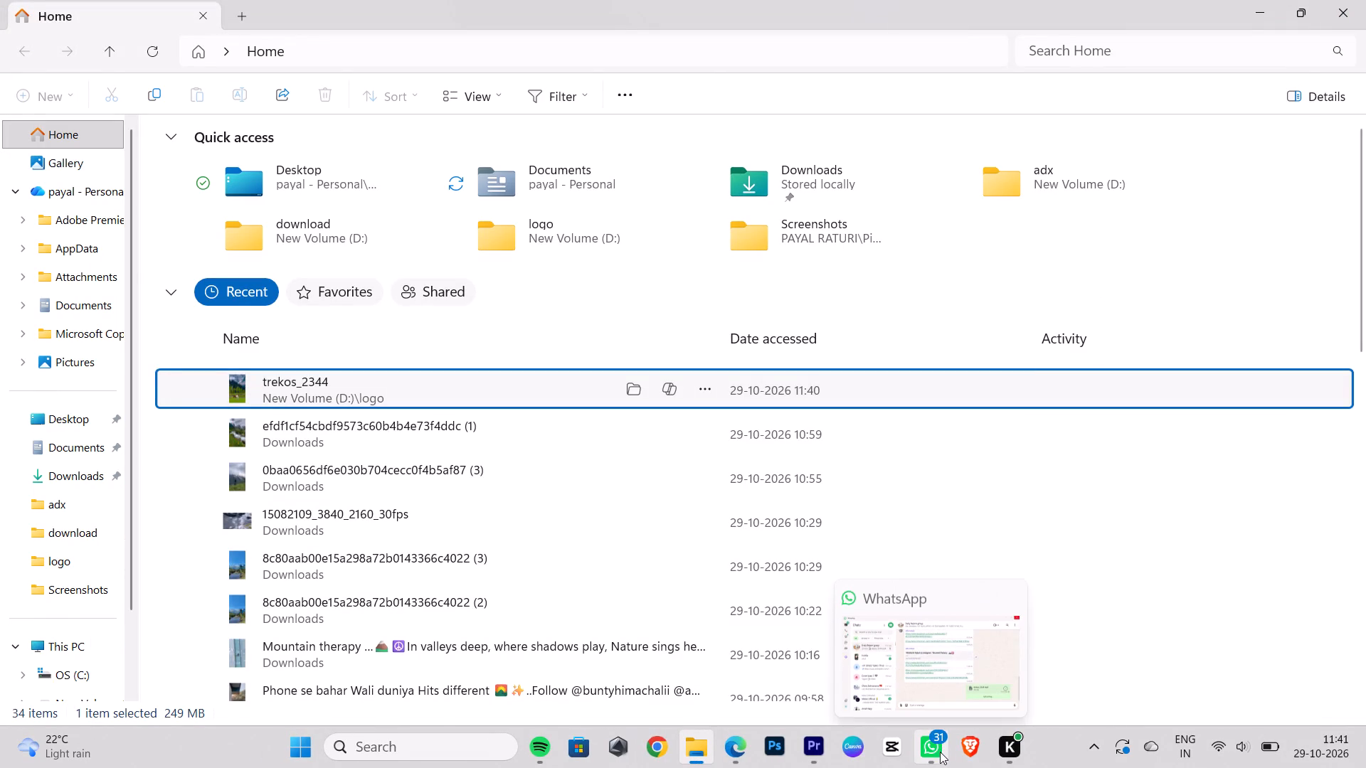
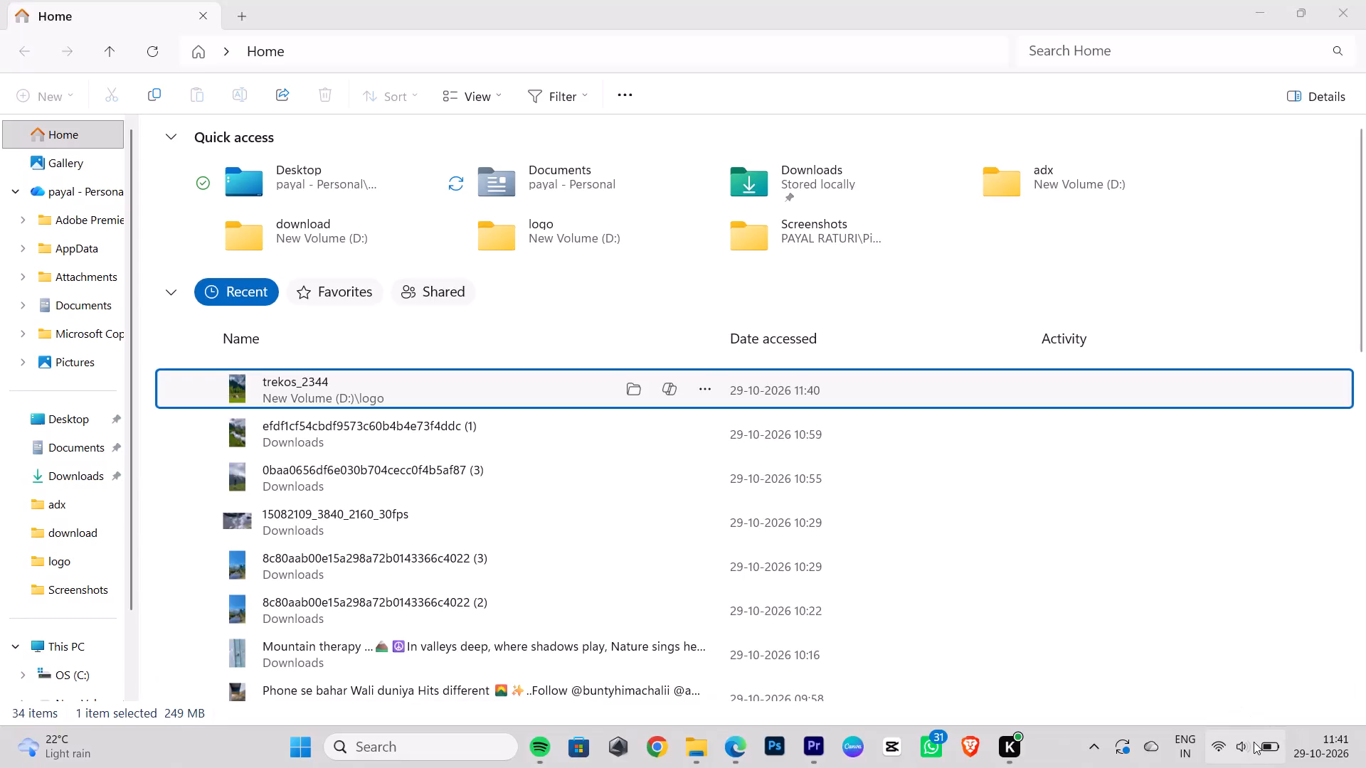
Lower the screen brightness to about 14 in the system quick settings.
click(1254, 742)
click(1249, 739)
drag(1149, 602, 1023, 624)
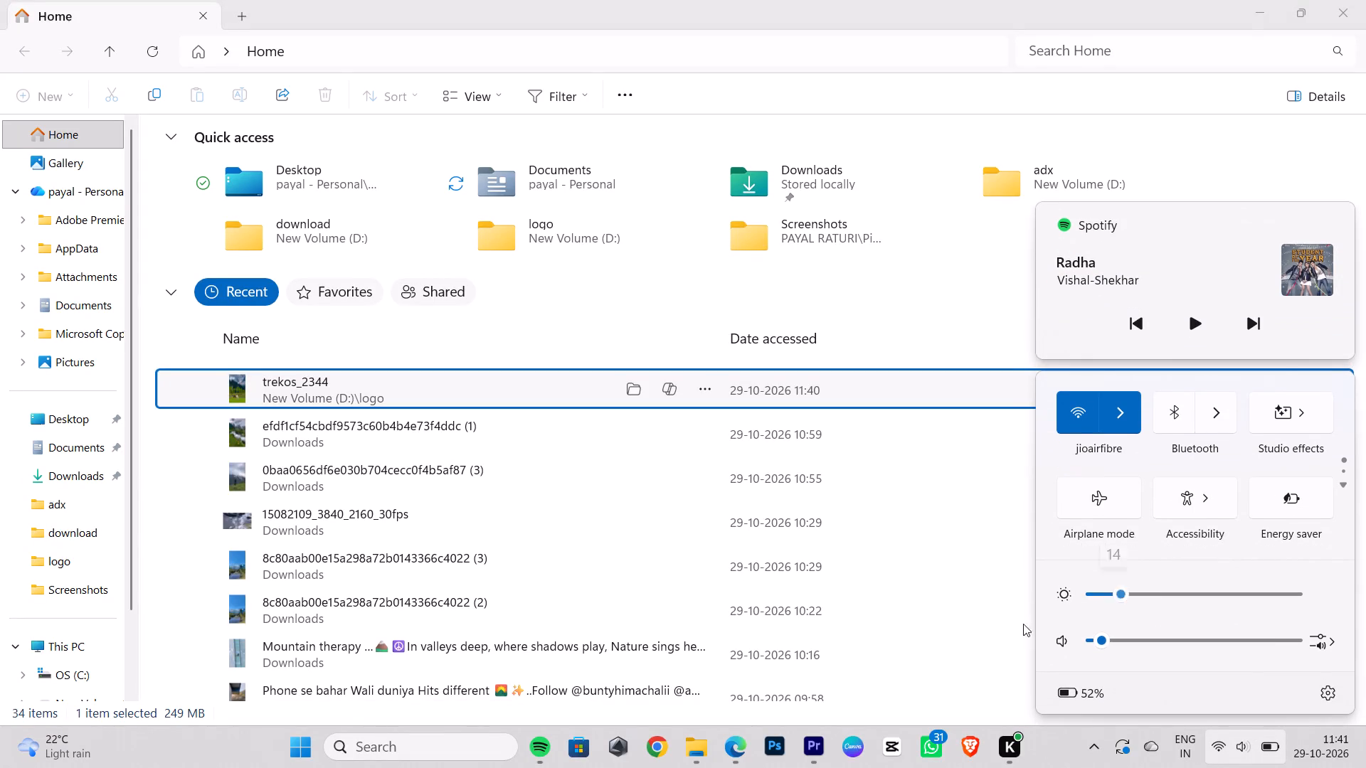
drag(1023, 624, 992, 632)
Switch to Google Chrome and open the Instagram direct inbox at instagram.com/direct/inbox.
click(654, 744)
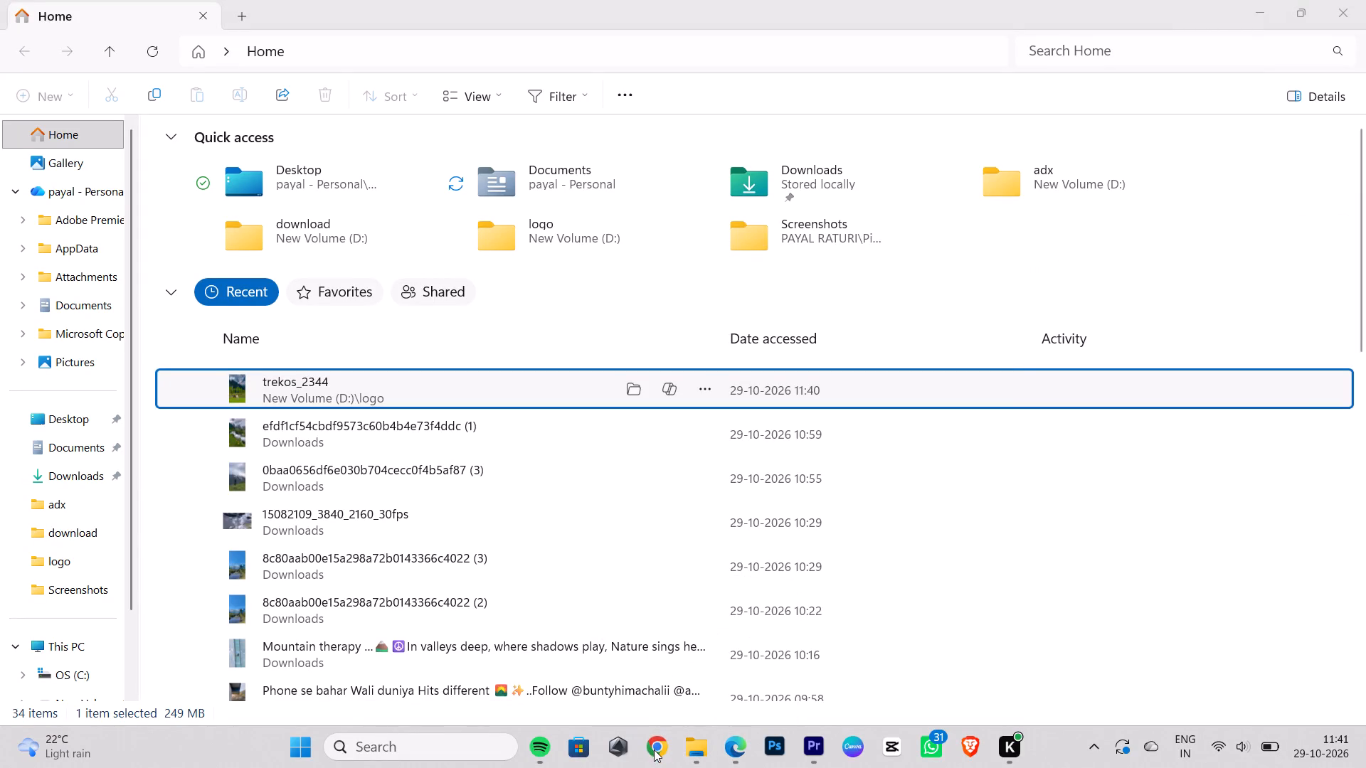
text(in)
click(251, 322)
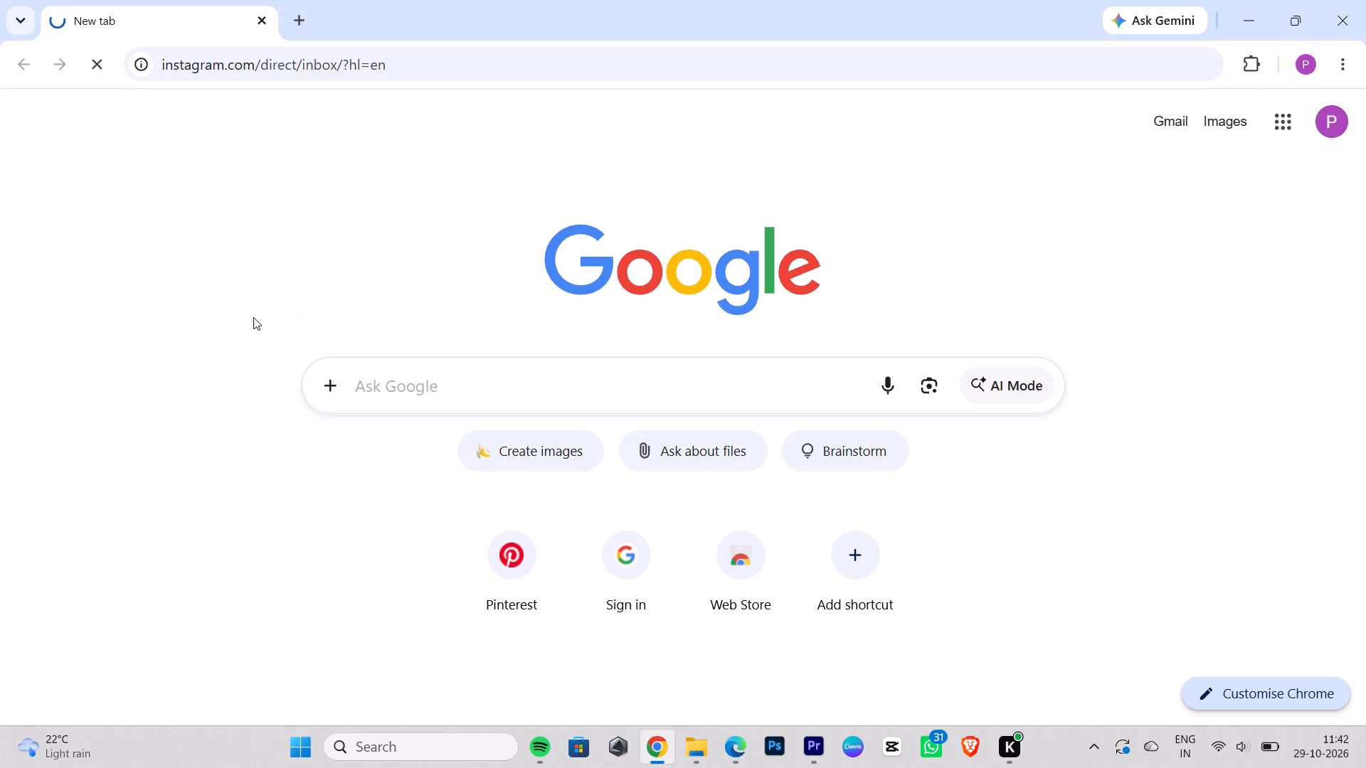